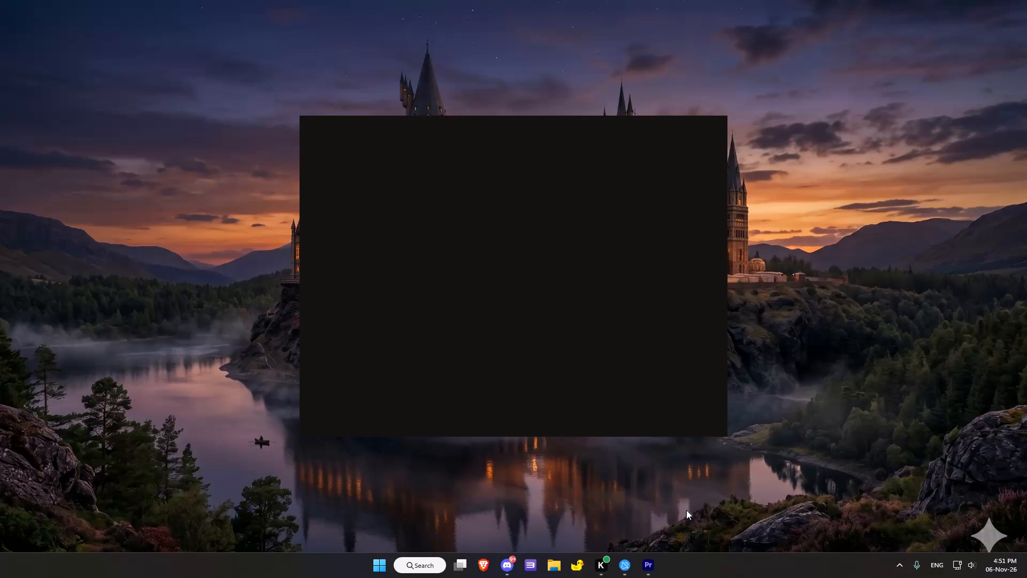
In Premiere Pro, set clip 1316092.png's vignette to Amount -1.2, Midpoint 66.3, Roundness -15.2 and Feather 76.1.
click(648, 571)
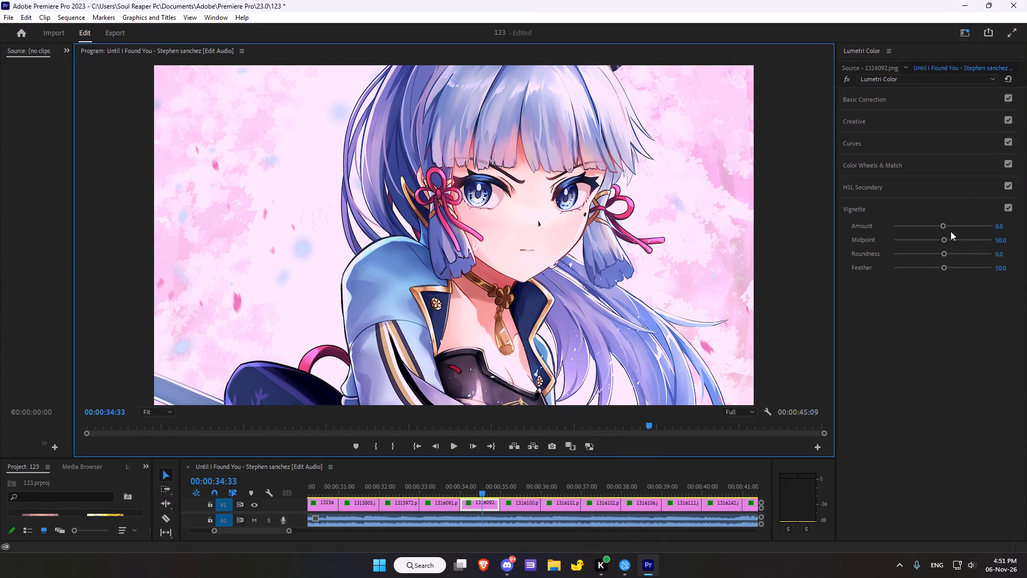
drag(945, 225, 922, 228)
drag(942, 240, 952, 238)
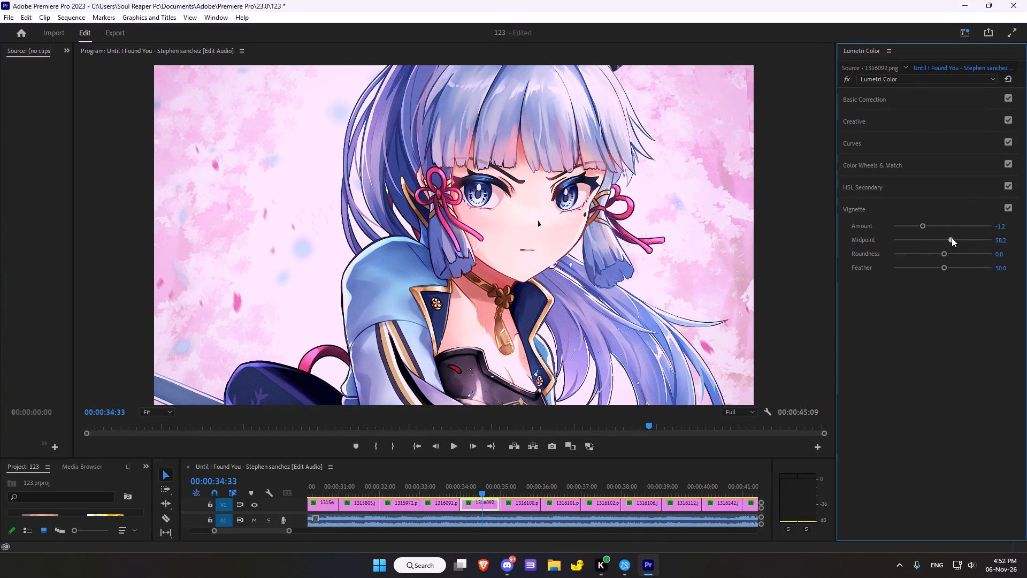
drag(952, 238, 958, 241)
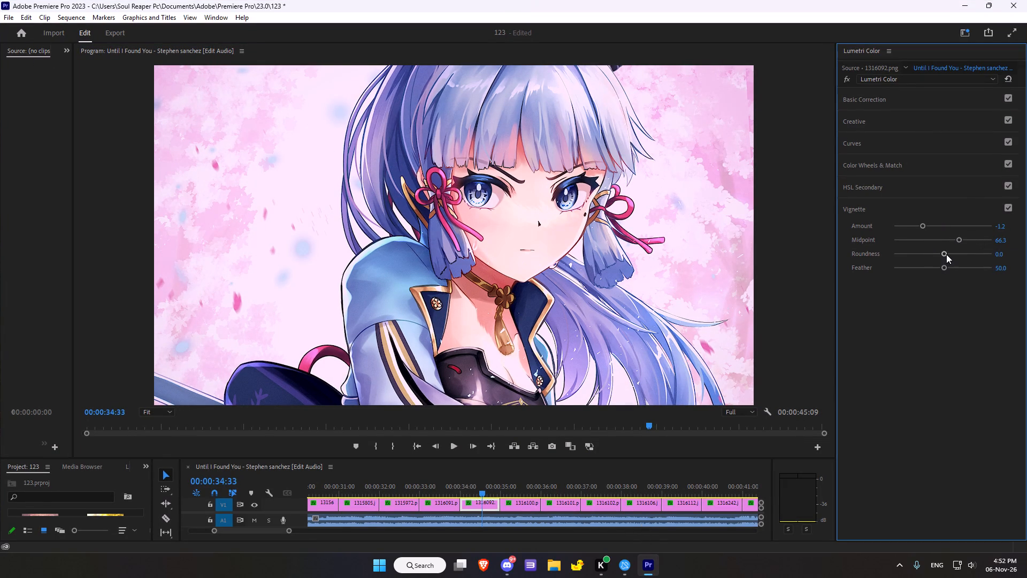
drag(947, 254, 934, 255)
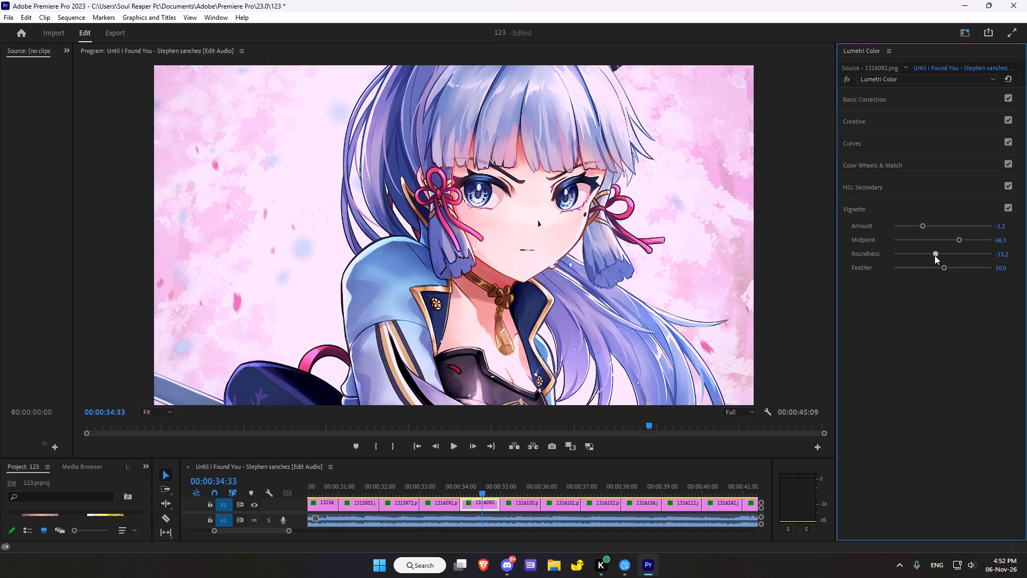
drag(934, 255, 925, 255)
drag(925, 255, 934, 255)
drag(945, 269, 968, 263)
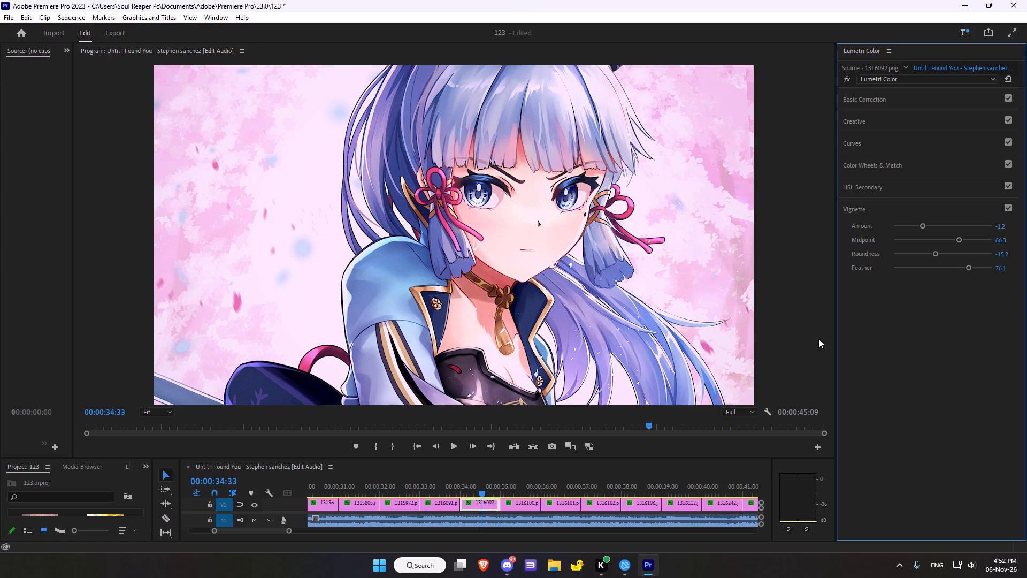
Move the playhead to 00:00:35:32 on clip 1316100.png, compare with the Lumetri Color effect bypassed, and reset the effect.
scroll(818, 339, down, 4)
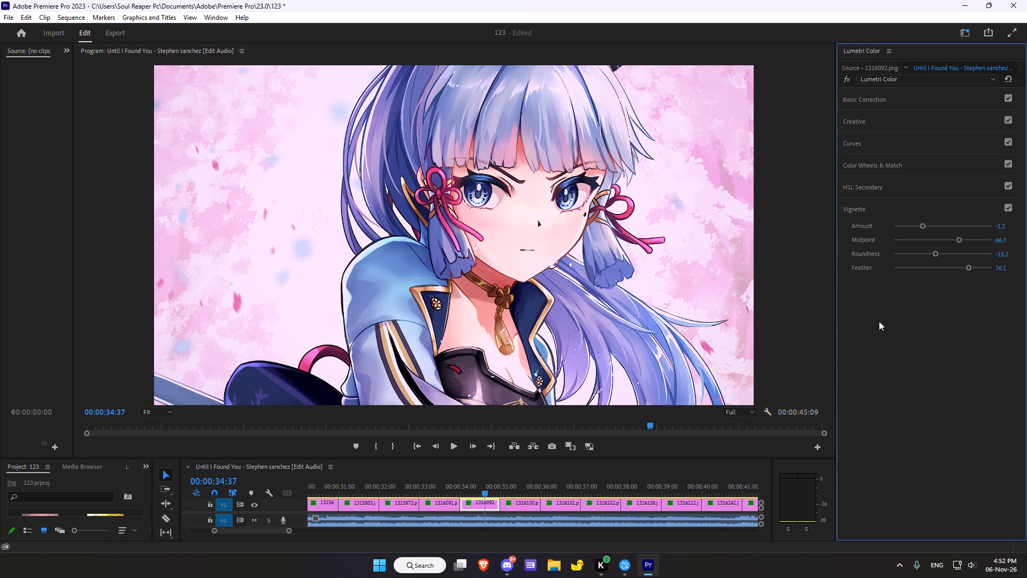
scroll(539, 409, down, 20)
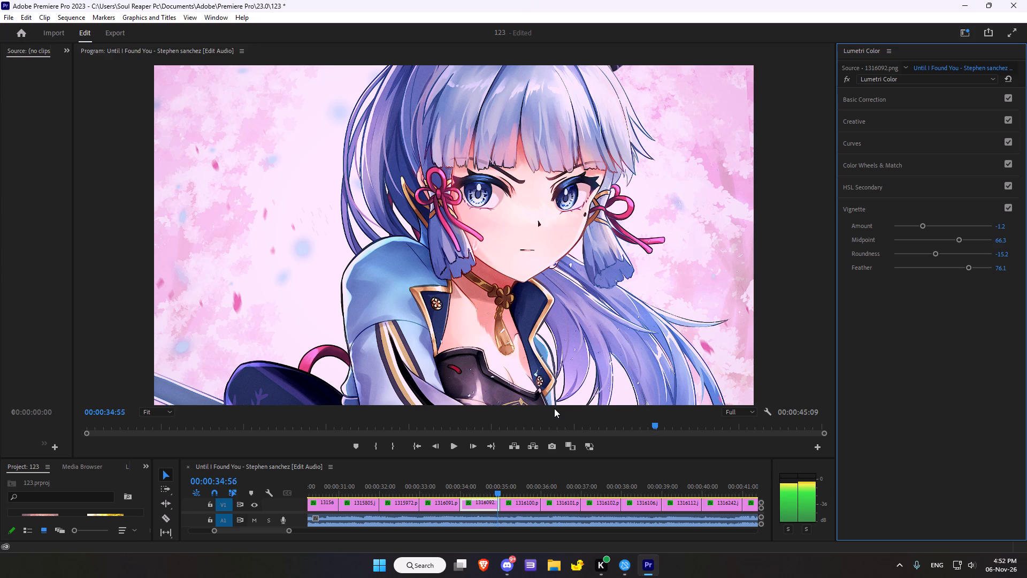
scroll(554, 408, down, 16)
scroll(554, 408, down, 5)
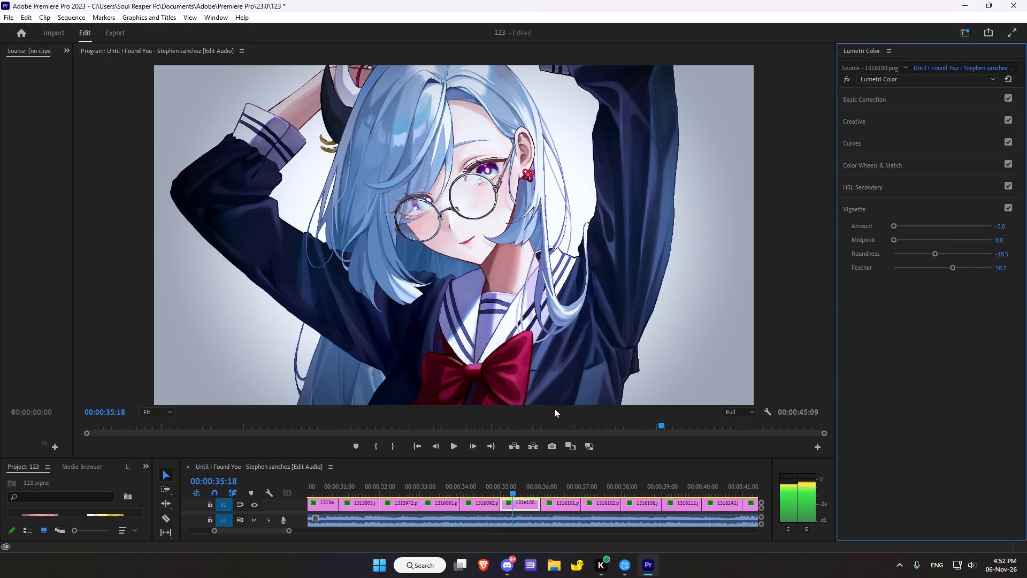
scroll(554, 408, down, 14)
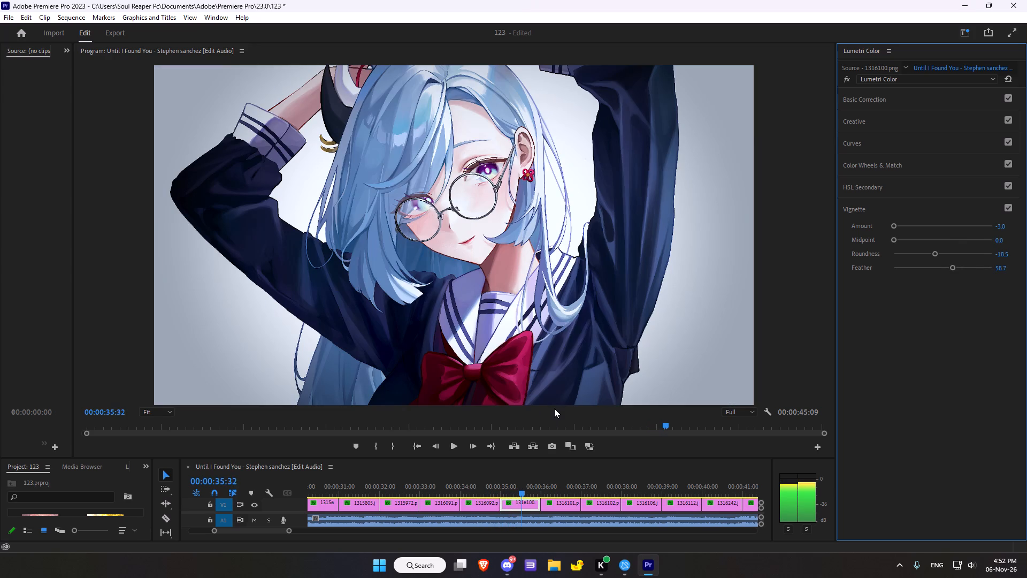
click(846, 77)
click(850, 78)
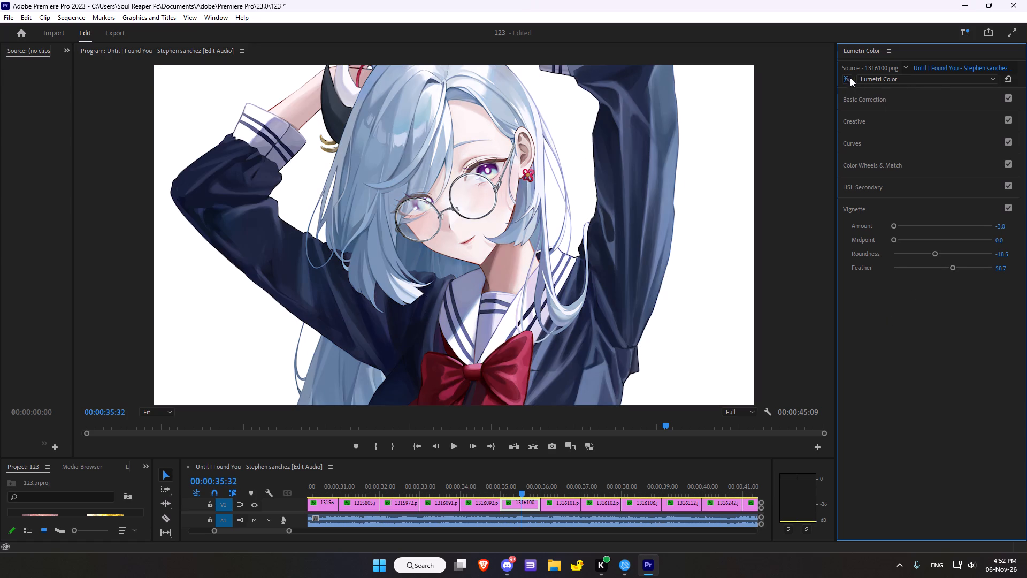
click(1012, 80)
In Basic Correction for clip 1316100.png, set the Temperature to 4.3 and the Saturation to about 106.5.
click(889, 96)
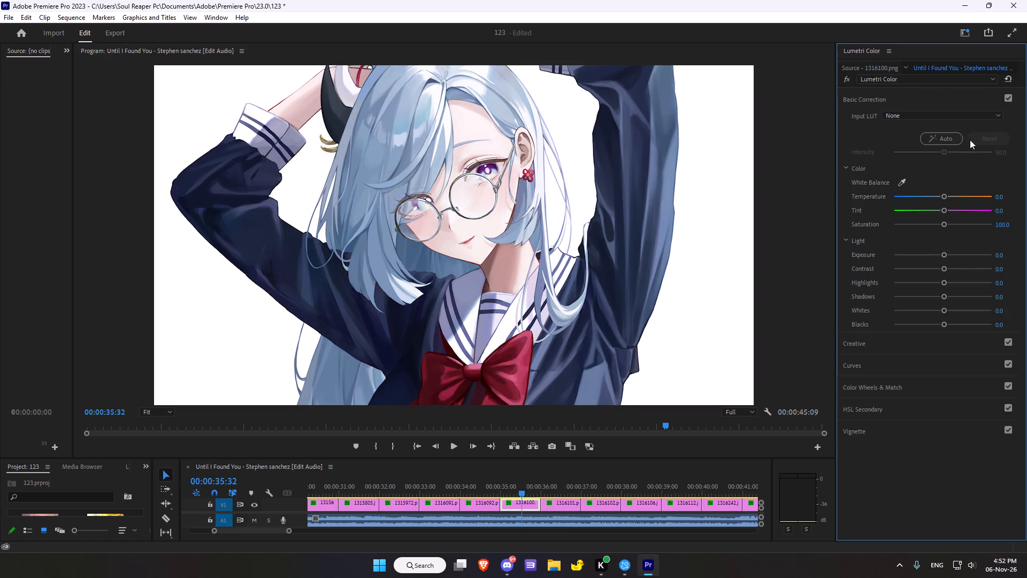
click(948, 188)
click(941, 199)
click(942, 214)
drag(943, 226, 931, 222)
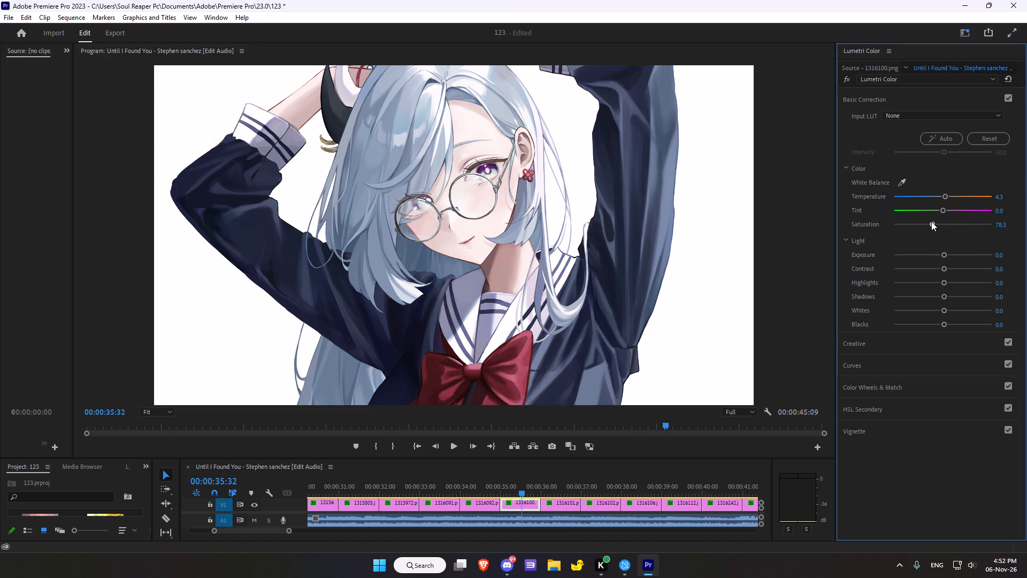
drag(931, 222, 938, 219)
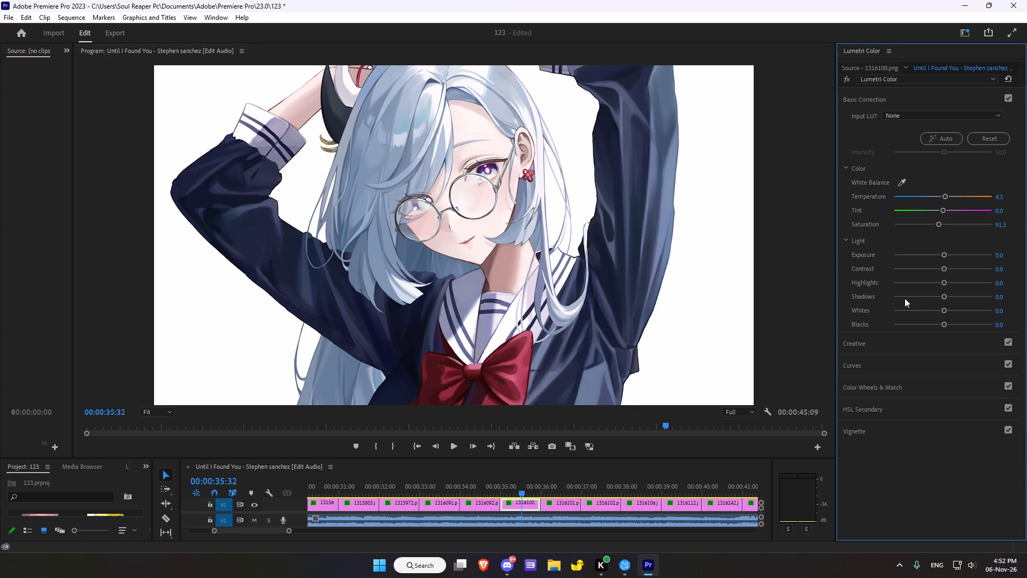
click(938, 227)
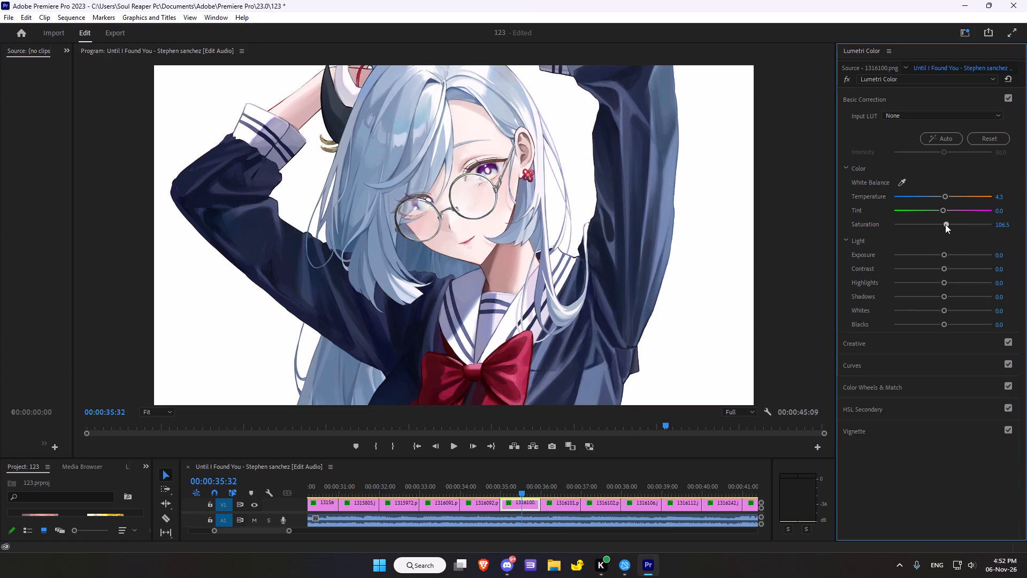
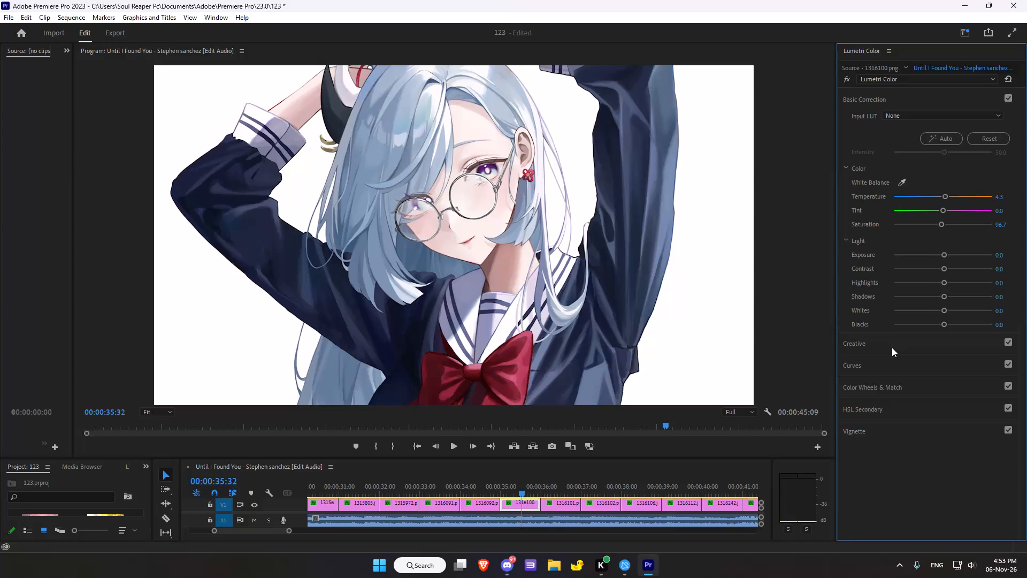
Reset the Lumetri Color effect on clip 1316100.png.
scroll(892, 347, down, 2)
click(1009, 82)
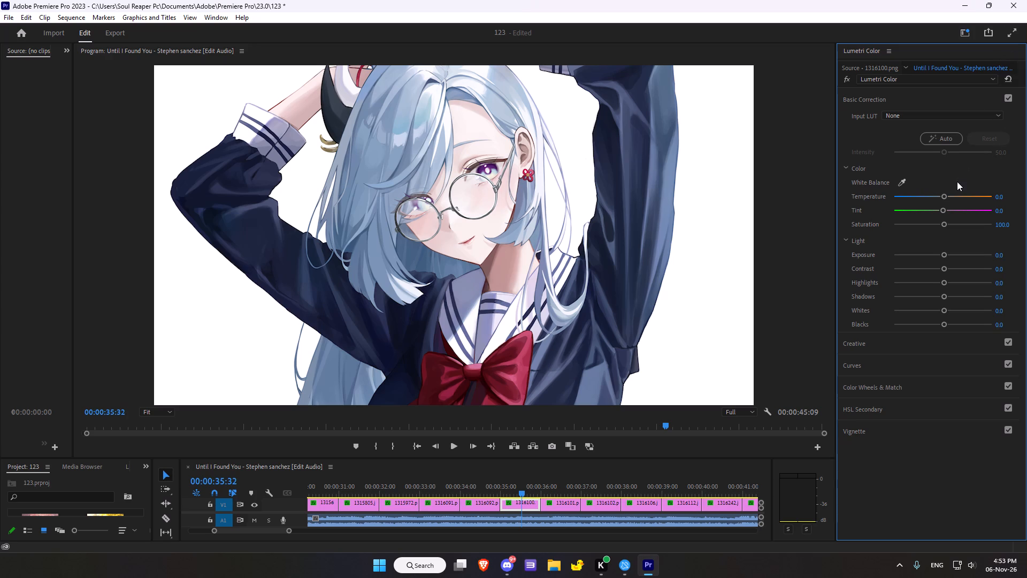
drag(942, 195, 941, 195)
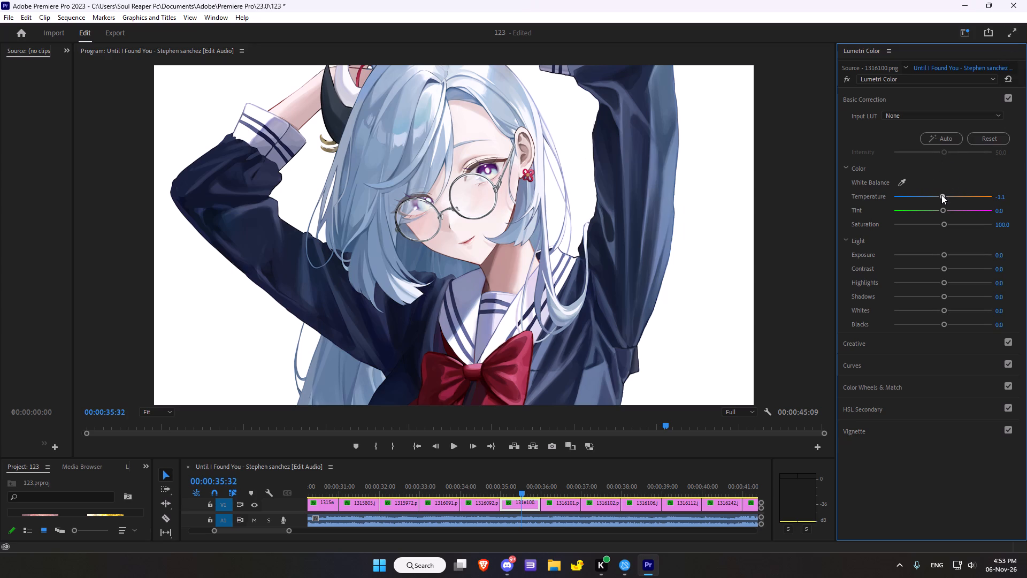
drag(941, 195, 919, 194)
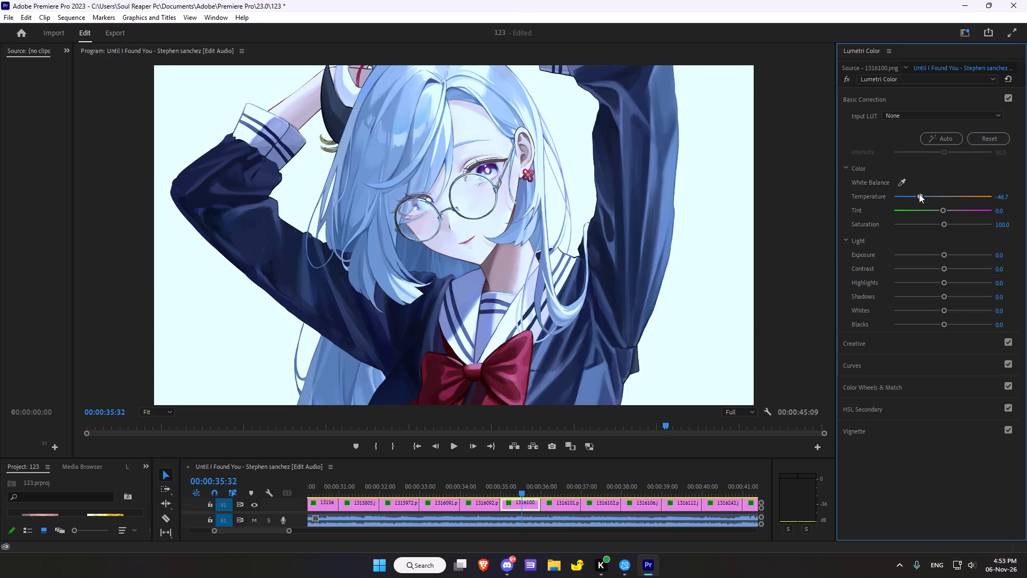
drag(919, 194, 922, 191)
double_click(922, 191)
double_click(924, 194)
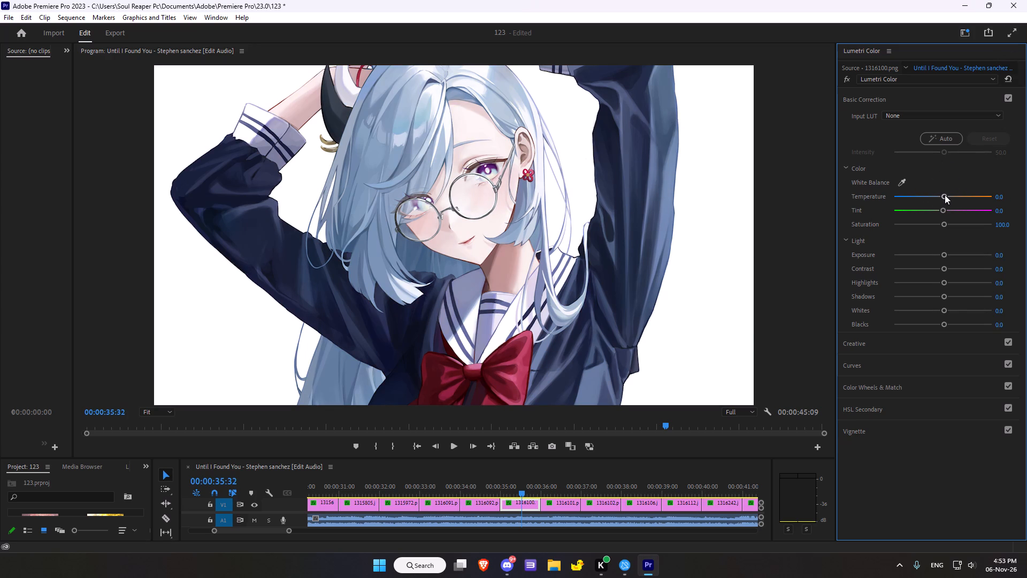
In Basic Correction for clip 1316100.png, set the Temperature to -5.4, Tint to -1.1 and Saturation to 120.7.
drag(945, 195, 939, 197)
click(941, 210)
drag(943, 224, 952, 216)
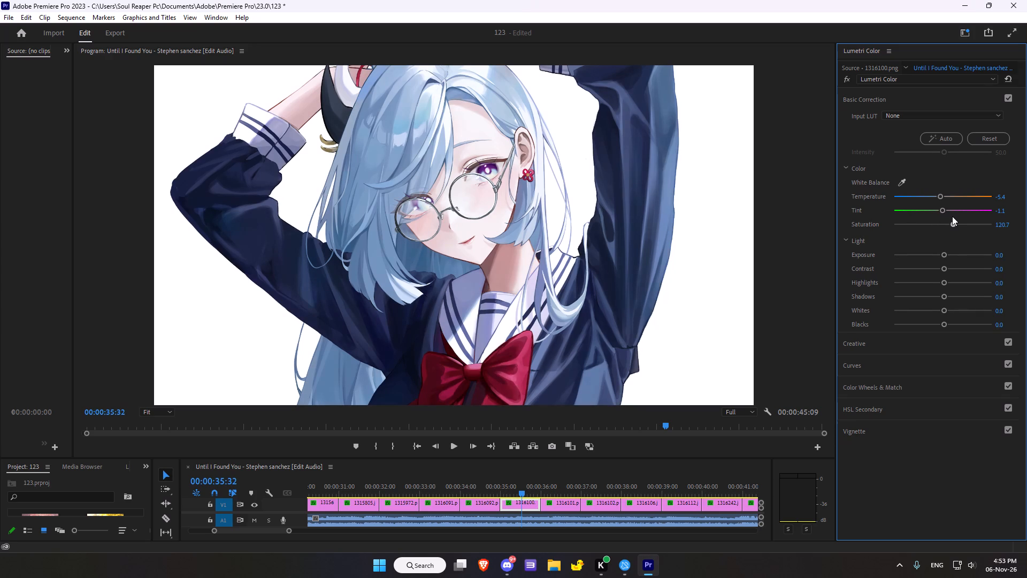
drag(952, 216, 952, 217)
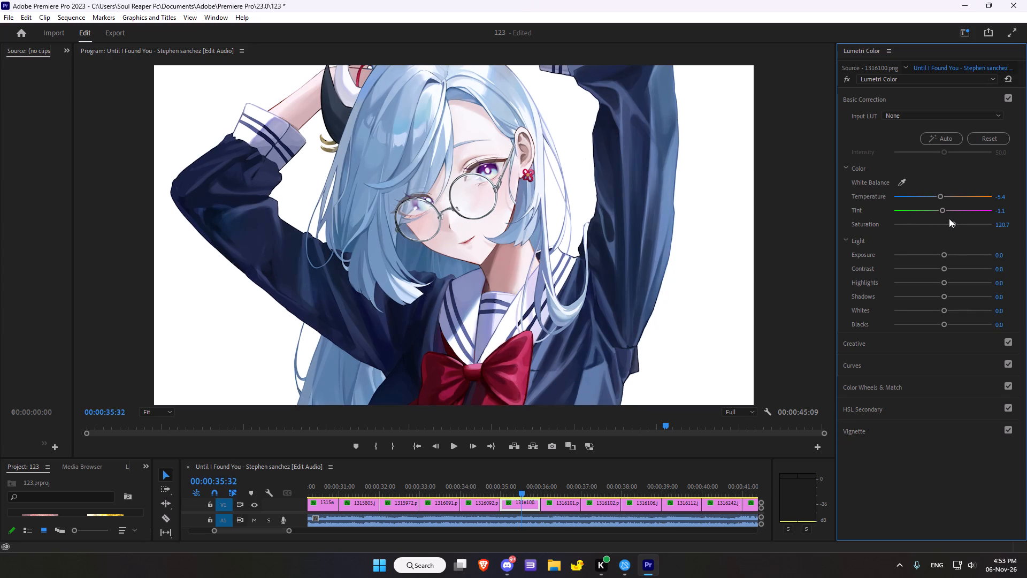
Set the Light values to Exposure -0.1, Contrast -23.9, Highlights -9.8, Shadows -4.3, Whites -12.0 and Blacks -10.9.
click(944, 253)
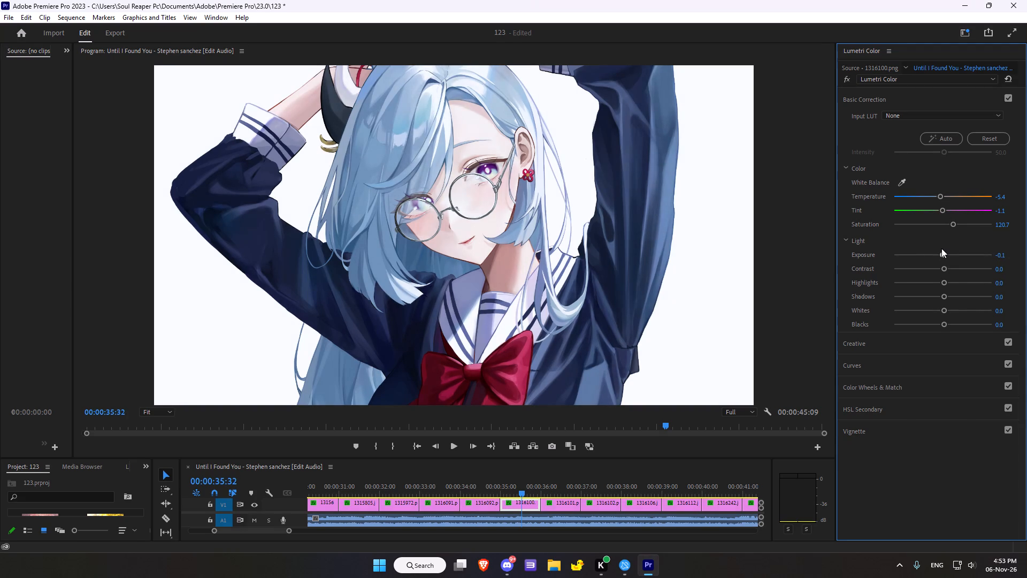
drag(946, 268, 933, 271)
drag(933, 271, 930, 272)
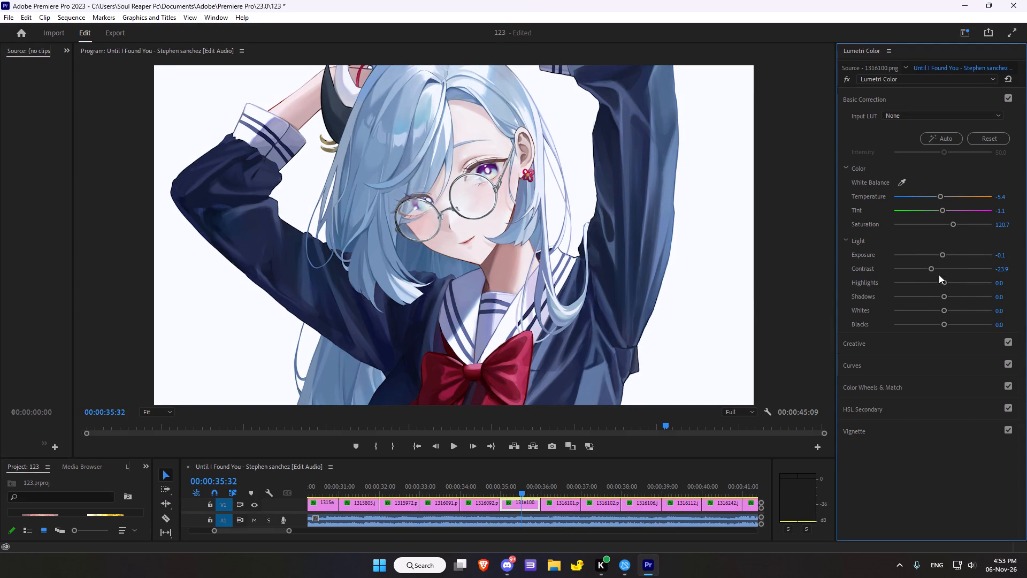
drag(945, 284, 937, 284)
drag(946, 298, 940, 301)
drag(943, 309, 933, 314)
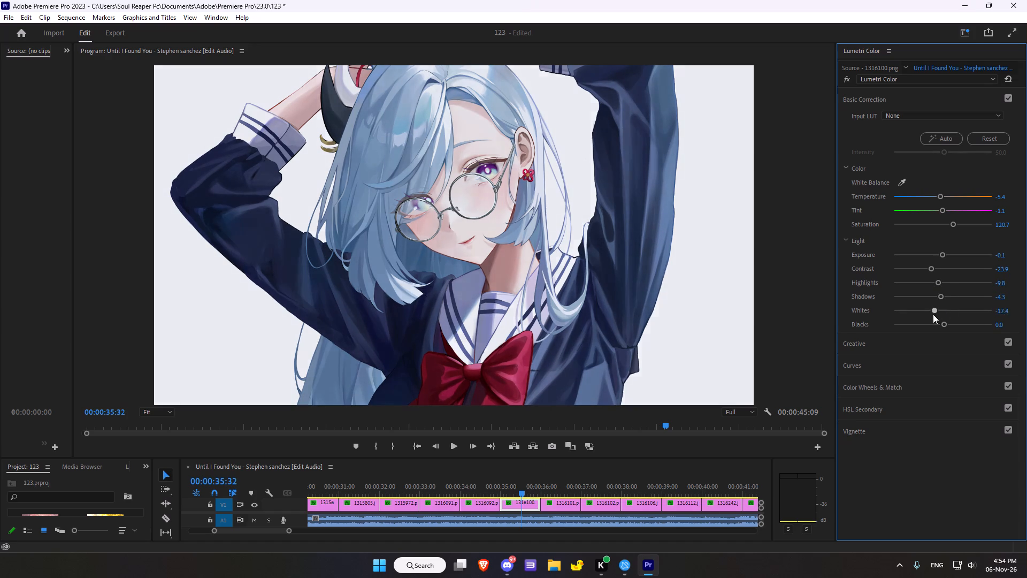
drag(933, 314, 936, 315)
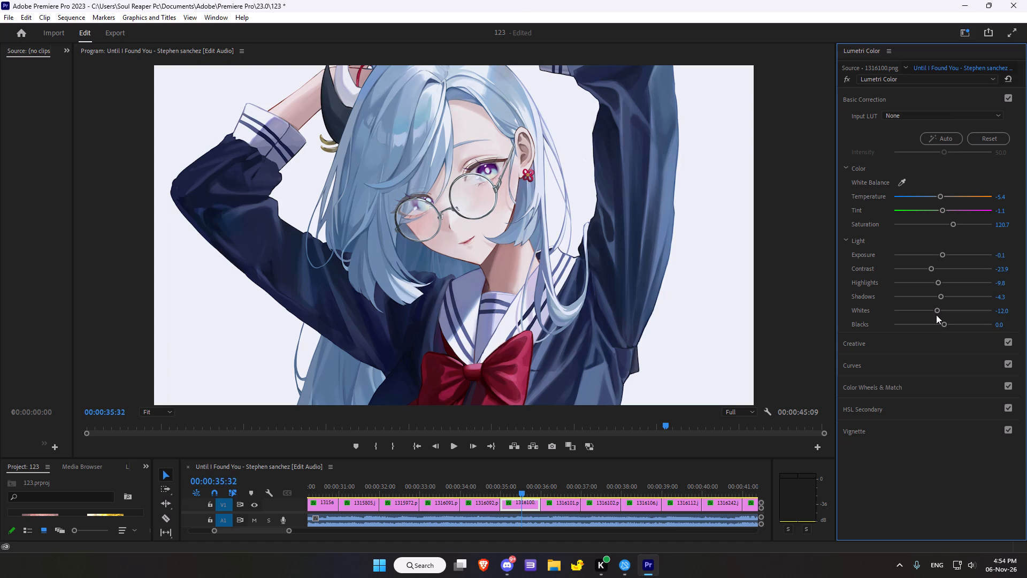
drag(944, 324, 941, 321)
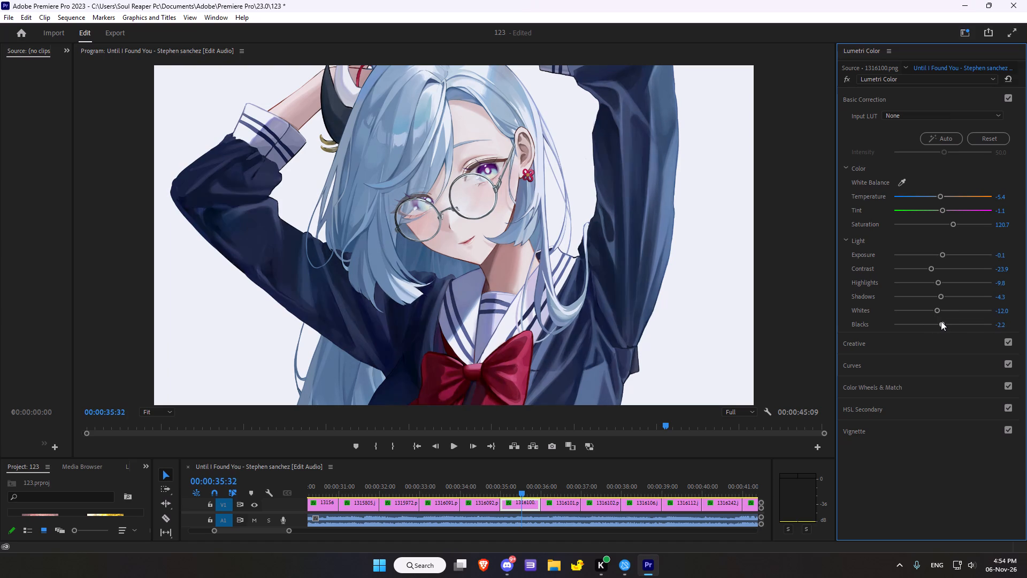
drag(941, 321, 937, 322)
In the Creative adjustments for clip 1316100.png, set Sharpen to 100.0, Vibrance to 22.8 and Saturation to 116.3.
scroll(937, 320, down, 3)
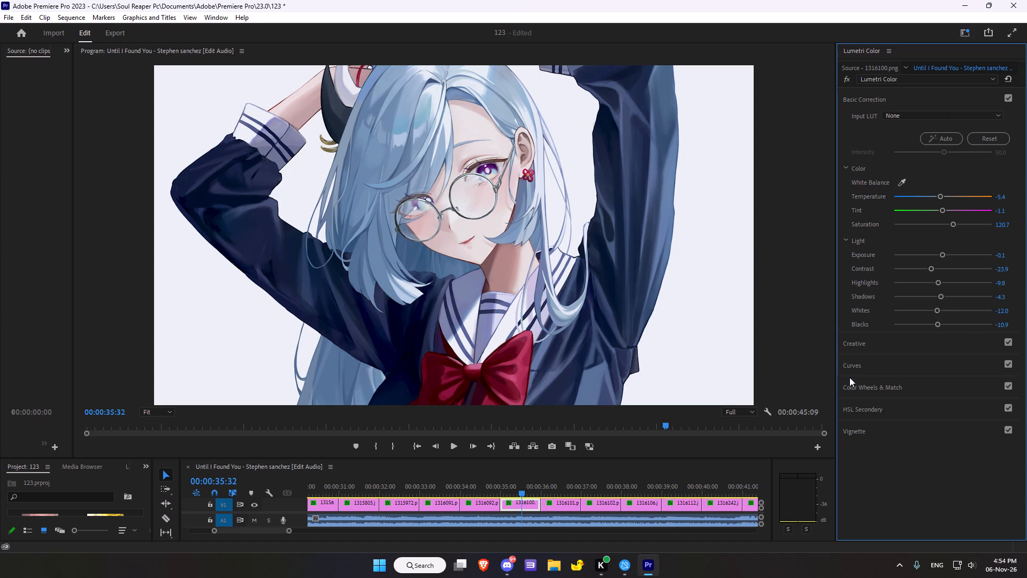
click(872, 345)
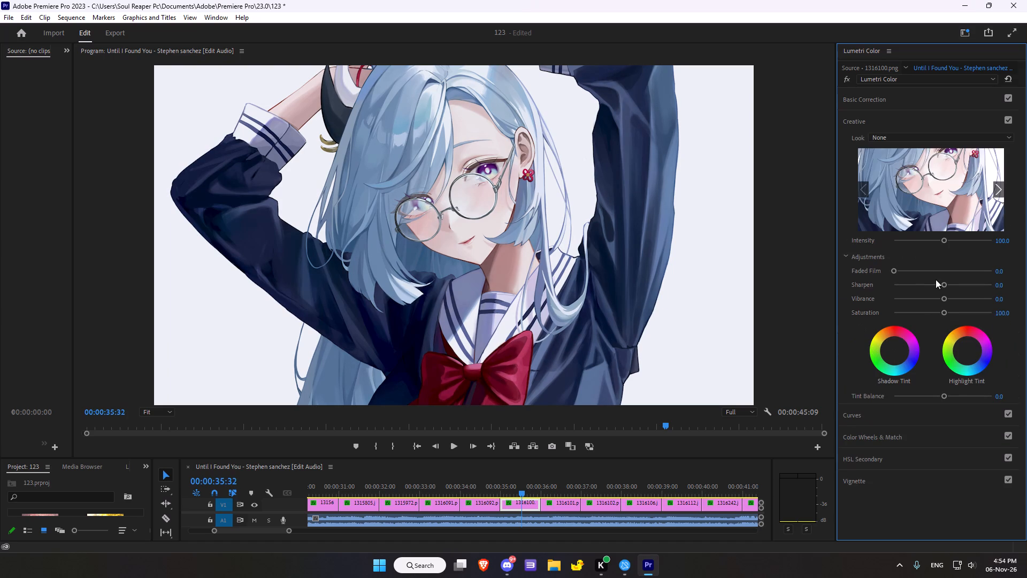
drag(941, 282, 992, 280)
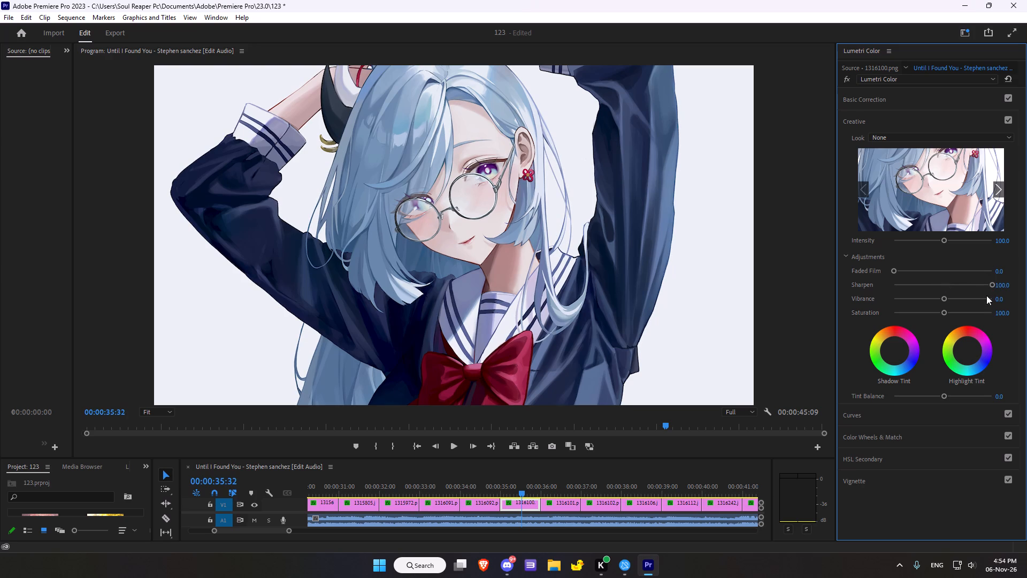
drag(942, 298, 933, 301)
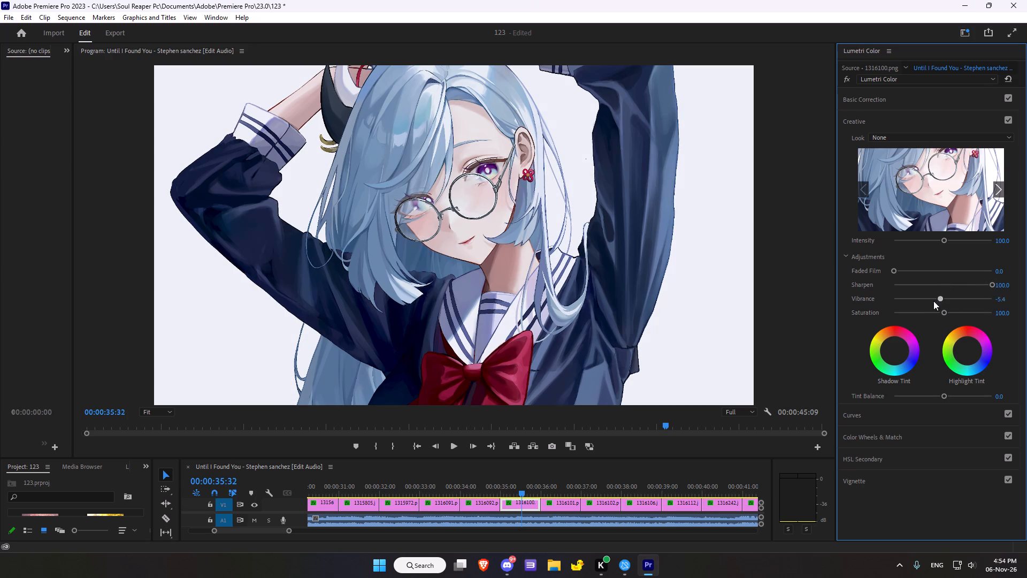
drag(933, 301, 913, 303)
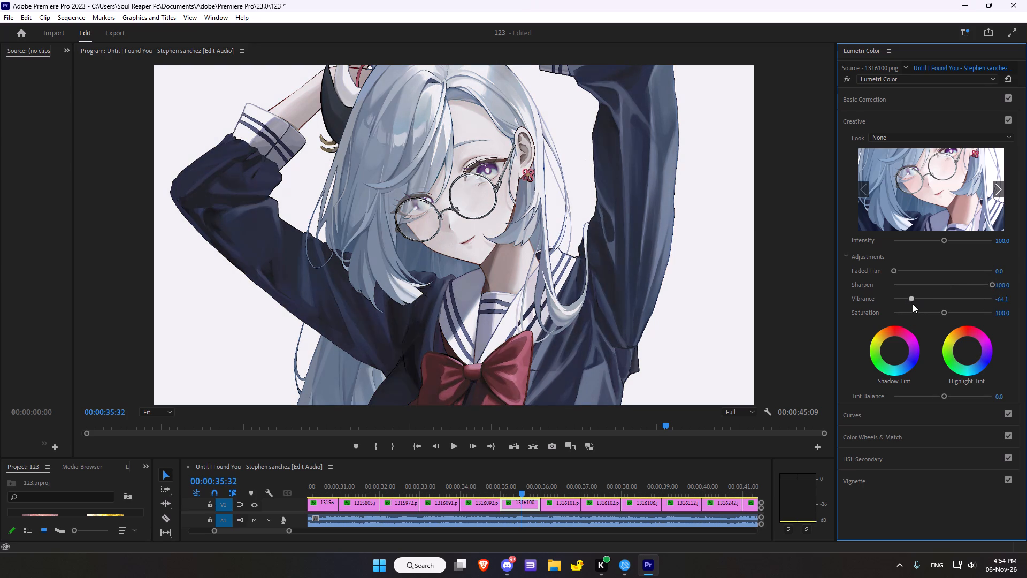
drag(913, 303, 916, 302)
drag(916, 302, 934, 296)
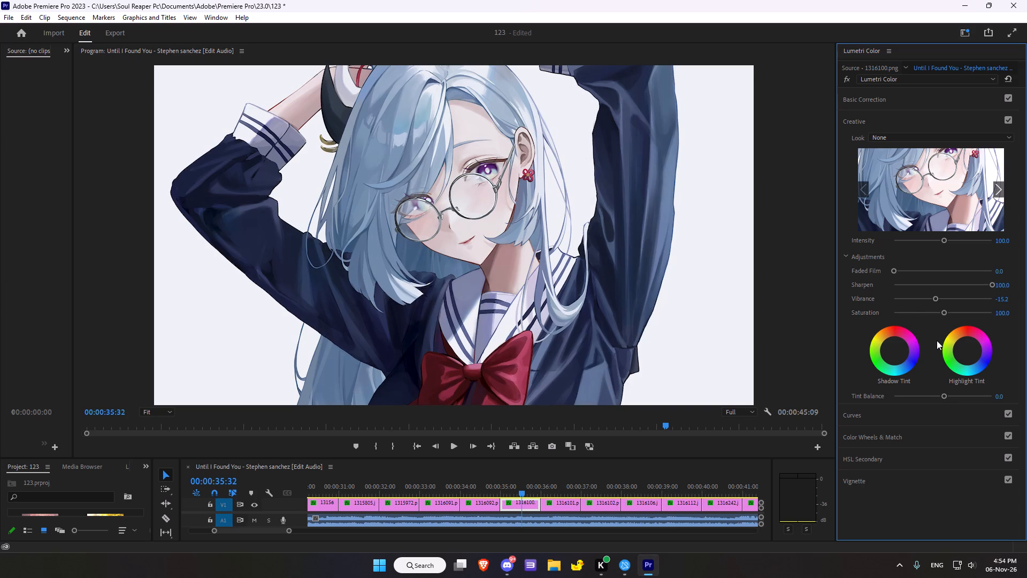
click(947, 314)
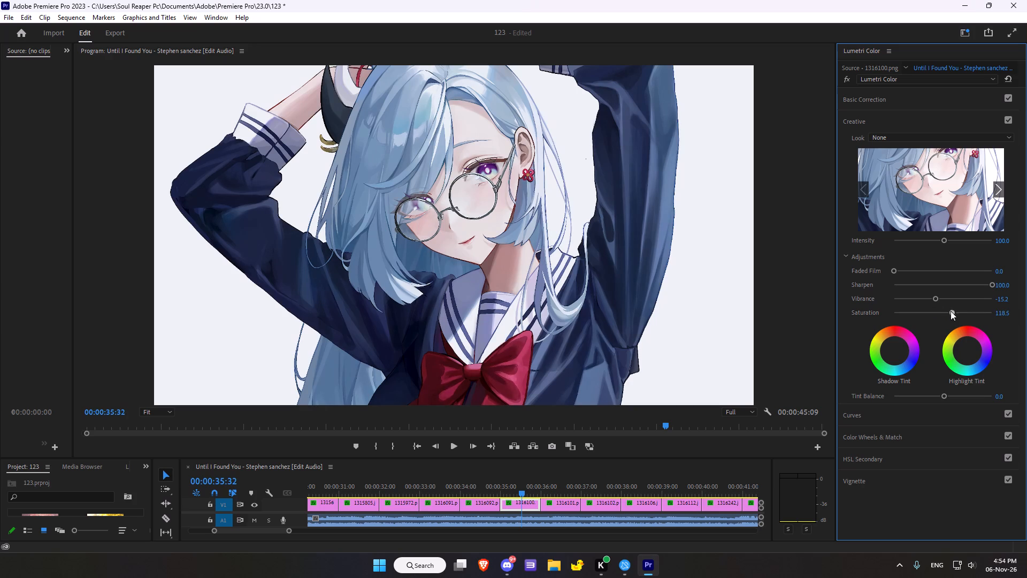
drag(936, 299, 953, 295)
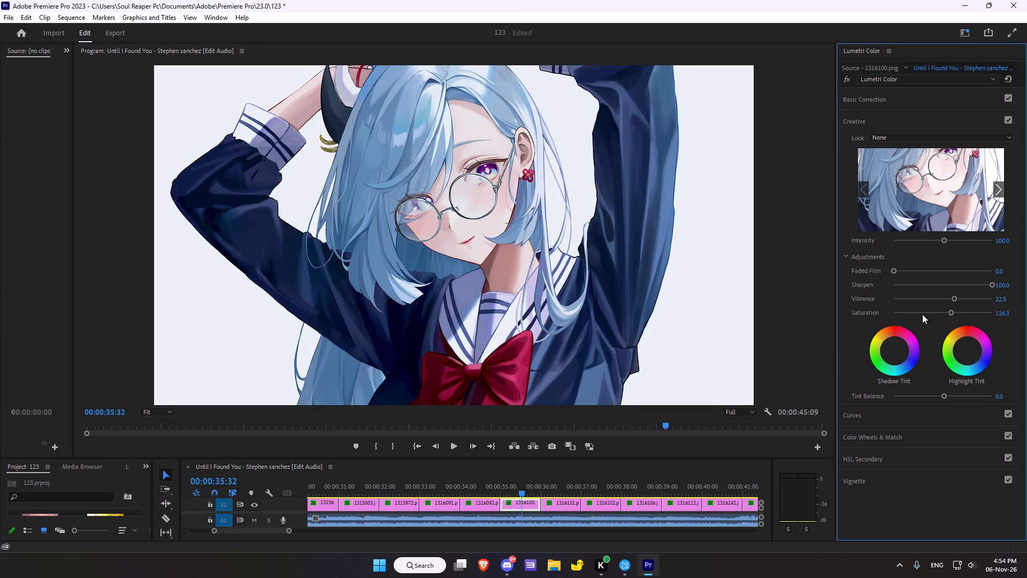
Shift the Shadow Tint slightly off centre towards yellow-green and set the Highlight Tint at the wheel's centre.
drag(895, 352, 891, 332)
drag(891, 332, 861, 351)
click(966, 349)
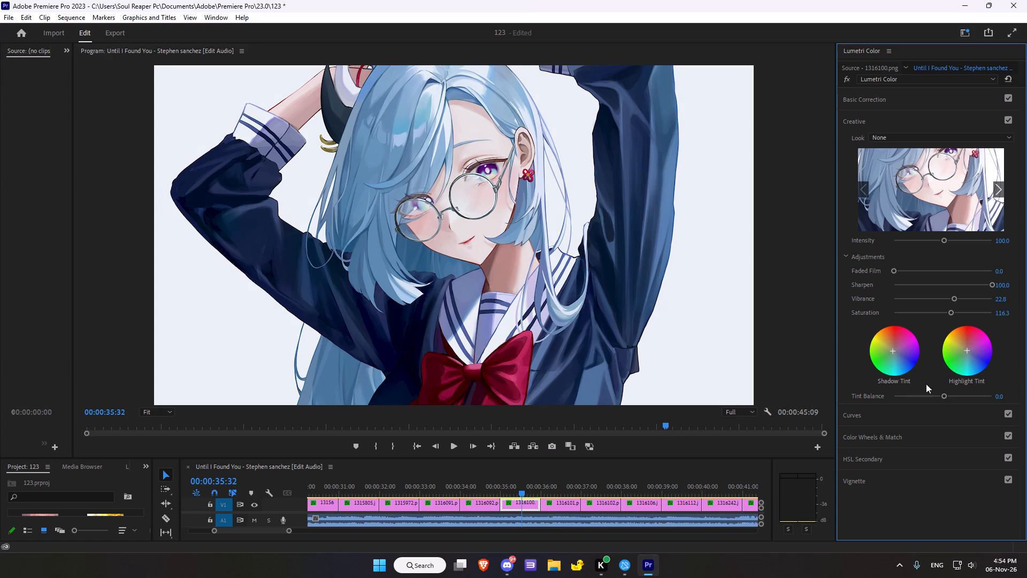
Add a midpoint to the white RGB curve and raise it slightly to brighten the midtones.
click(887, 416)
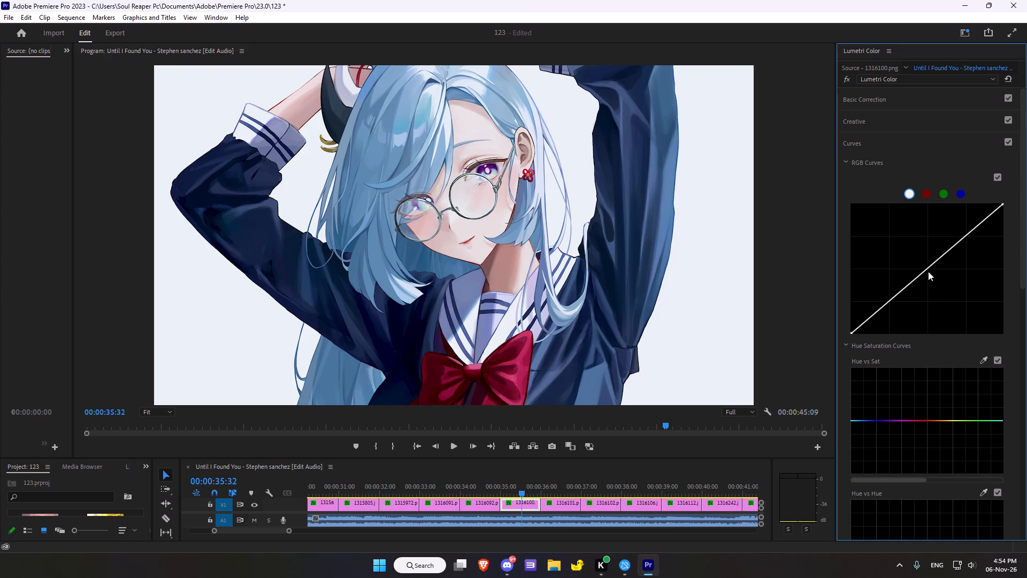
drag(930, 267, 929, 265)
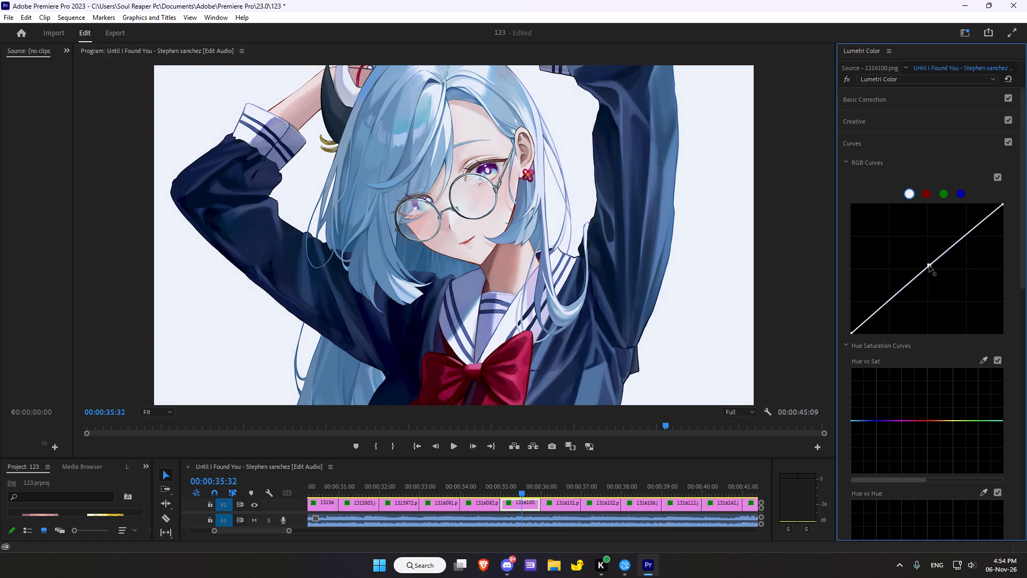
drag(929, 265, 922, 267)
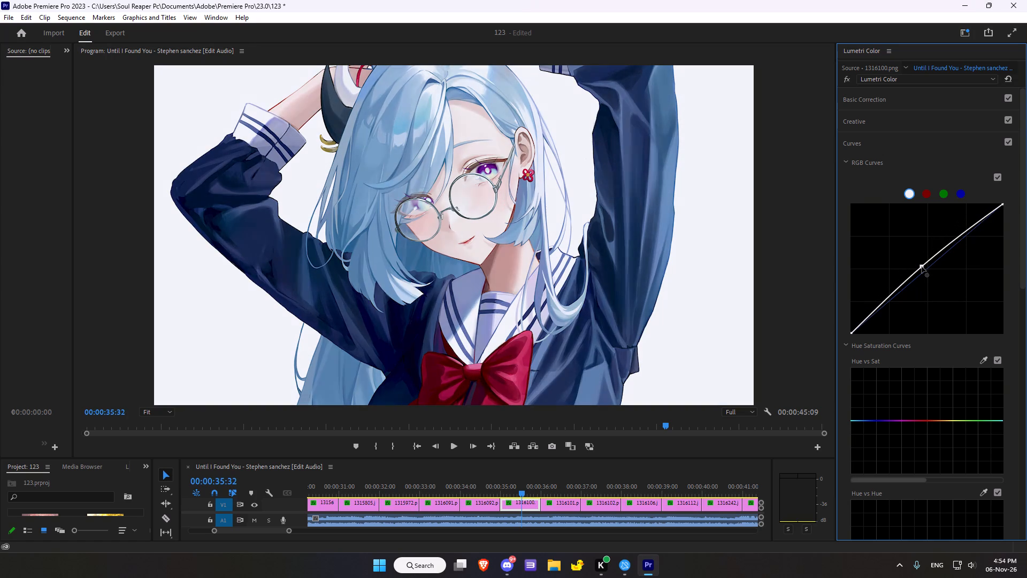
drag(922, 267, 922, 264)
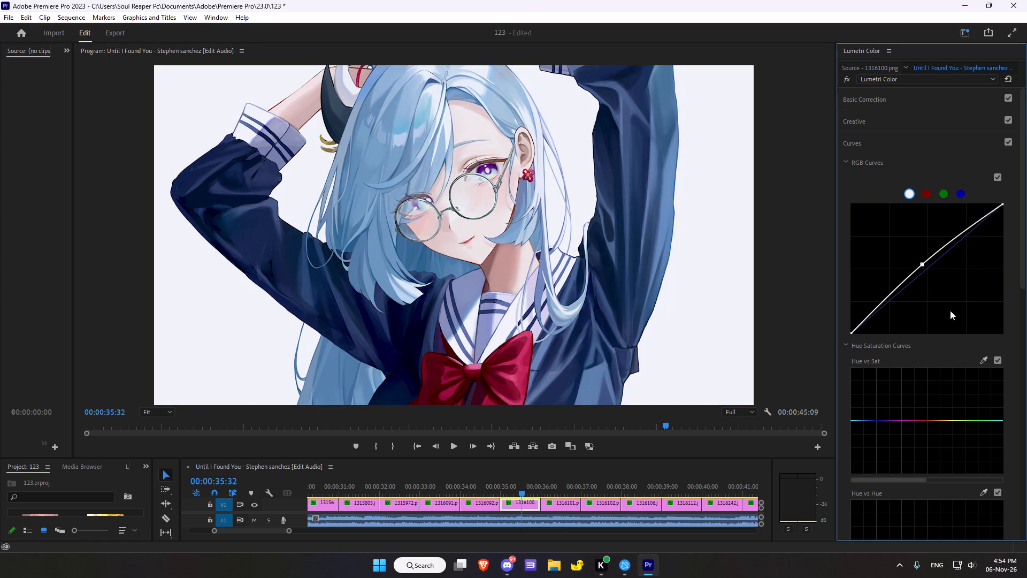
Sample the forehead area for the Hue vs Sat curve and raise its yellow centre point well above the line.
click(986, 360)
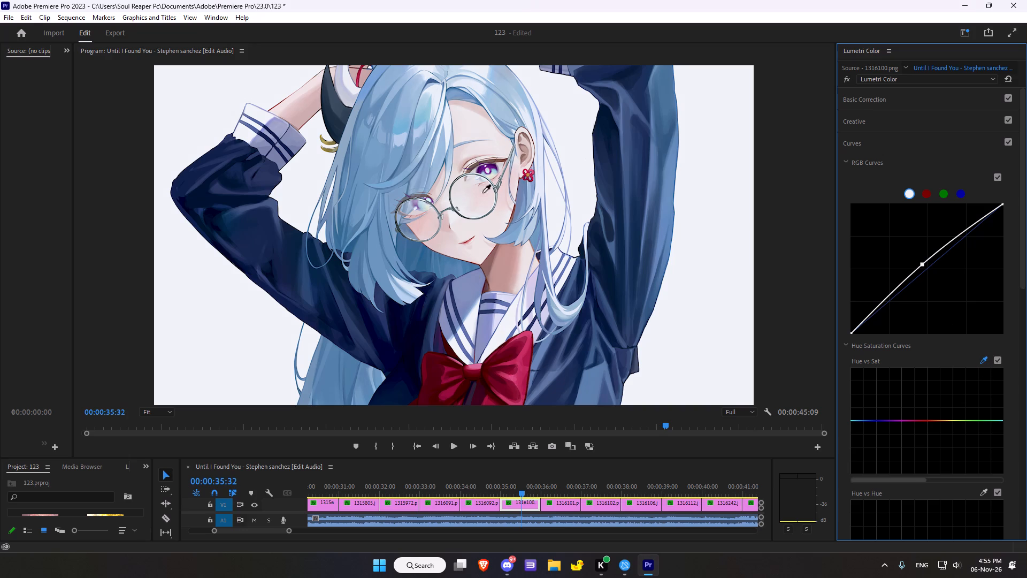
click(478, 113)
drag(953, 421, 951, 386)
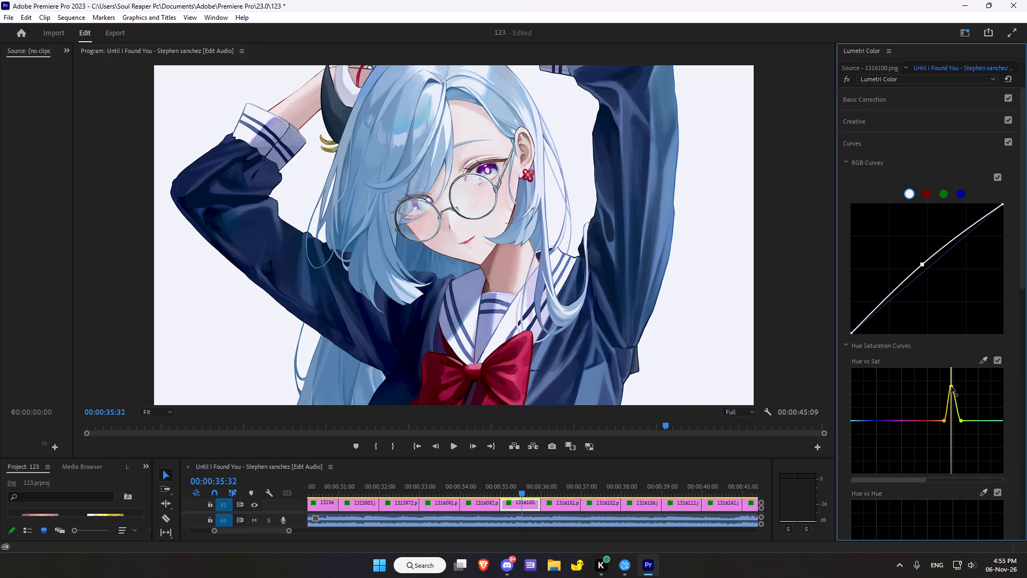
drag(951, 386, 952, 382)
Sample the face skin for the Hue vs Luma curve and raise its red centre point slightly above the line.
scroll(878, 295, down, 3)
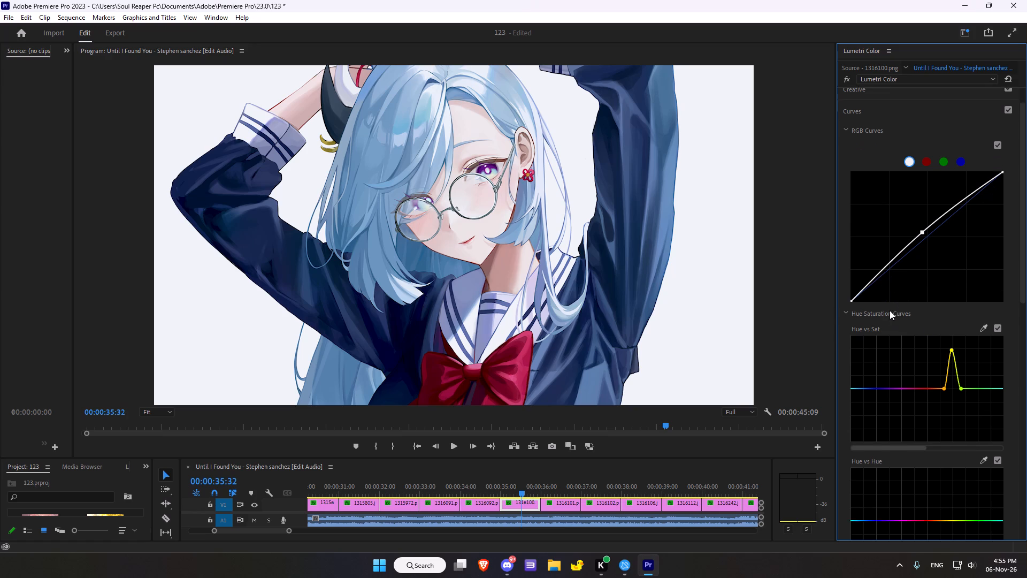
scroll(890, 310, down, 6)
scroll(937, 364, down, 3)
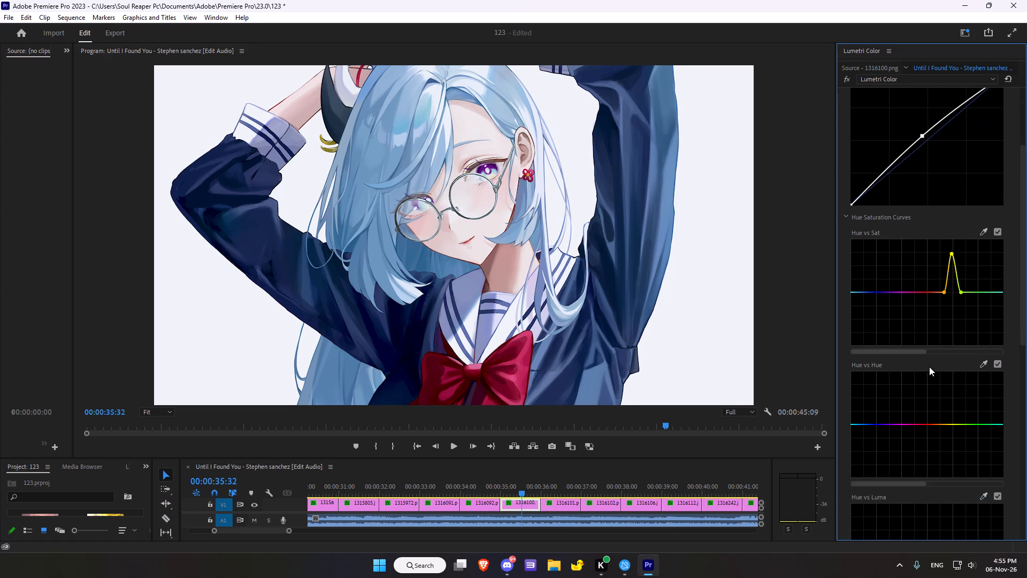
scroll(908, 363, down, 1)
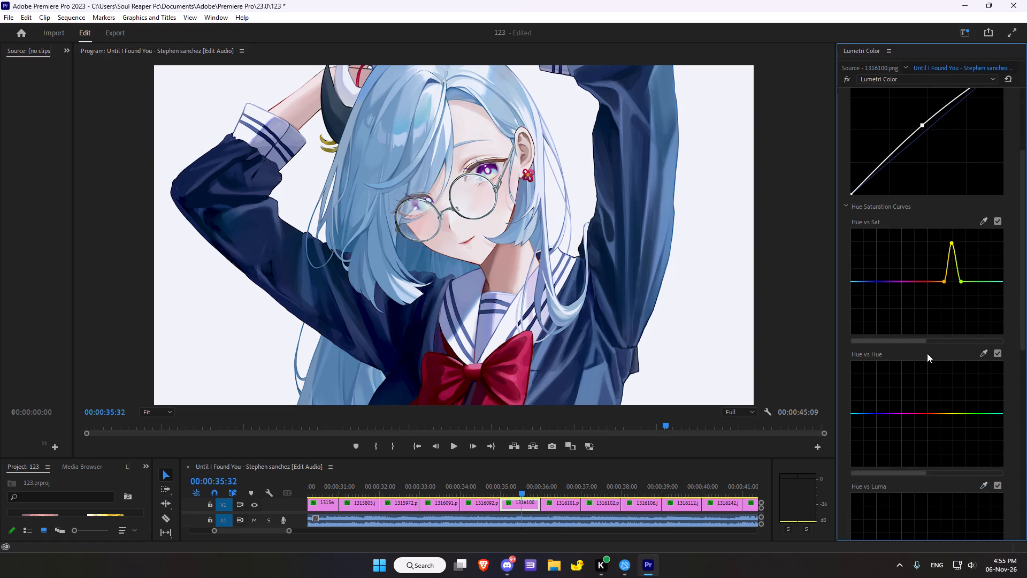
scroll(969, 382, down, 4)
scroll(895, 378, down, 1)
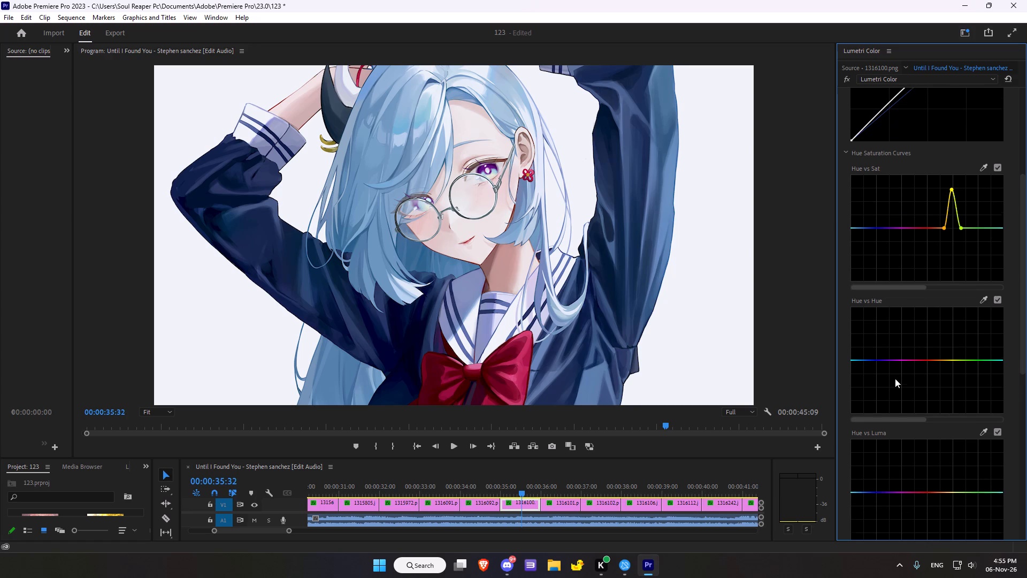
scroll(895, 378, down, 2)
scroll(969, 281, down, 5)
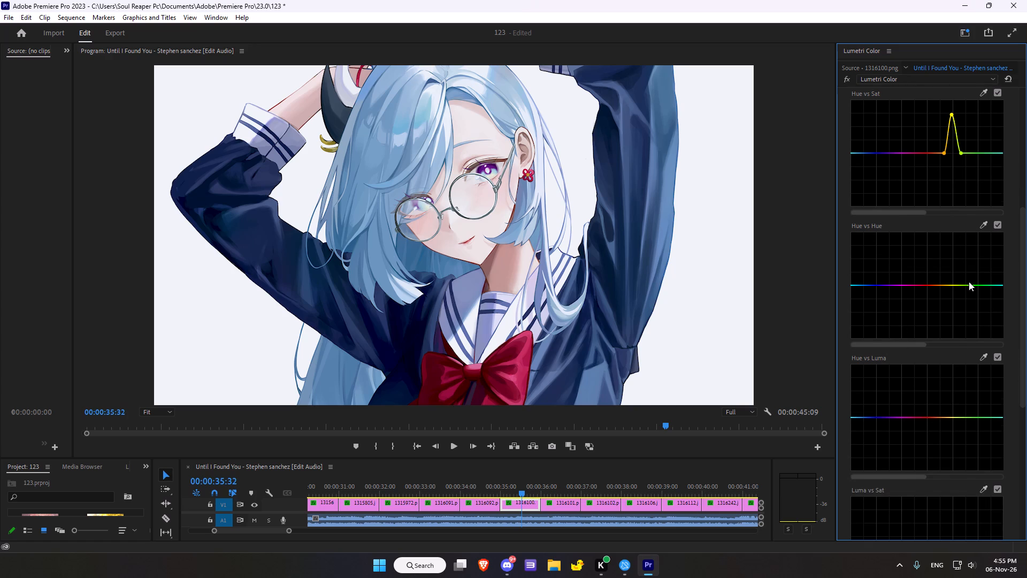
click(982, 358)
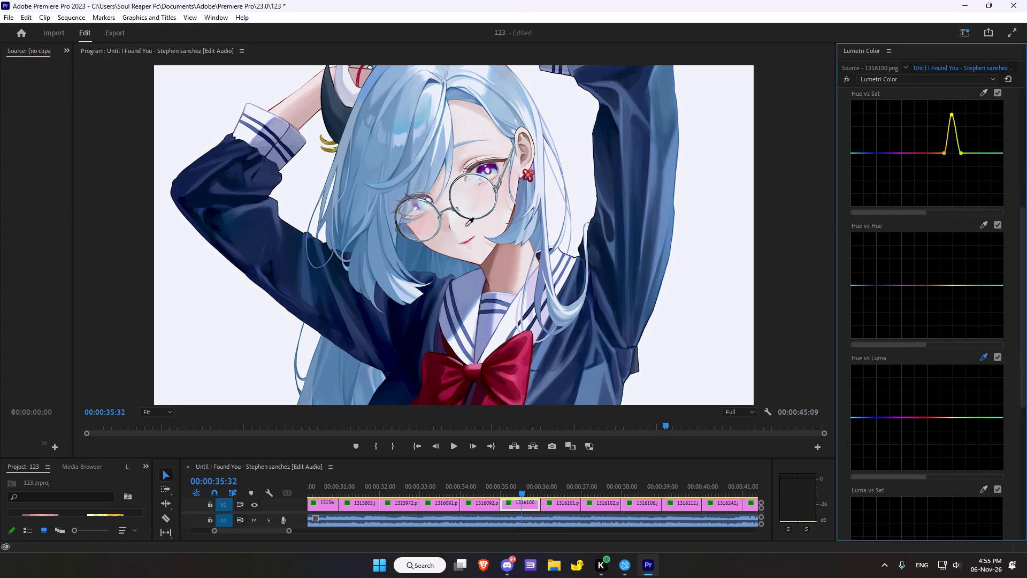
click(473, 226)
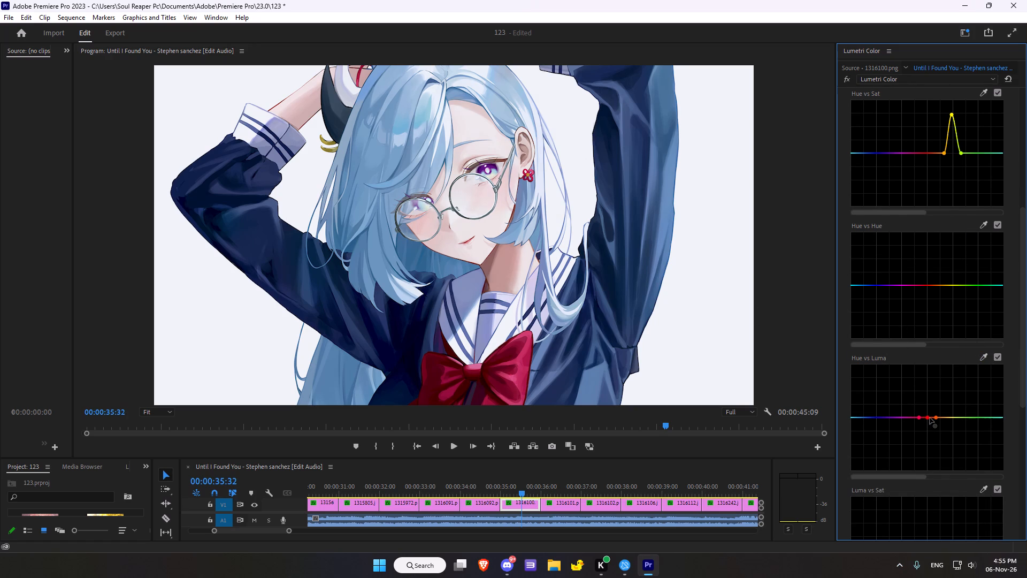
drag(928, 420, 935, 414)
drag(935, 414, 932, 415)
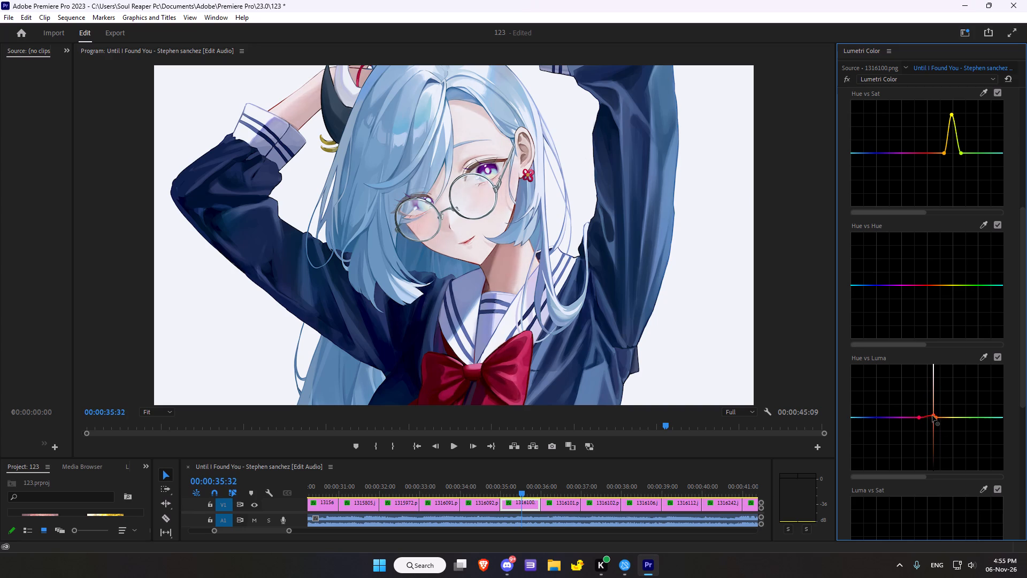
drag(932, 415, 928, 416)
drag(928, 416, 926, 409)
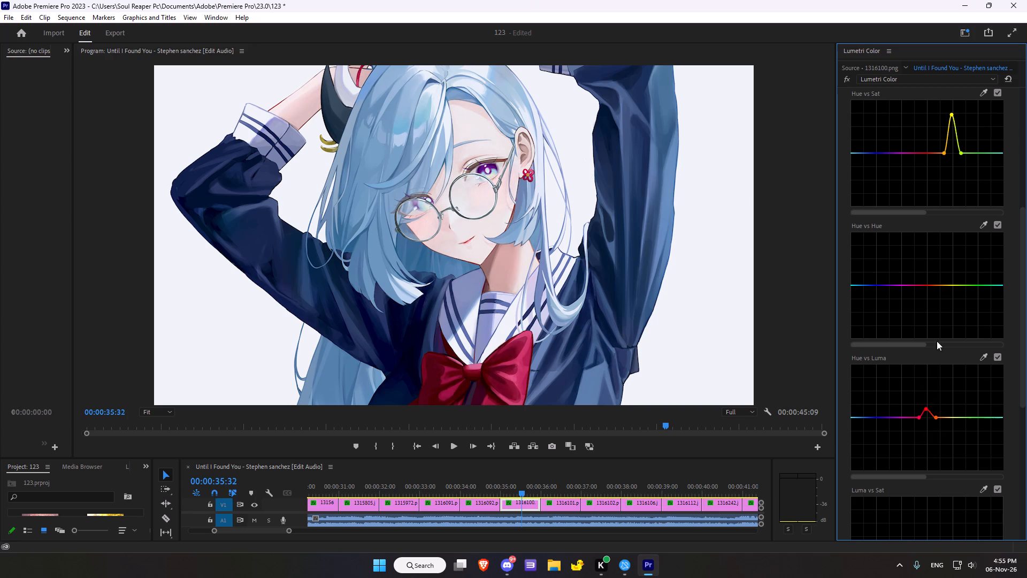
Sample the light skin of the face for the Luma vs Sat curve.
scroll(905, 273, down, 3)
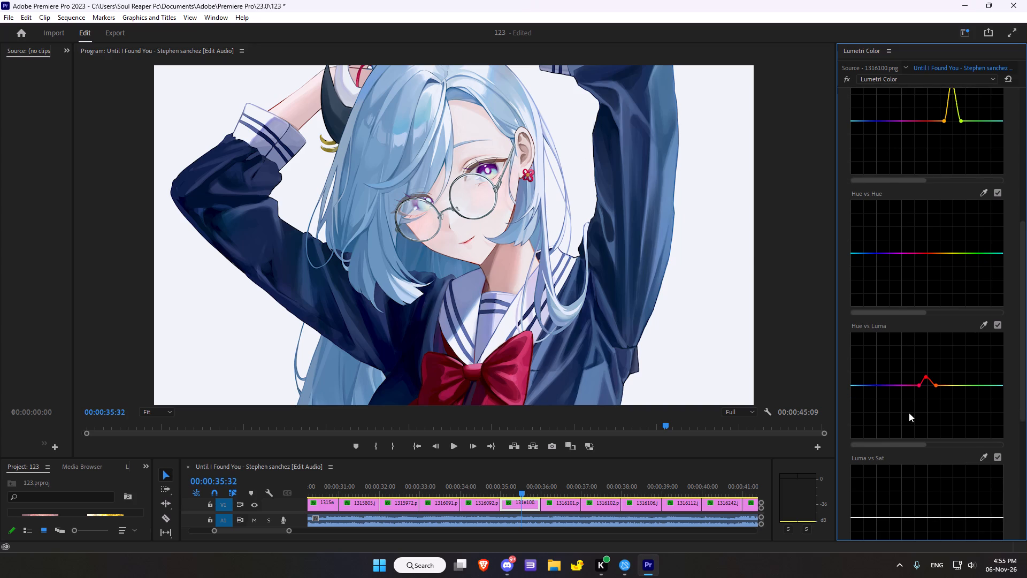
scroll(909, 413, down, 7)
scroll(901, 286, down, 5)
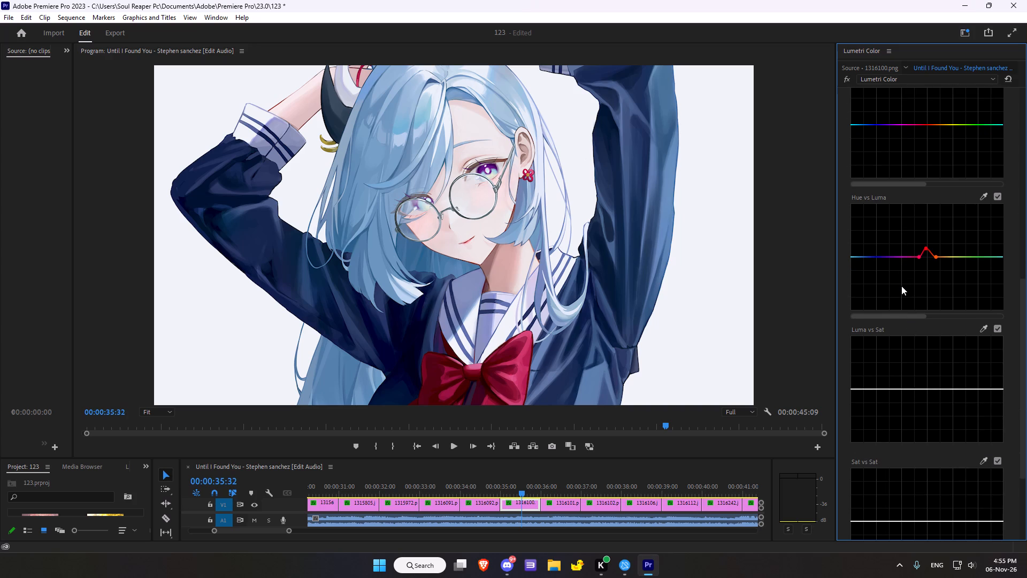
scroll(901, 286, down, 15)
scroll(901, 287, down, 6)
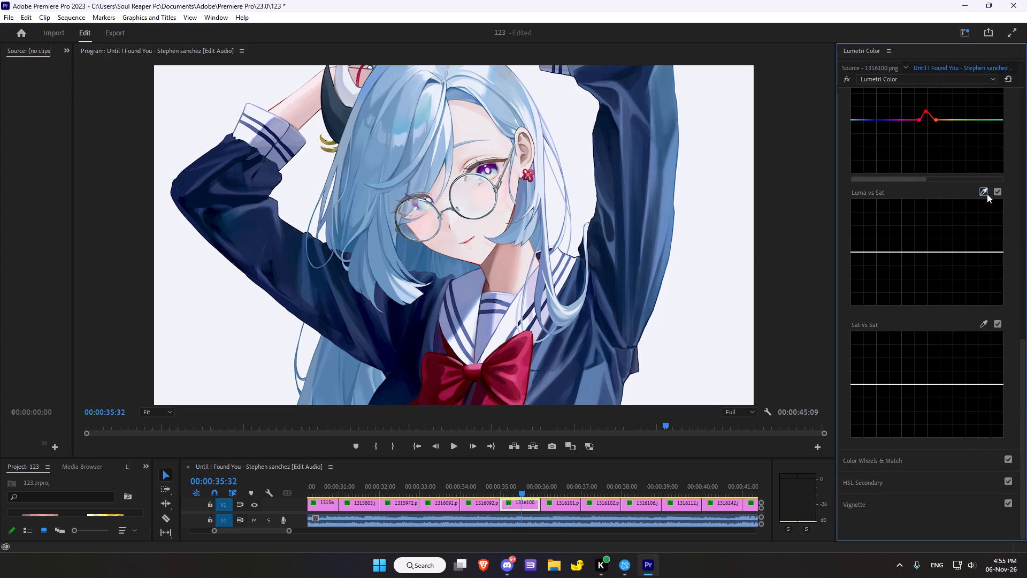
click(987, 194)
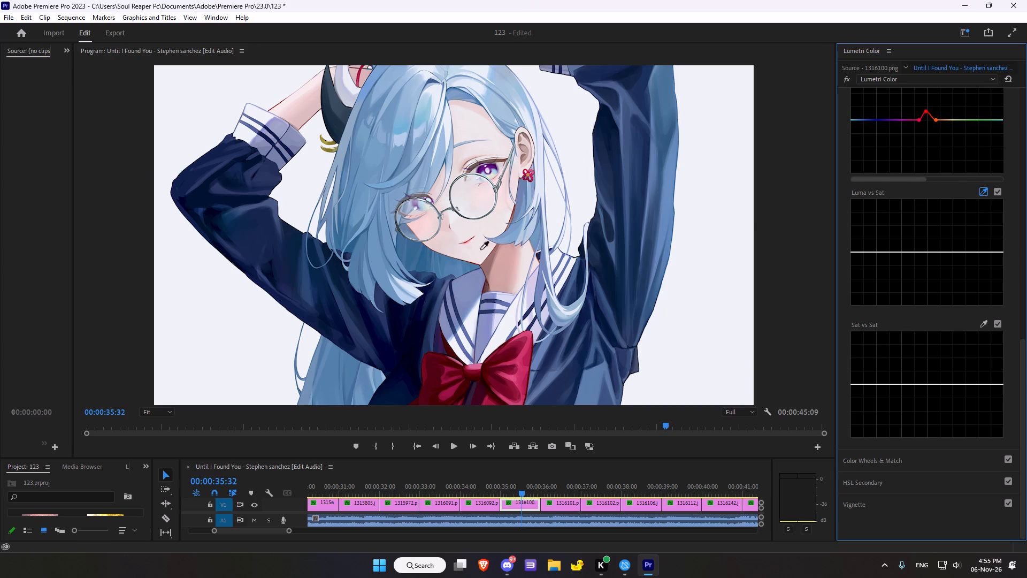
click(481, 227)
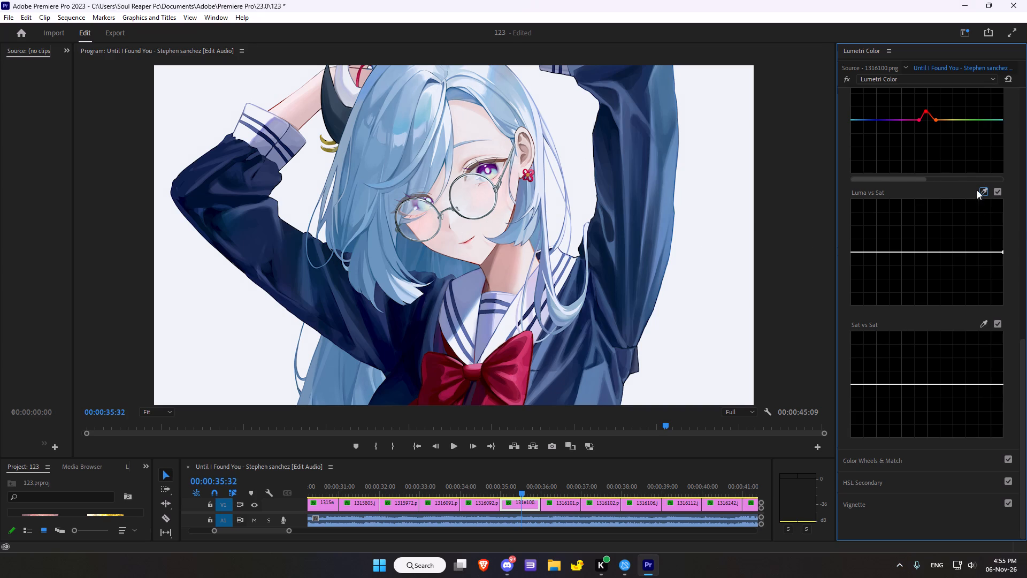
click(384, 343)
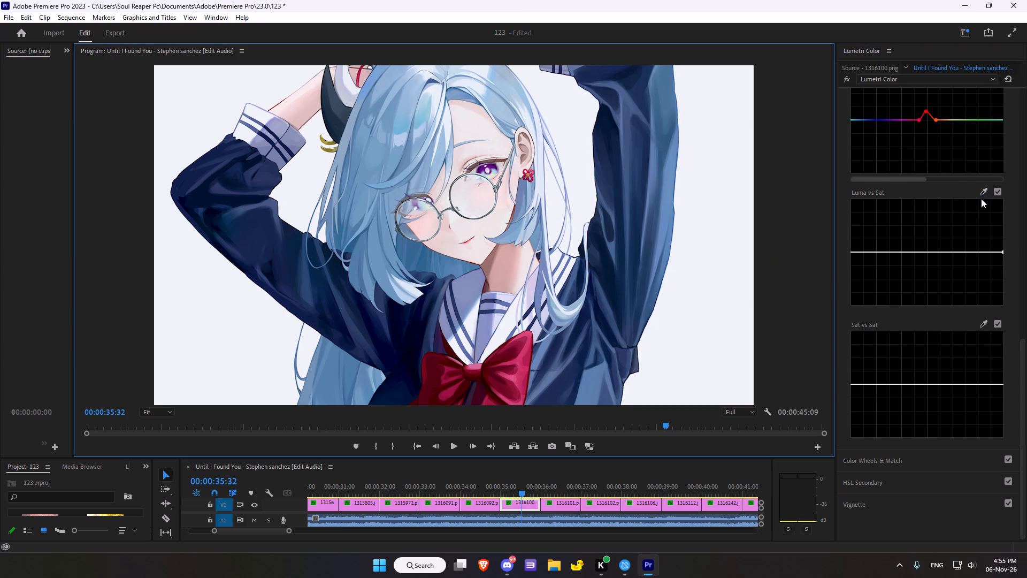
click(985, 195)
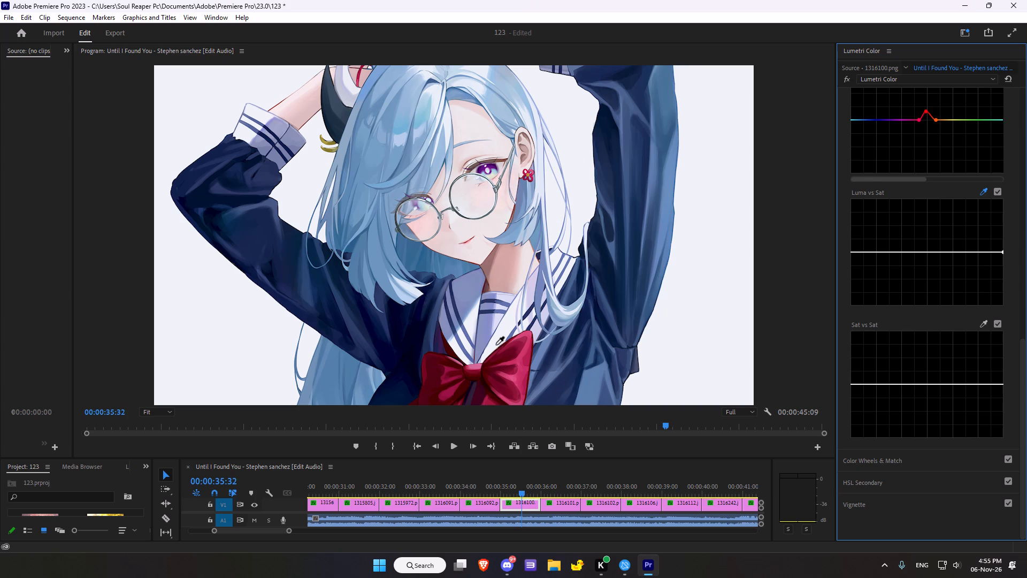
click(482, 228)
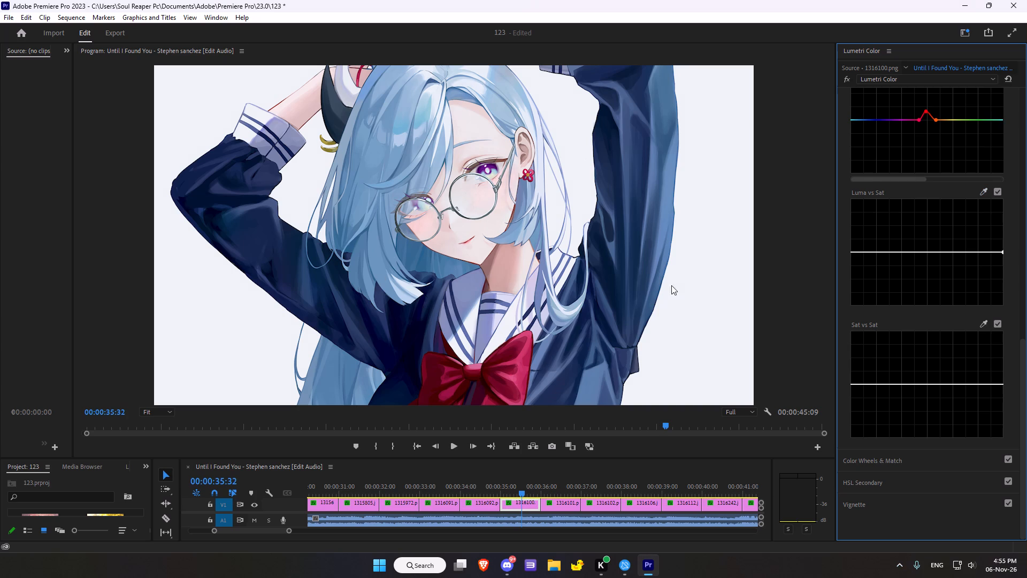
Sample the light blue hair for the Luma vs Sat curve and pull its centre point moderately below the line.
click(984, 197)
click(986, 188)
click(385, 265)
drag(954, 253, 953, 270)
drag(953, 270, 948, 214)
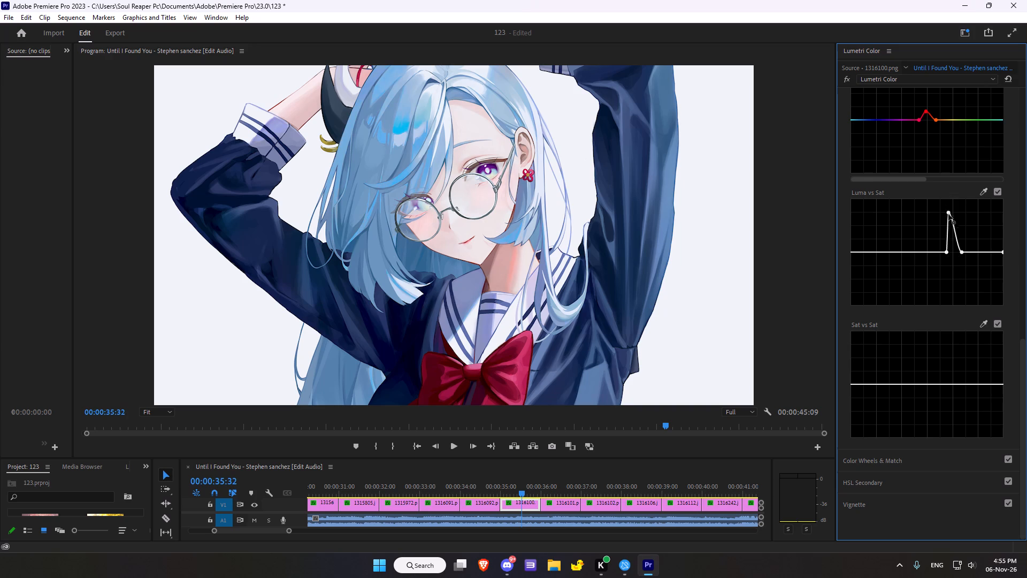
drag(948, 214, 960, 240)
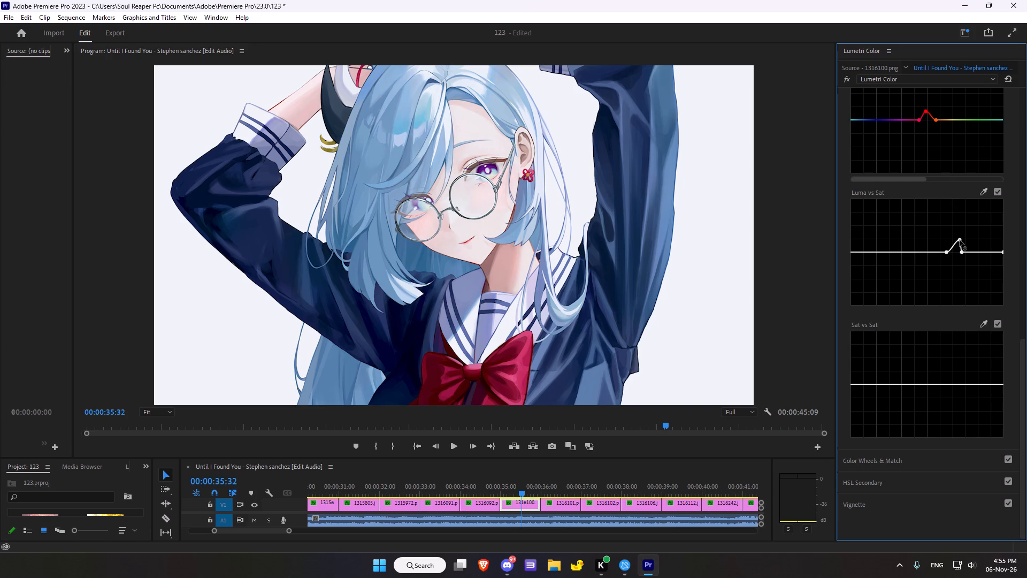
drag(960, 240, 953, 253)
drag(953, 253, 953, 268)
right_click(954, 267)
Sample the red-marked white detail above the hair for the Sat vs Sat curve and raise its centre point slightly.
scroll(922, 261, down, 6)
scroll(978, 344, down, 5)
click(985, 326)
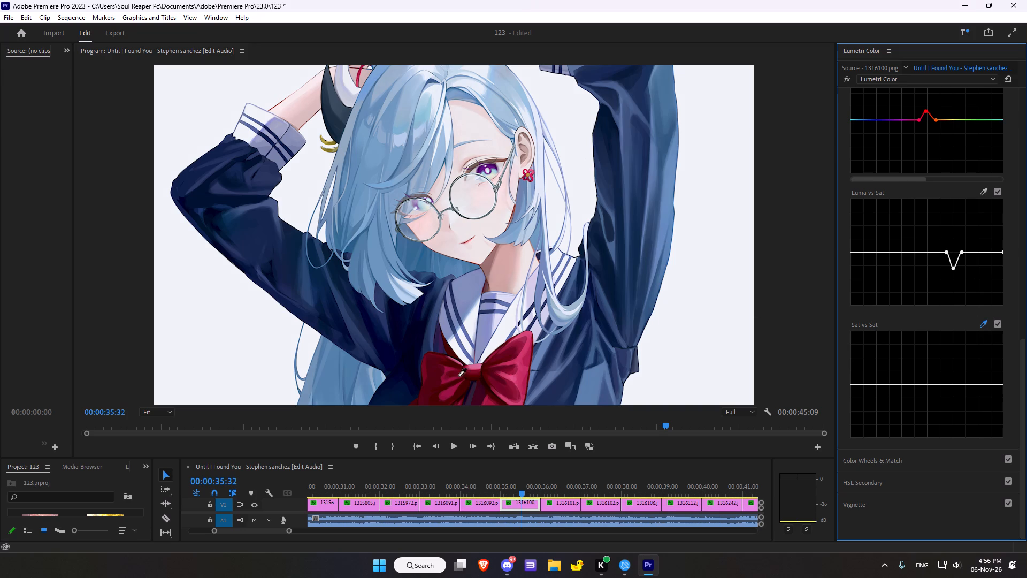
click(357, 77)
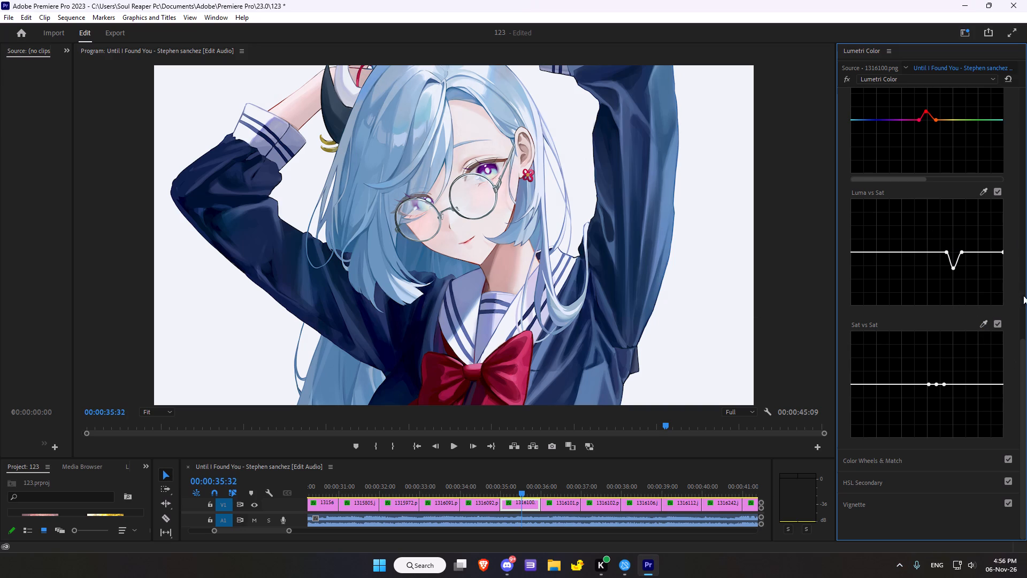
click(937, 384)
Shift the colour wheels slightly on clip 1316100.png: midtones toward red, shadows toward orange, and highlights toward yellow-green.
scroll(955, 370, down, 7)
click(894, 467)
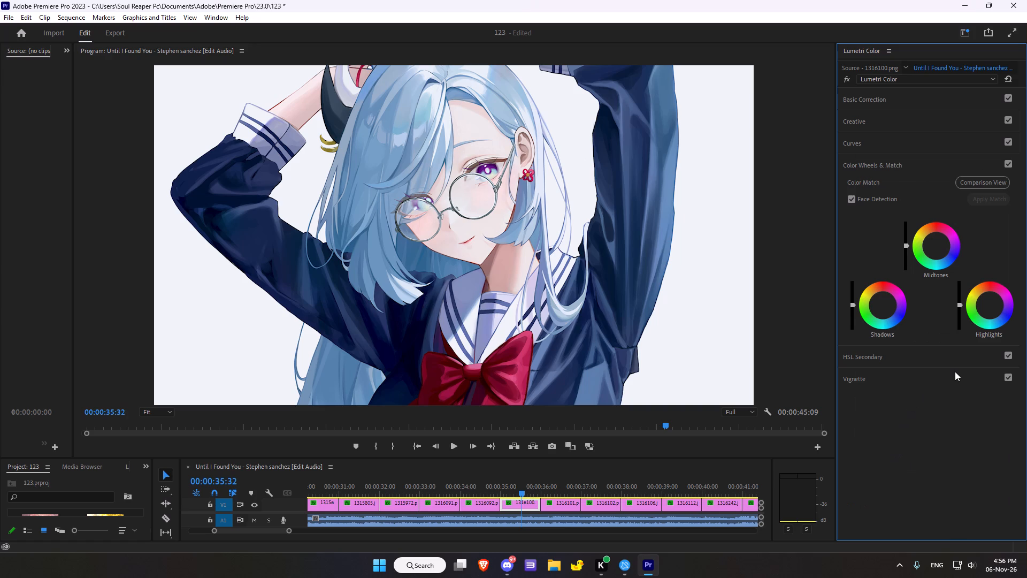
drag(933, 246, 965, 232)
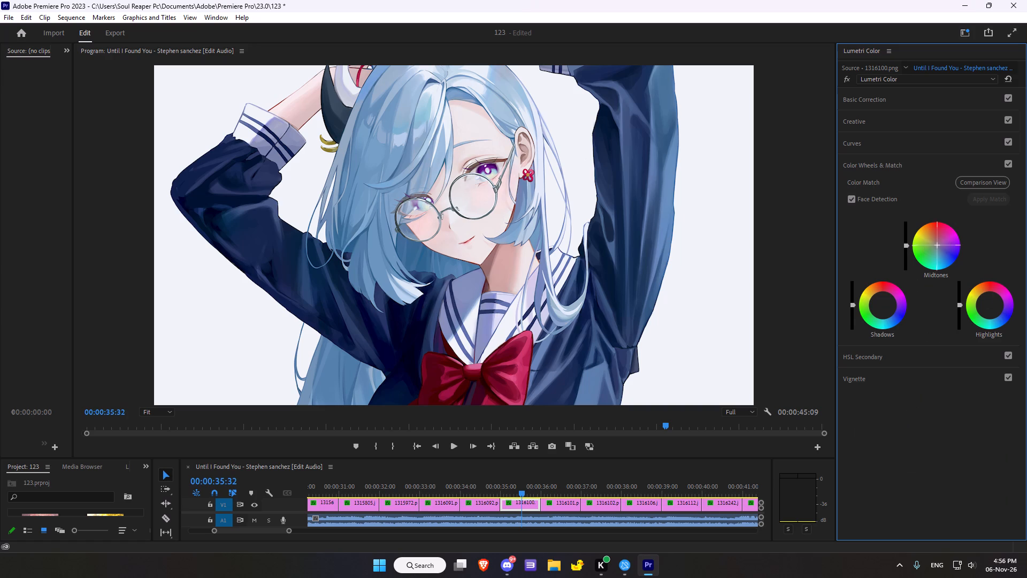
drag(965, 232, 932, 164)
drag(932, 164, 932, 160)
drag(882, 307, 866, 282)
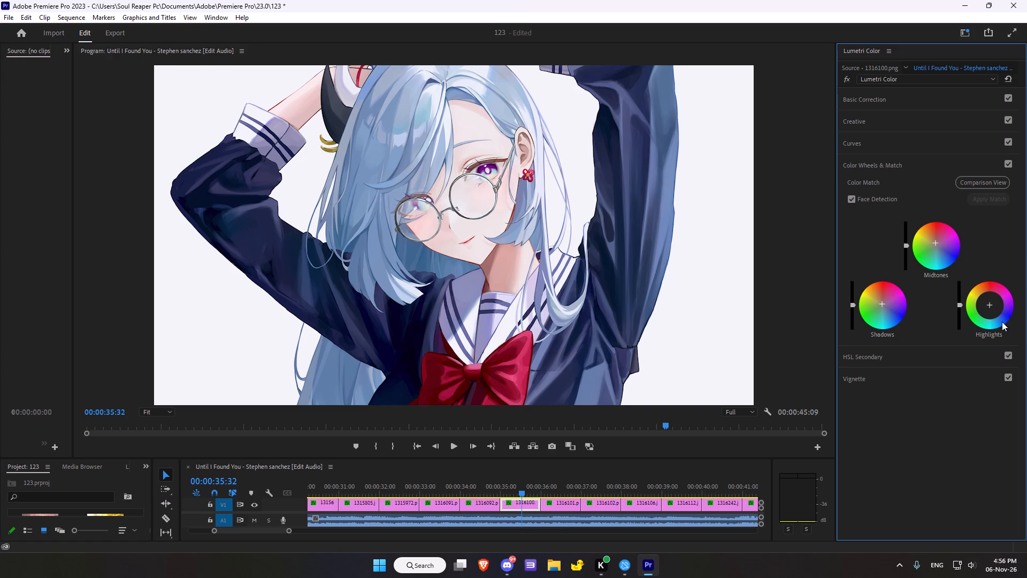
drag(992, 306, 980, 307)
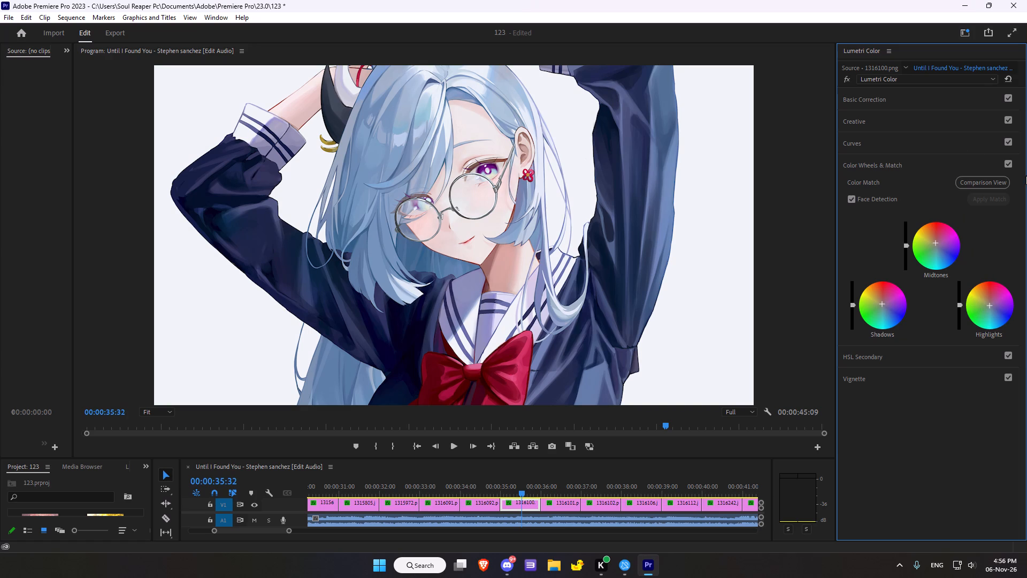
Compare the frame with the Color Wheels & Match correction on and off, and leave that section disabled.
click(1009, 159)
click(1009, 160)
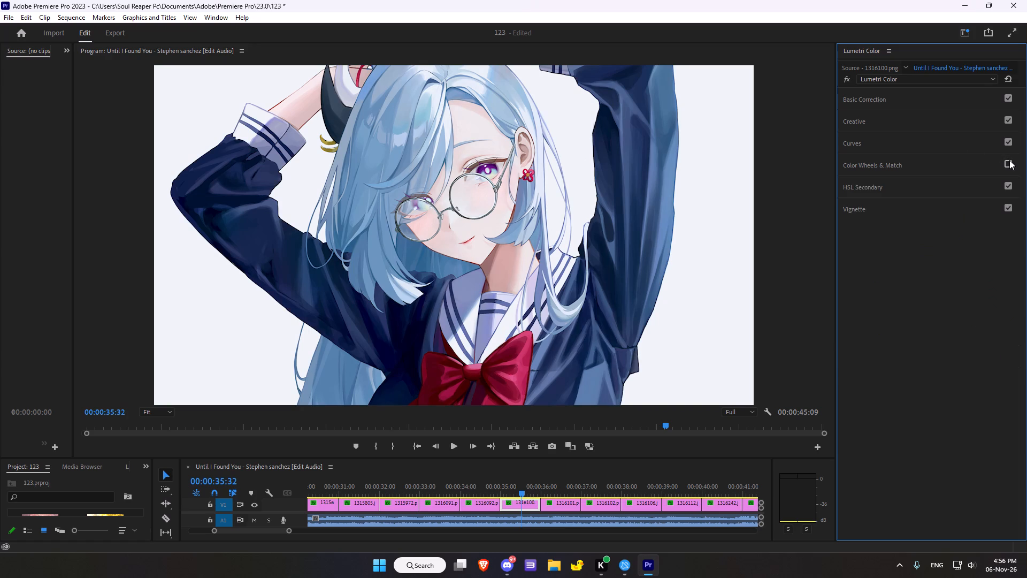
click(1009, 160)
click(1009, 160)
Add a vignette to clip 1316100.png with Amount -3.0, Midpoint 27.7, Roundness 58.7 and Feather 46.7.
scroll(913, 338, down, 5)
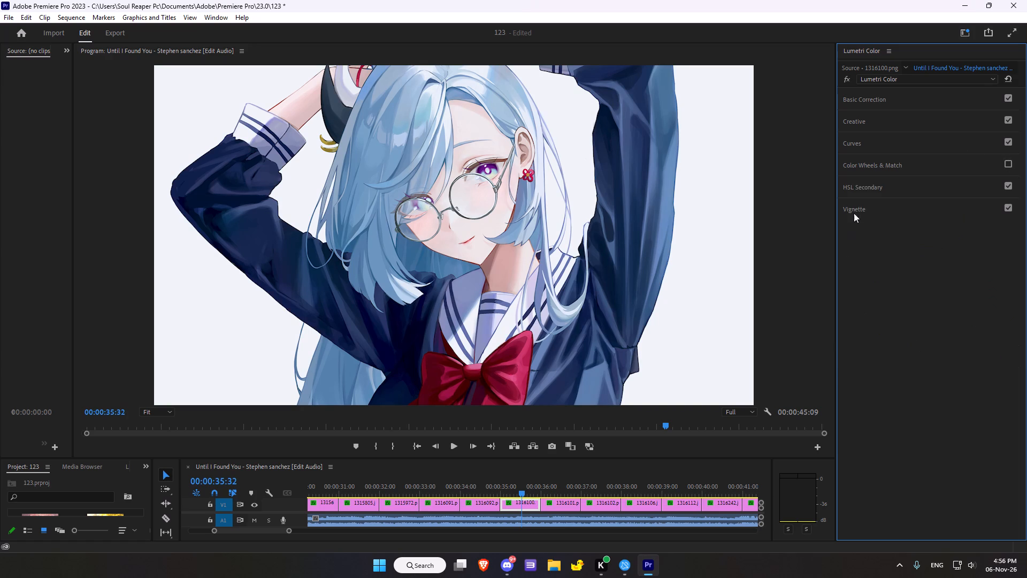
click(855, 208)
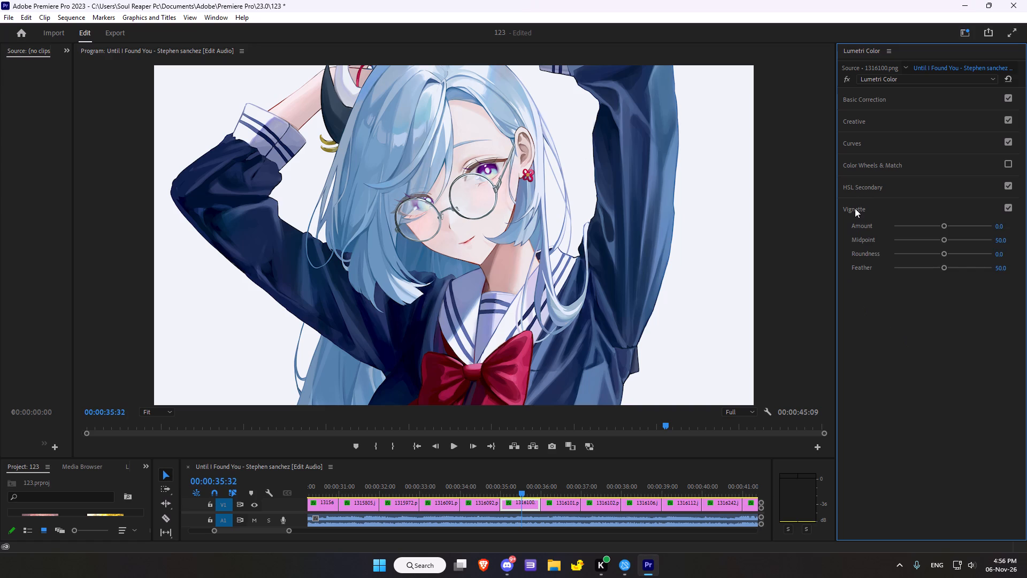
drag(944, 223, 916, 229)
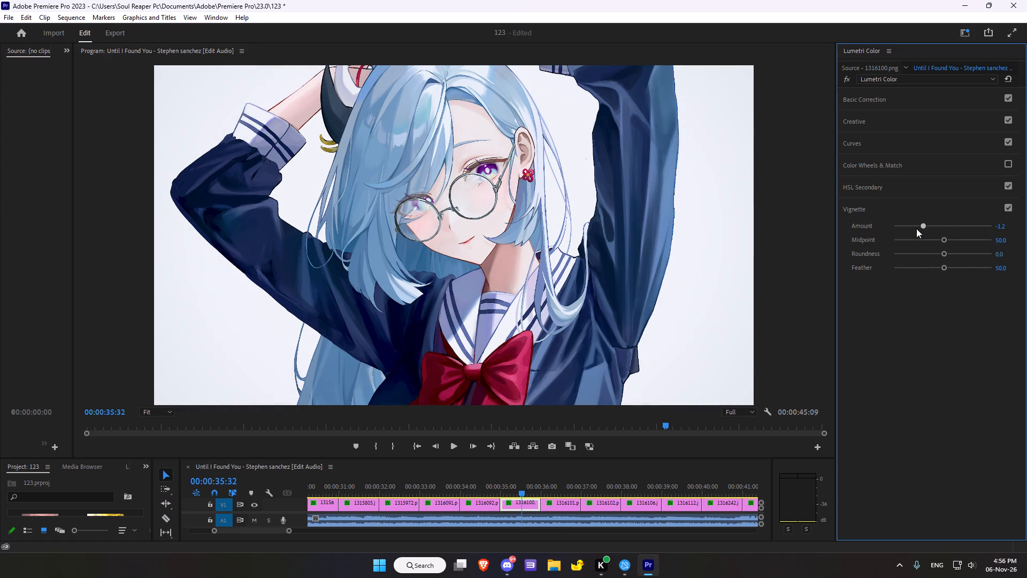
drag(916, 229, 880, 233)
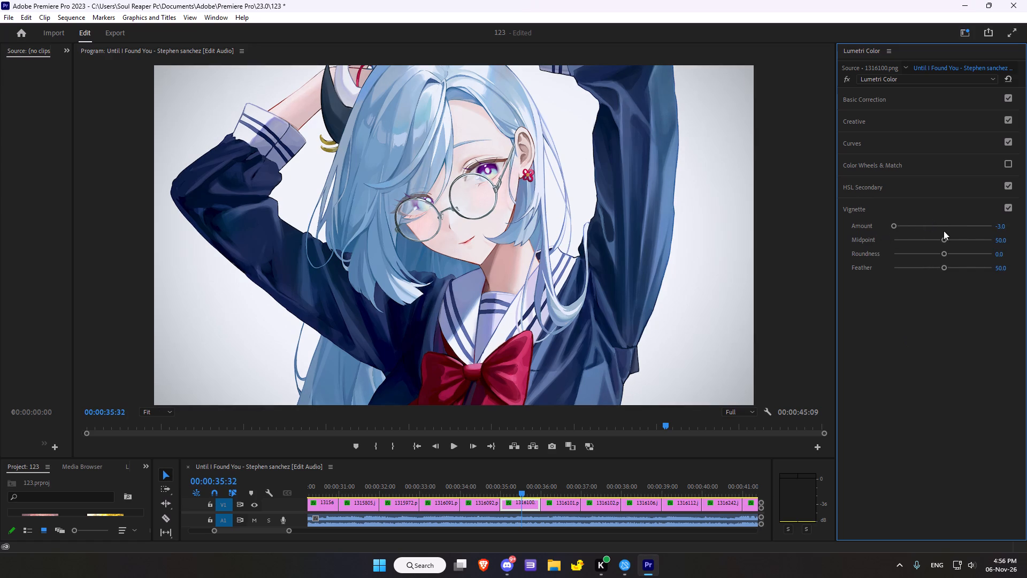
drag(940, 241, 923, 243)
drag(944, 257, 961, 252)
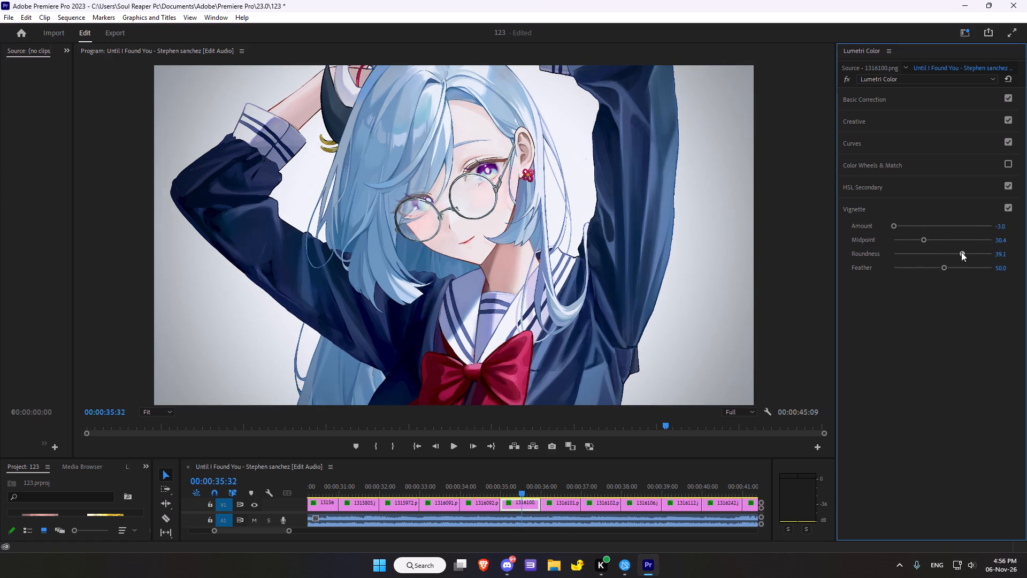
drag(961, 252, 971, 250)
drag(923, 235, 982, 237)
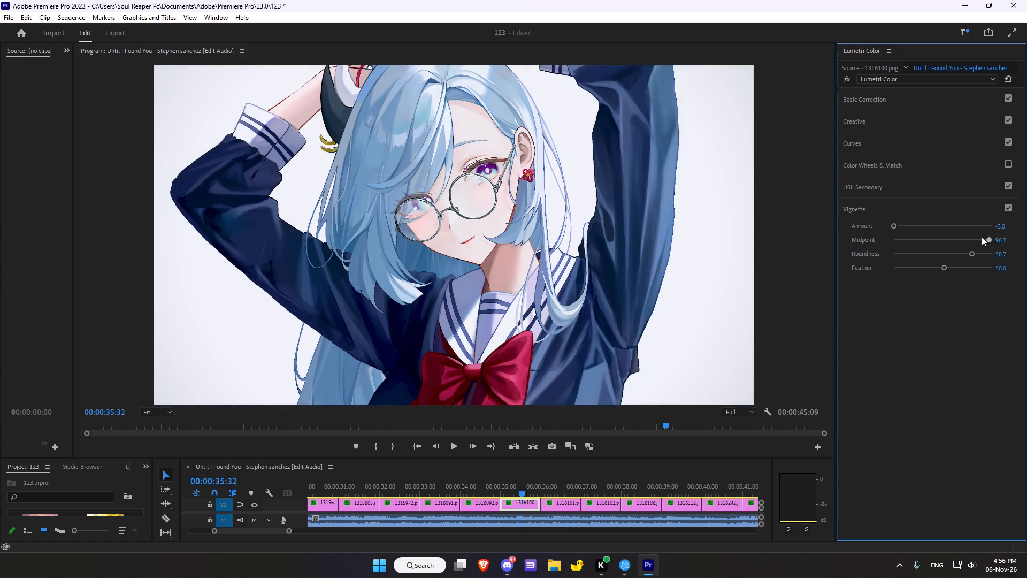
drag(982, 237, 920, 240)
drag(942, 266, 925, 264)
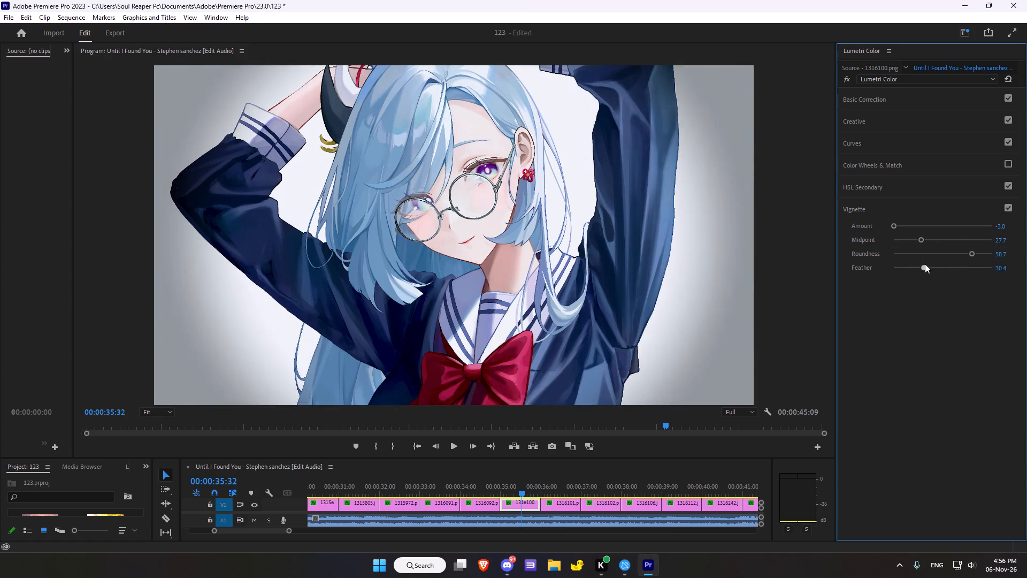
drag(925, 264, 939, 261)
Compare the original and graded versions of clip 1316100.png by bypassing and re-enabling its Lumetri Color effect.
click(846, 81)
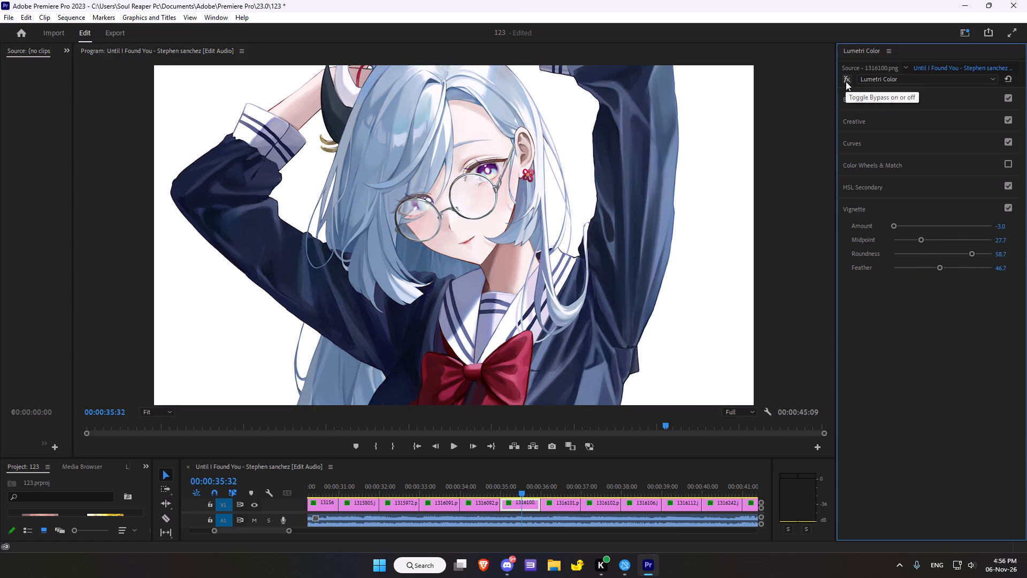
triple_click(846, 81)
click(846, 81)
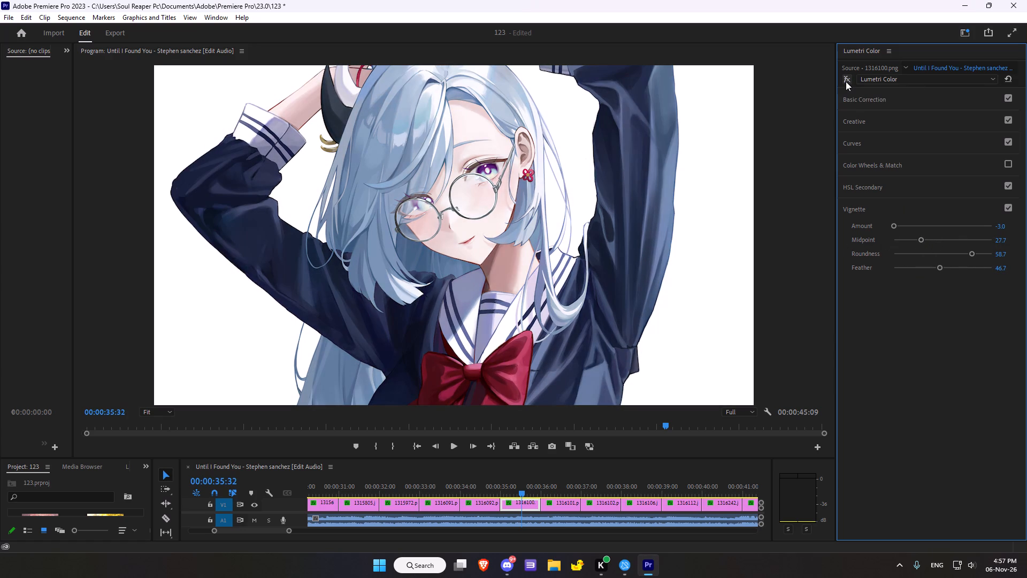
click(846, 81)
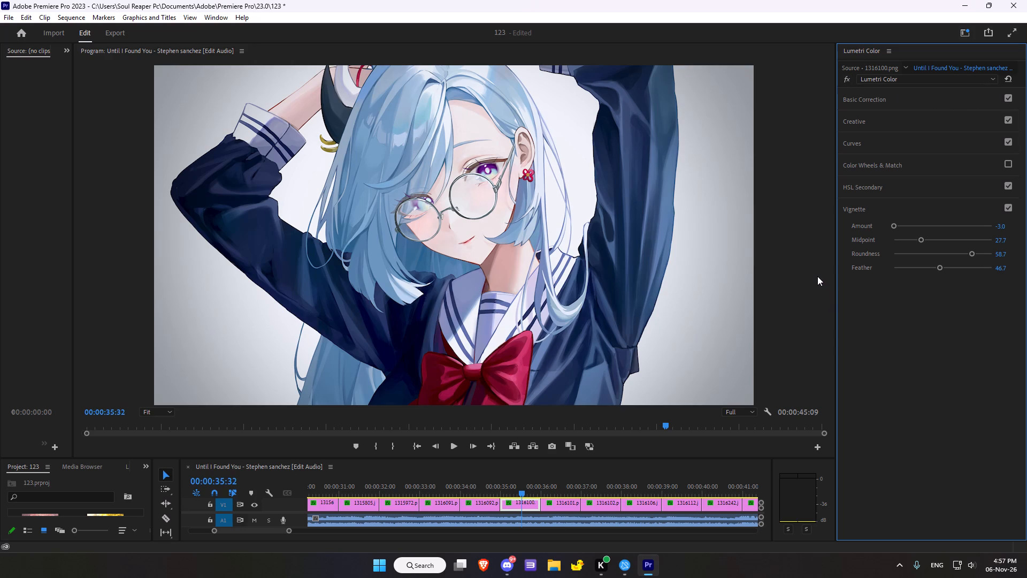
Lower the system sound volume in the Windows quick settings and return to Premiere Pro.
click(972, 576)
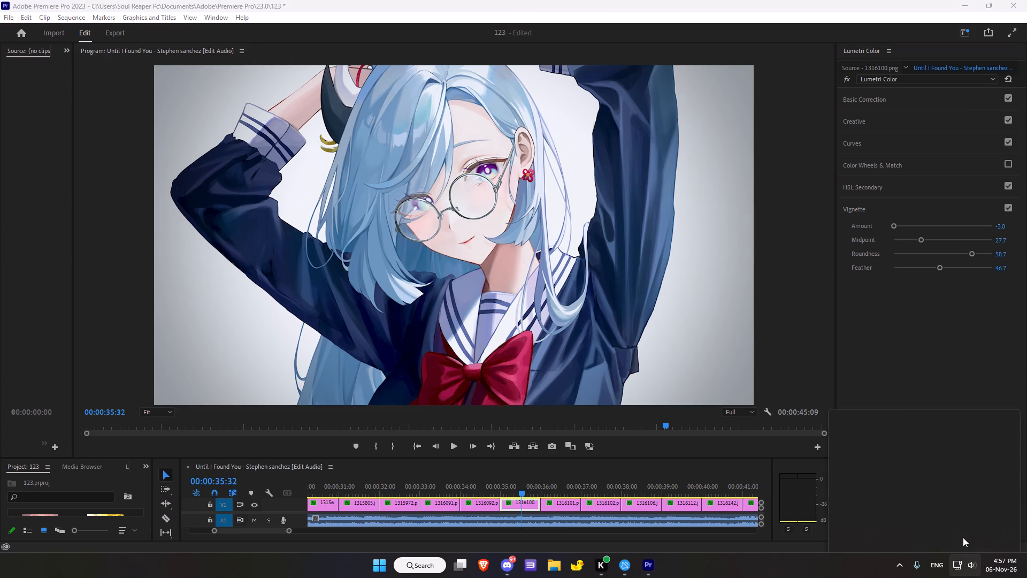
scroll(908, 490, down, 8)
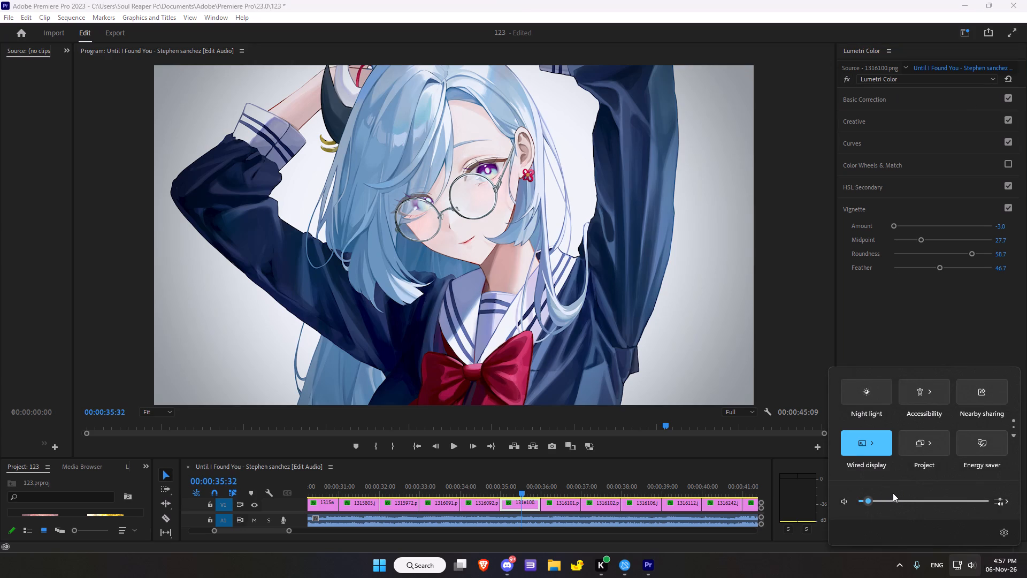
scroll(893, 493, up, 1)
scroll(876, 499, down, 1)
click(885, 340)
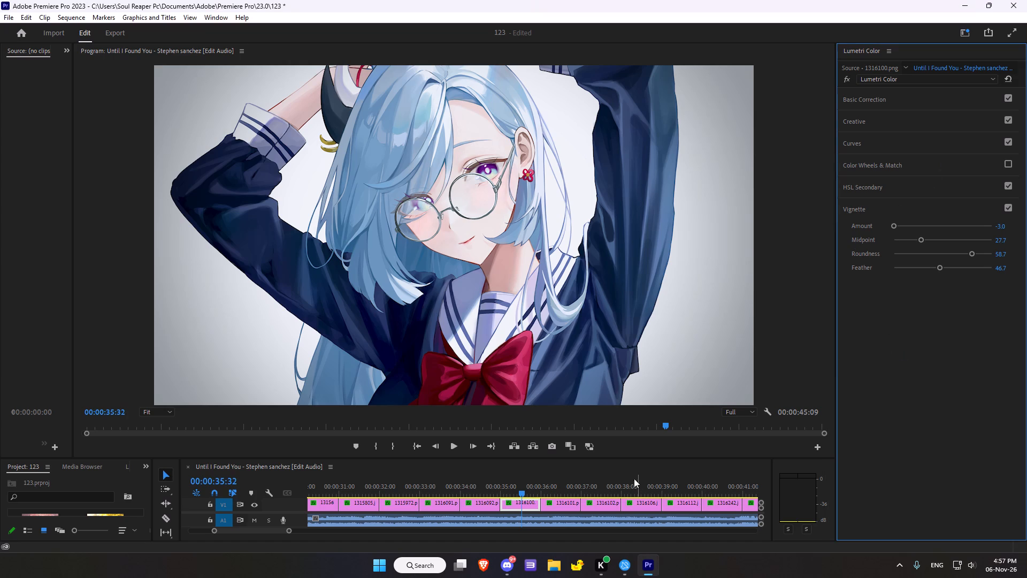
Advance the playhead through the timeline to 00:00:36:36, within clip 1316101.png.
scroll(549, 416, down, 8)
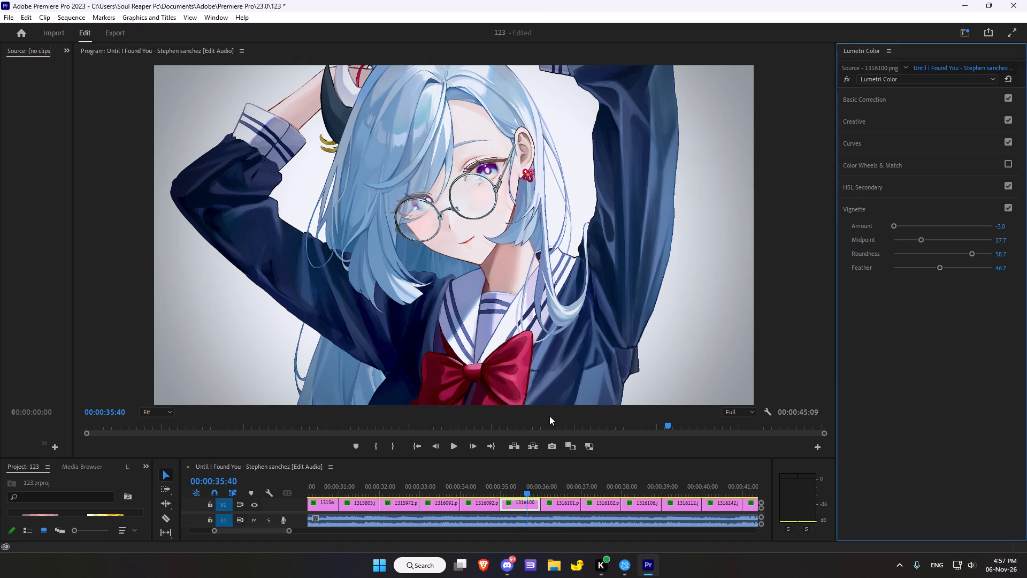
scroll(549, 416, down, 9)
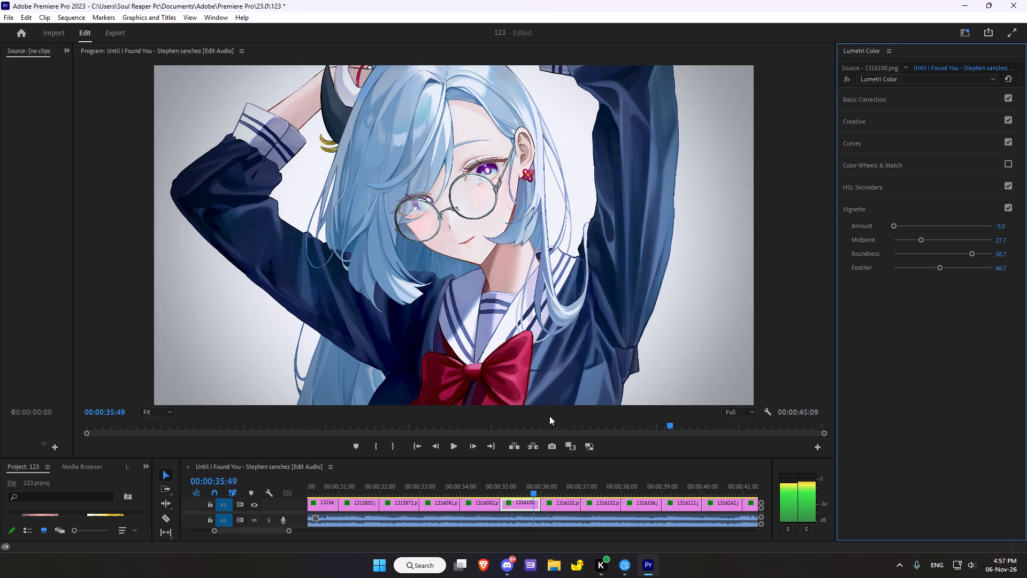
scroll(549, 416, down, 20)
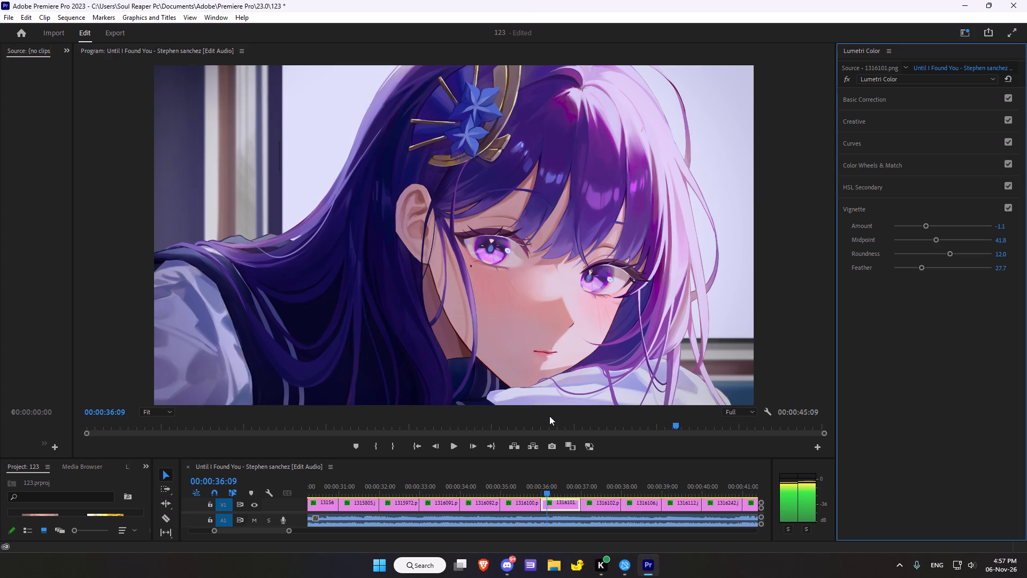
scroll(549, 416, down, 19)
scroll(549, 416, down, 6)
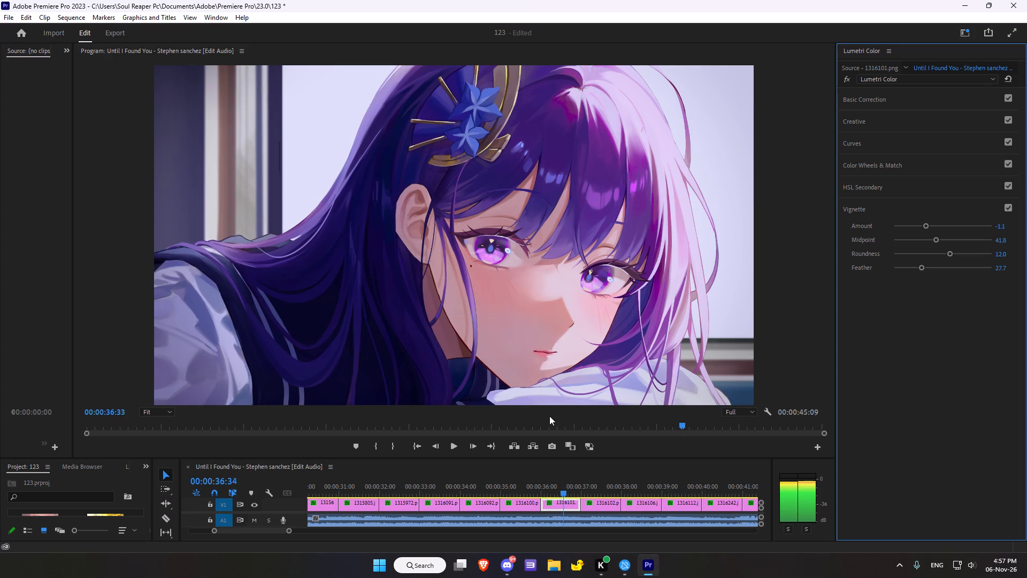
scroll(549, 416, down, 2)
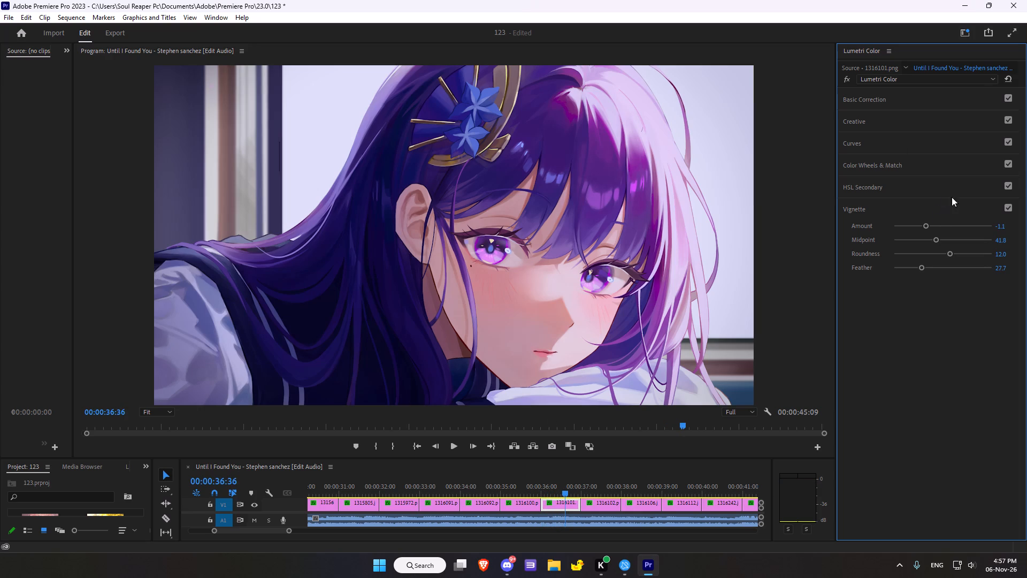
Compare clip 1316101.png with its existing grade bypassed, and reset its Lumetri Color effect to defaults.
scroll(920, 182, up, 4)
click(848, 97)
click(846, 77)
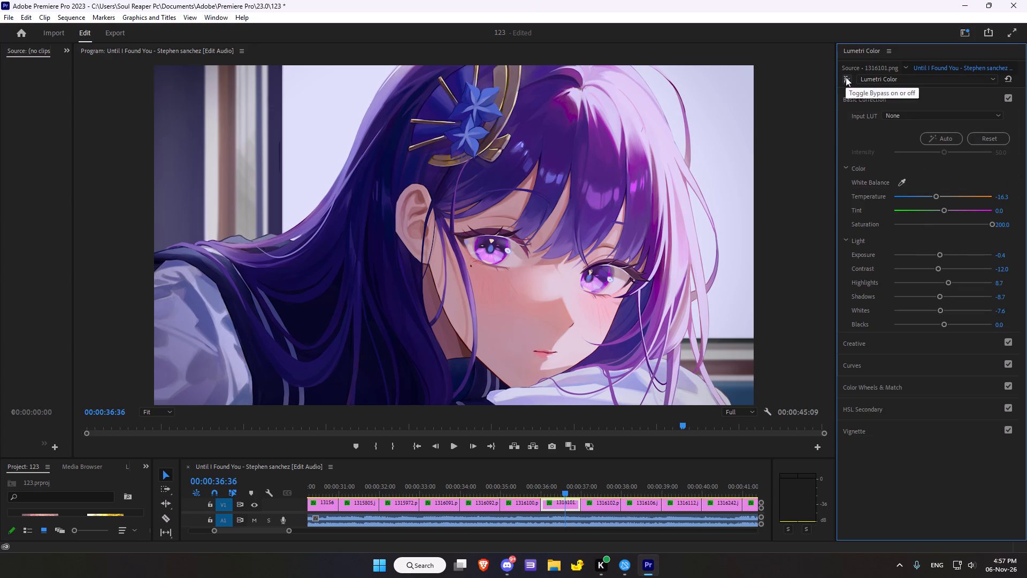
click(846, 77)
double_click(846, 77)
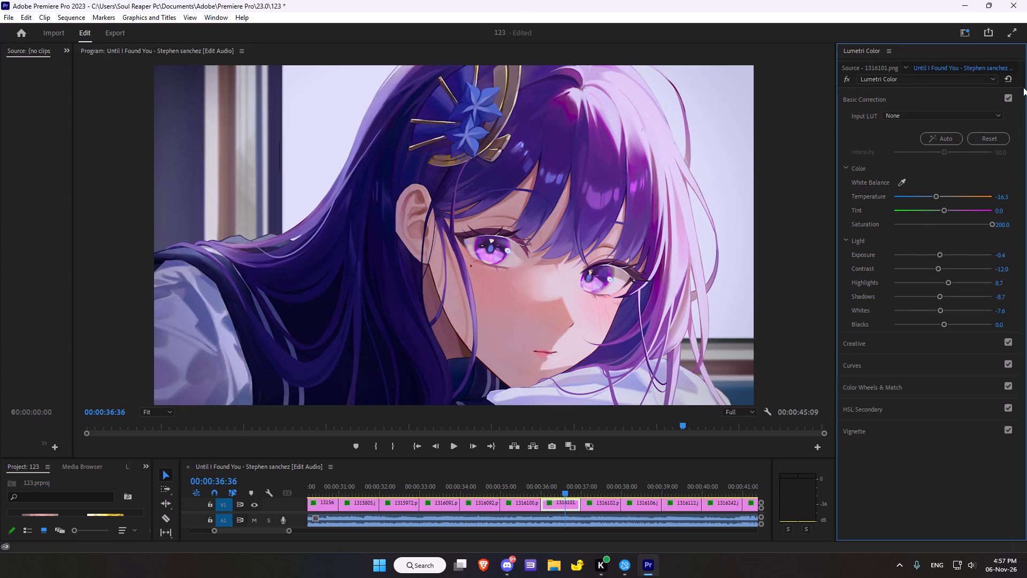
click(1009, 78)
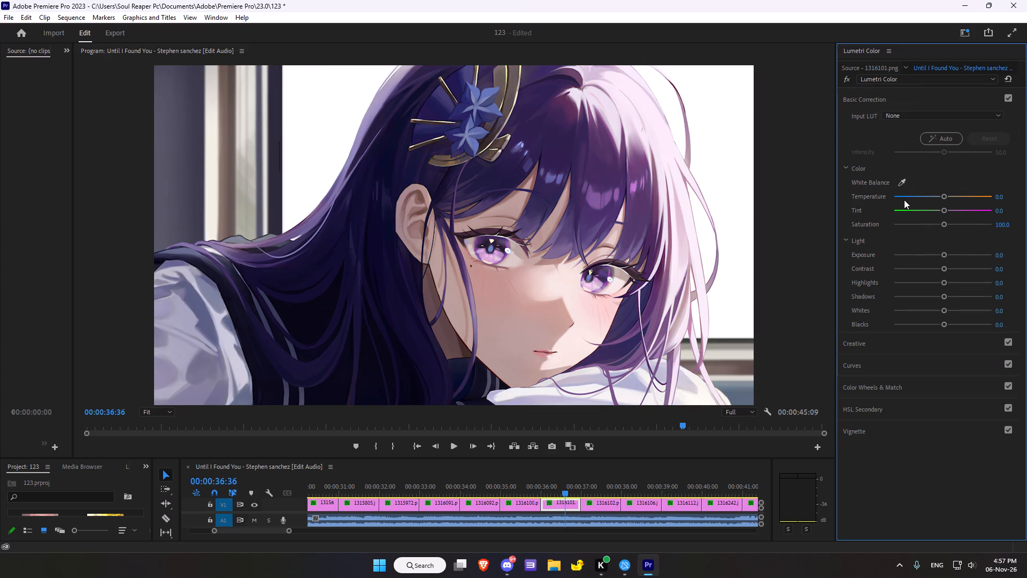
In the Basic Correction of clip 1316101.png, set Temperature to 5.4, Tint to -7.6 and Saturation to 145.7.
click(944, 196)
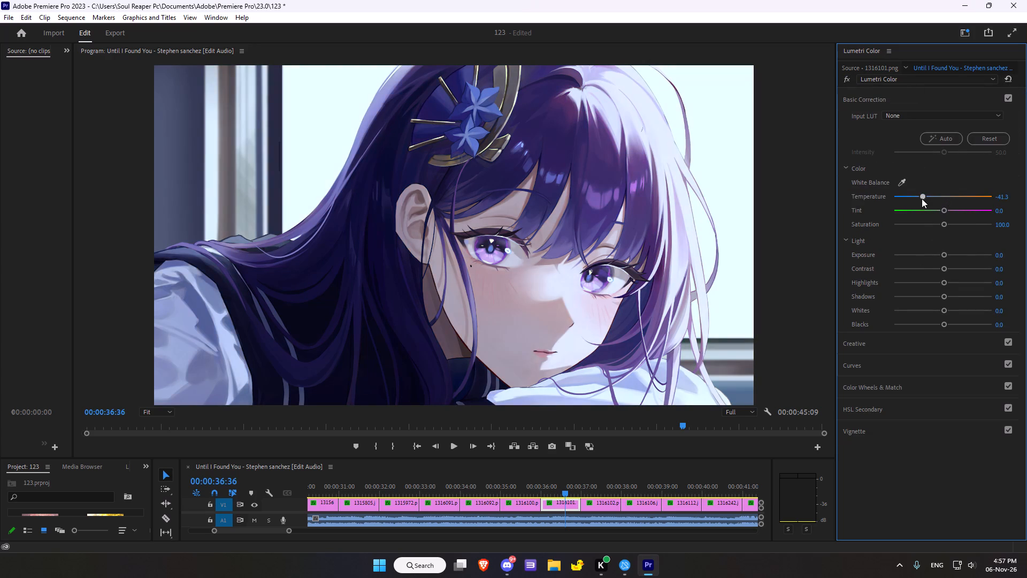
drag(943, 212, 938, 209)
click(945, 222)
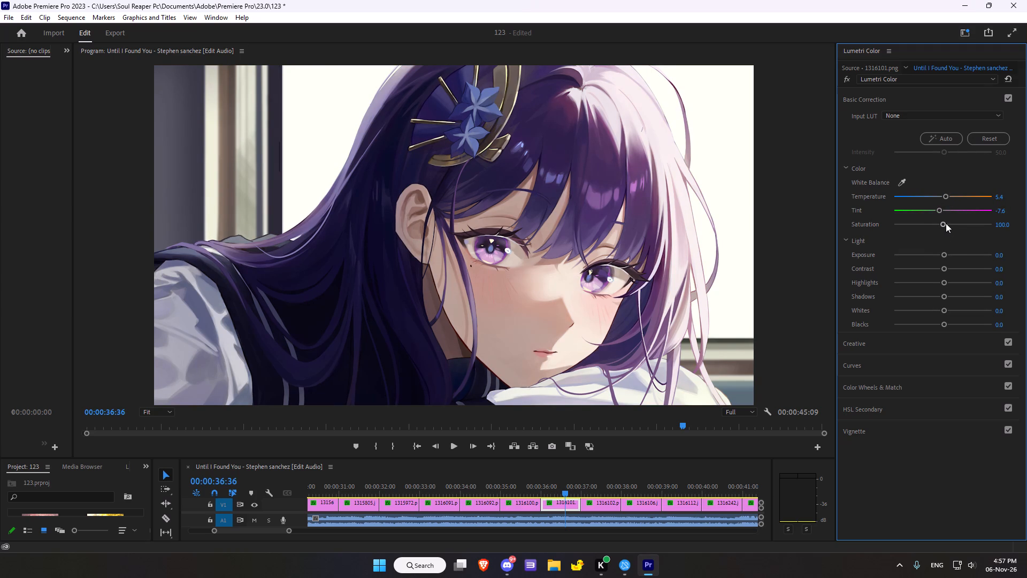
drag(946, 223, 964, 223)
Set the clip's Light values to Exposure 0.9, Contrast -14.1, Highlights -60.9, Shadows 4.3 and Whites -10.9, leaving Blacks at 0.0.
drag(941, 253, 951, 250)
drag(945, 271, 941, 268)
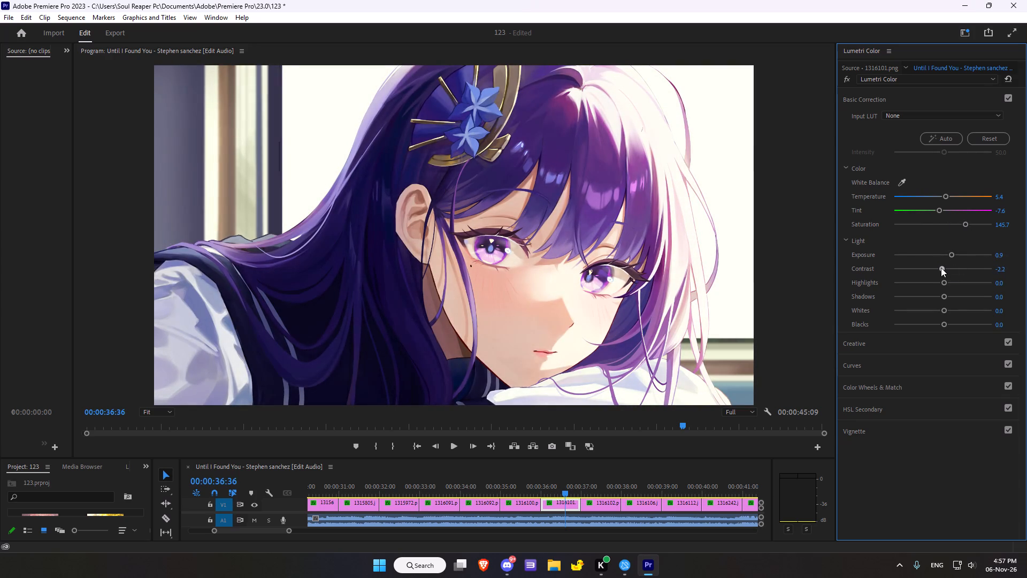
drag(941, 268, 935, 268)
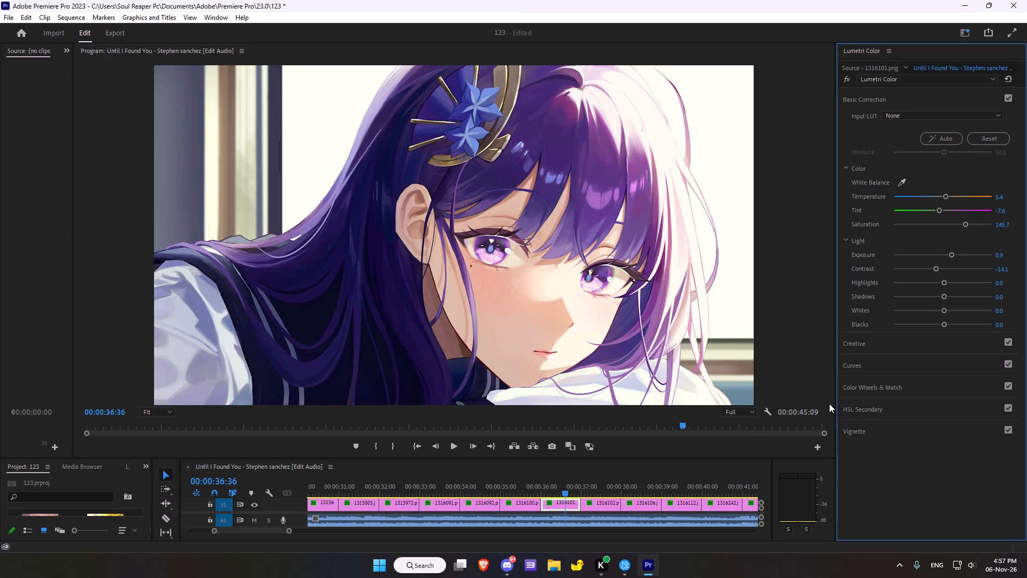
drag(946, 284, 912, 291)
click(947, 298)
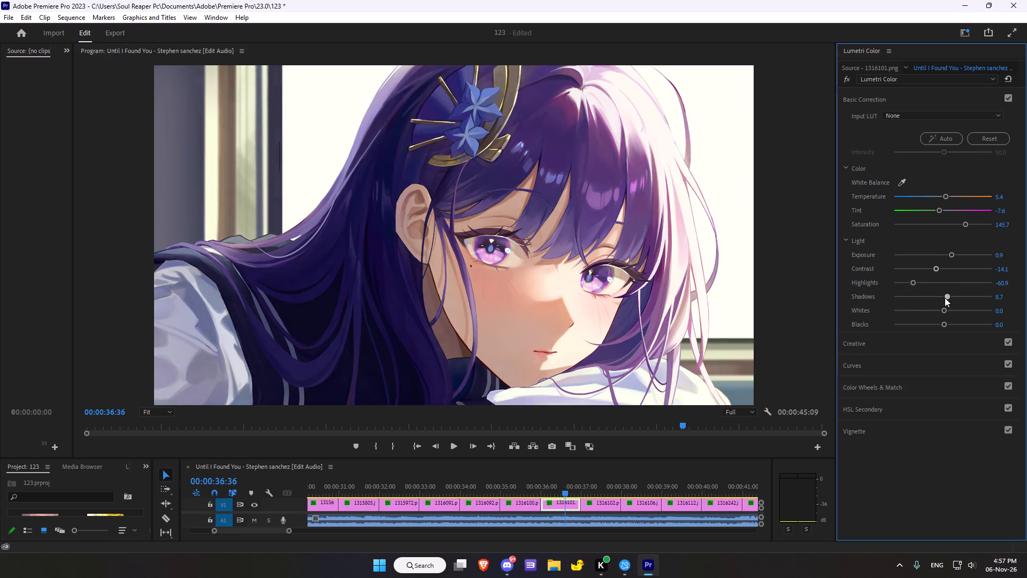
drag(945, 310, 937, 311)
drag(937, 311, 937, 313)
click(942, 325)
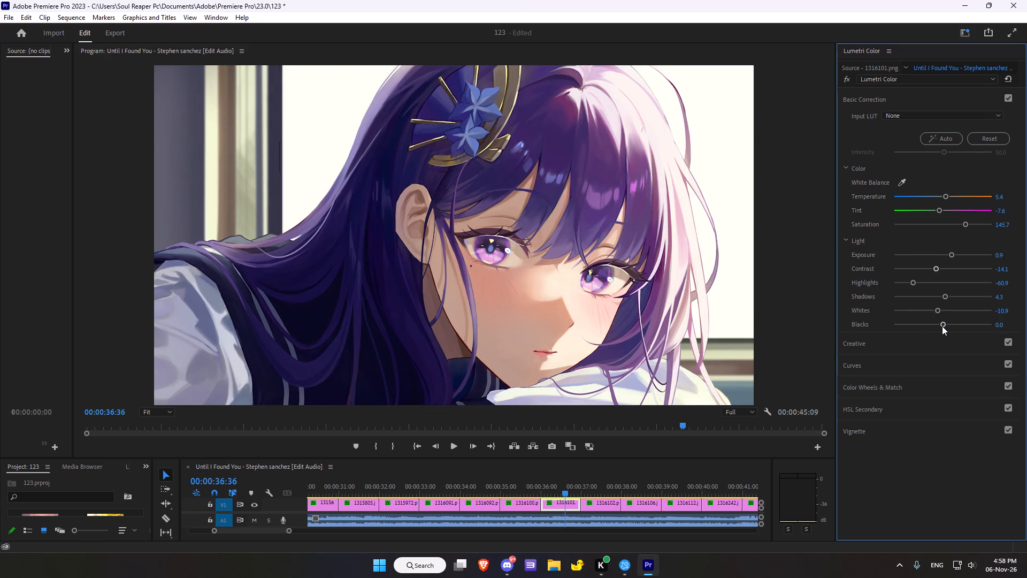
In the Creative adjustments of clip 1316101.png, set Sharpen to 100.0, Vibrance to -9.8 and Saturation to 108.7.
scroll(940, 314, down, 1)
click(866, 347)
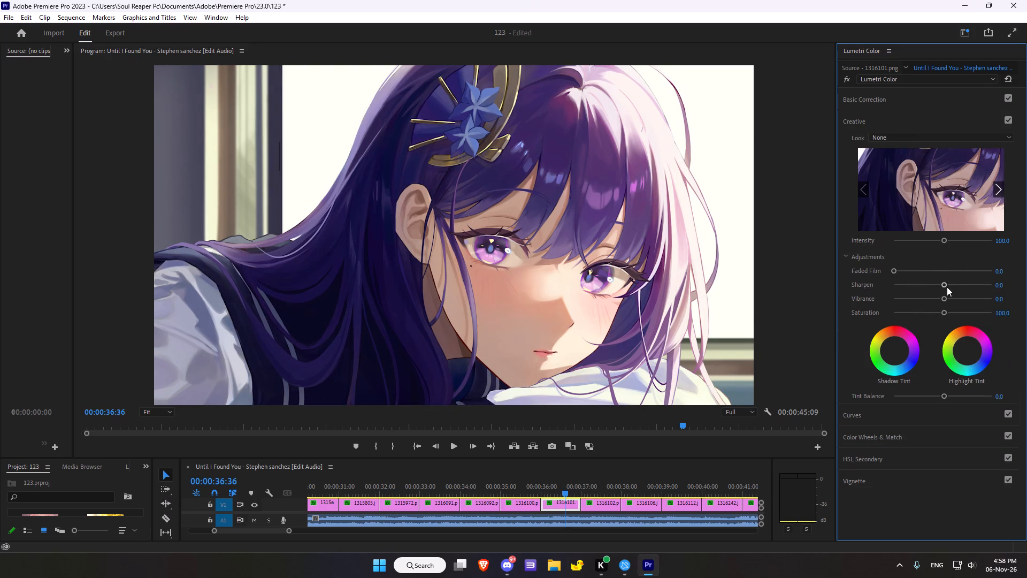
drag(947, 287, 942, 286)
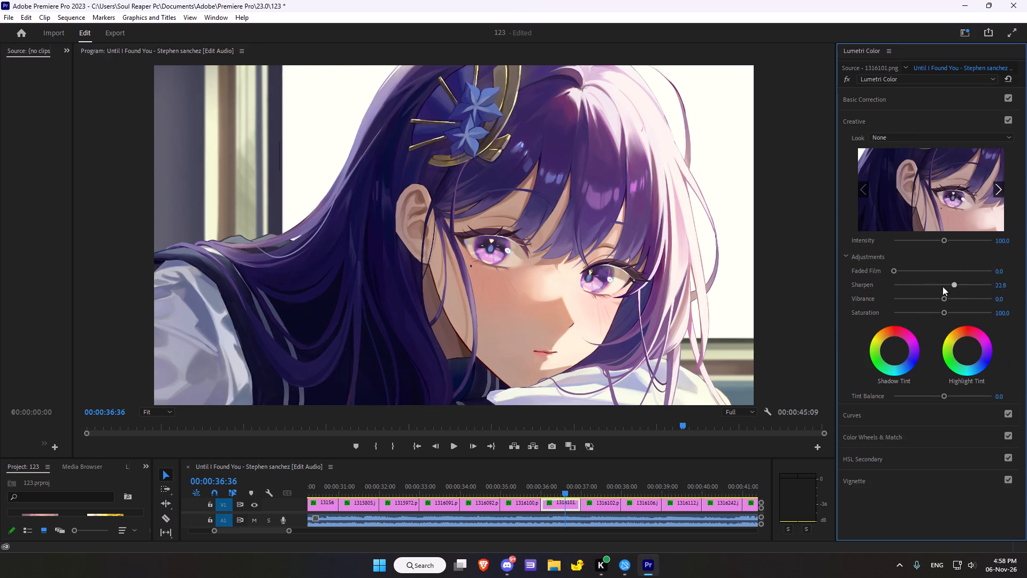
drag(942, 286, 997, 282)
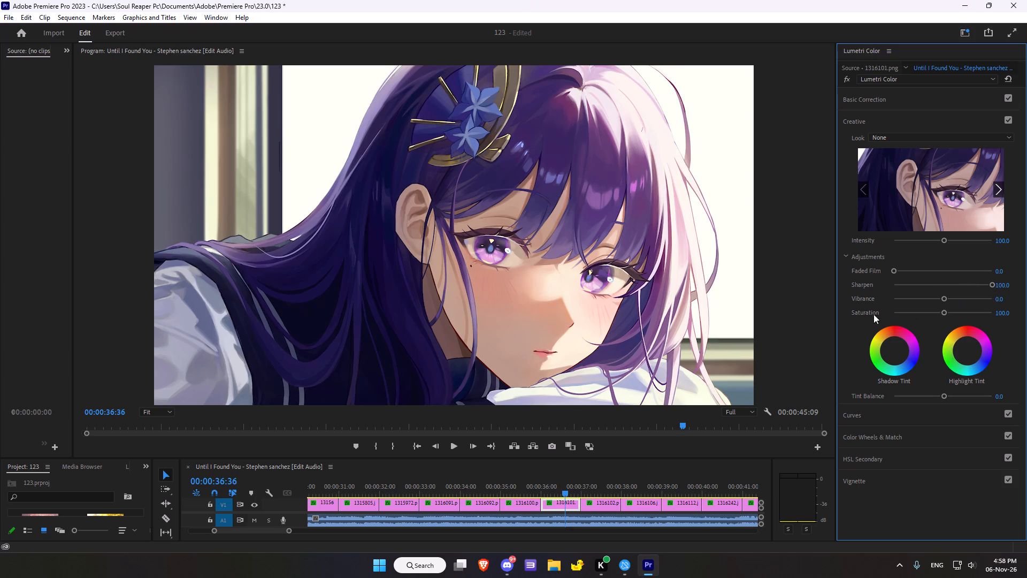
drag(944, 299, 953, 299)
drag(953, 299, 937, 303)
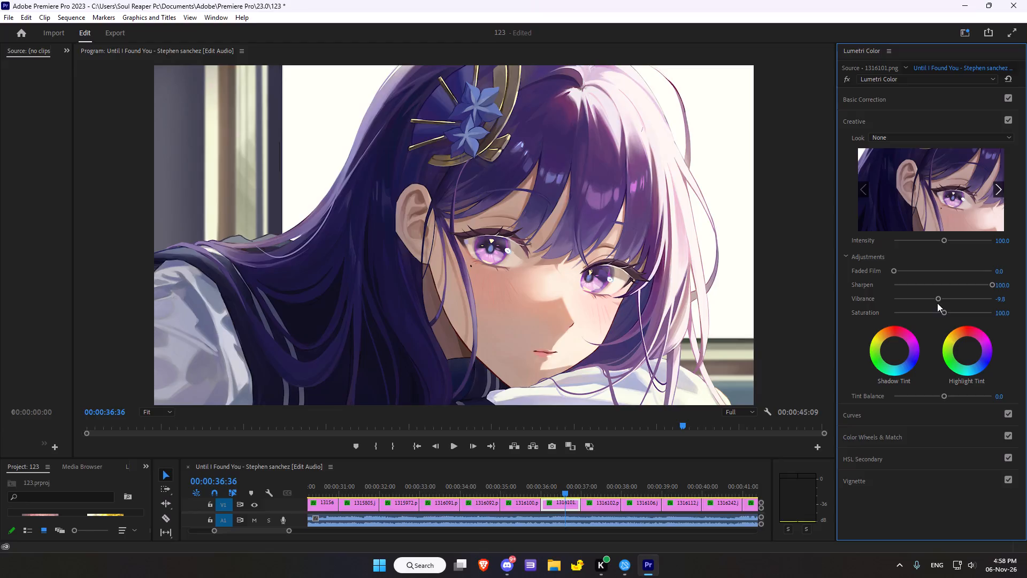
click(942, 314)
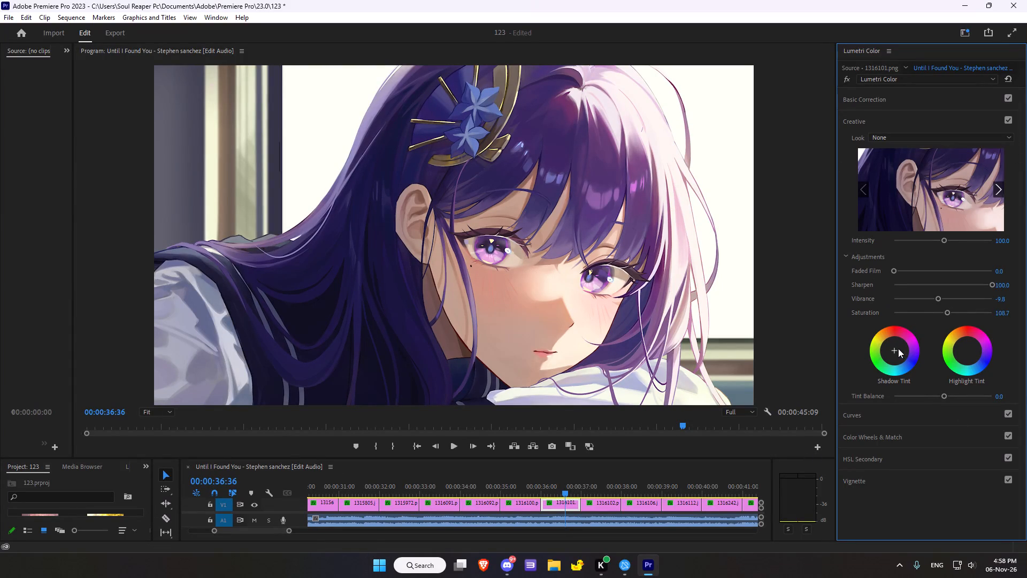
Shift the Shadow Tint slightly toward red and the Highlight Tint slightly toward magenta.
drag(895, 349, 898, 307)
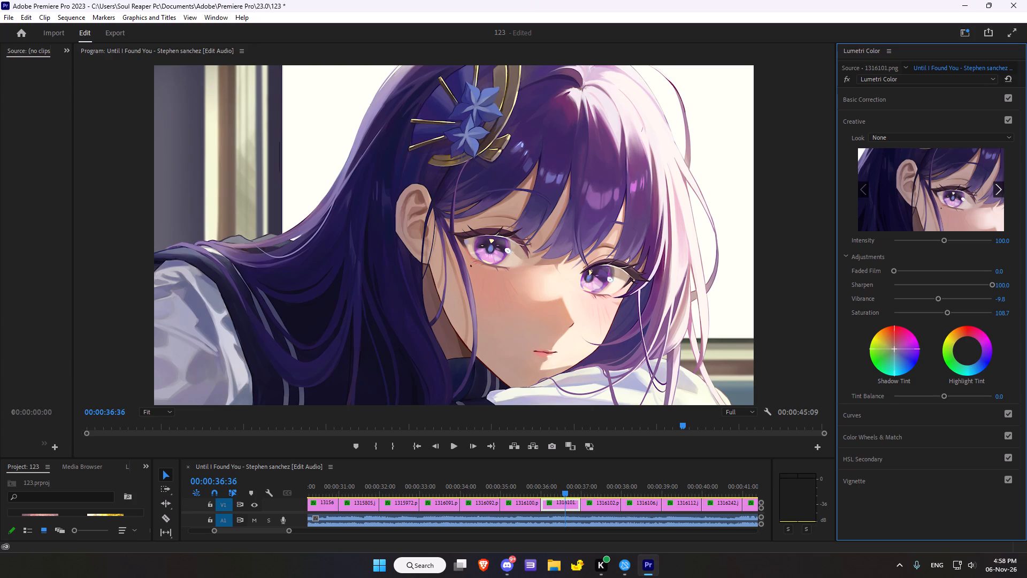
drag(898, 307, 885, 280)
drag(963, 352, 969, 350)
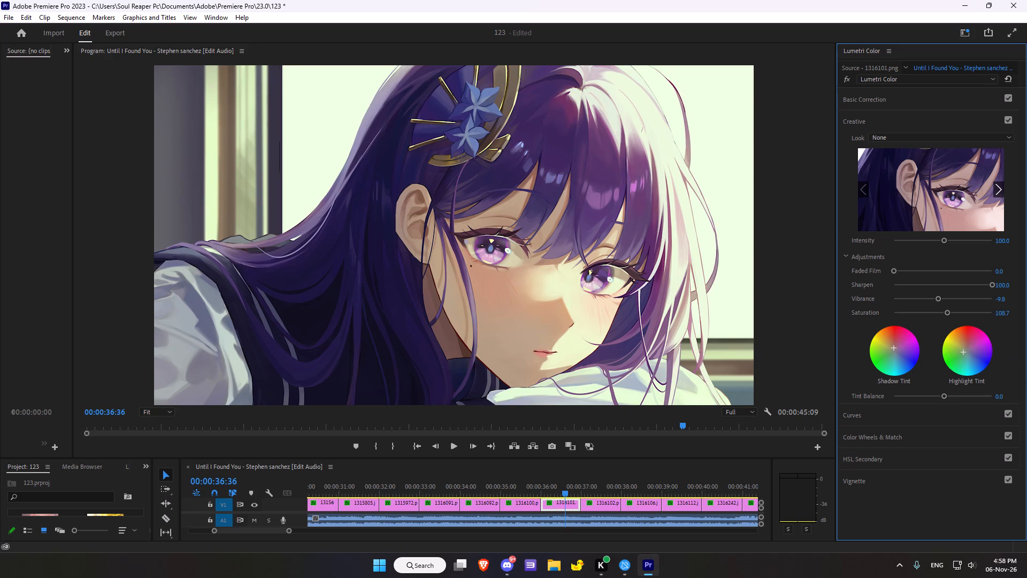
double_click(966, 353)
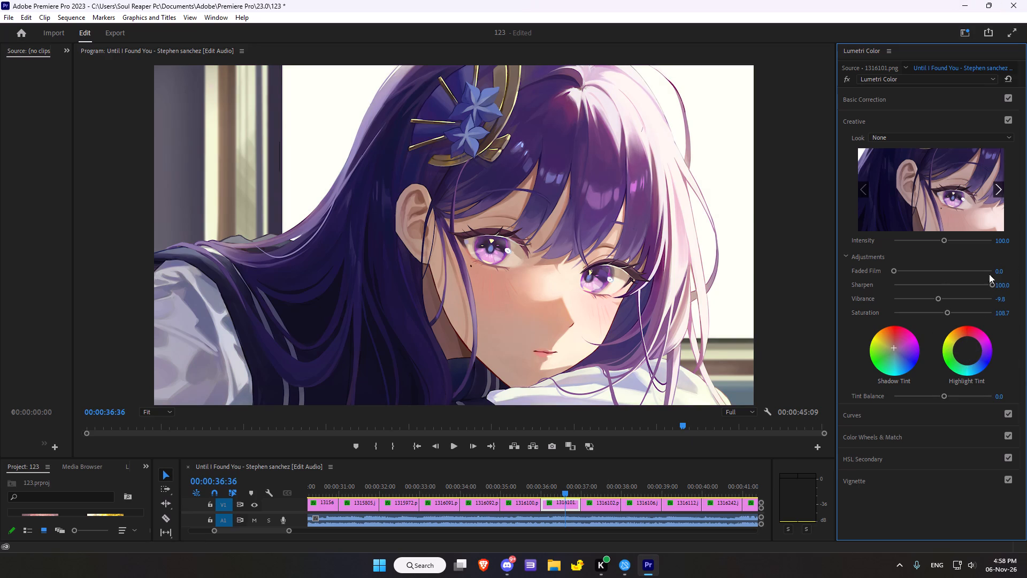
drag(964, 350, 1000, 295)
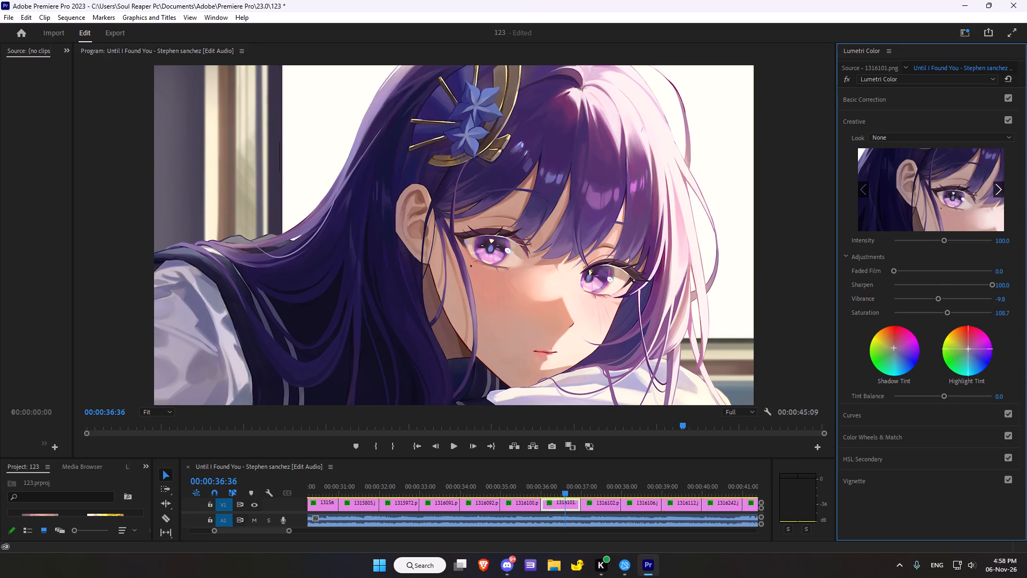
drag(1000, 295, 978, 369)
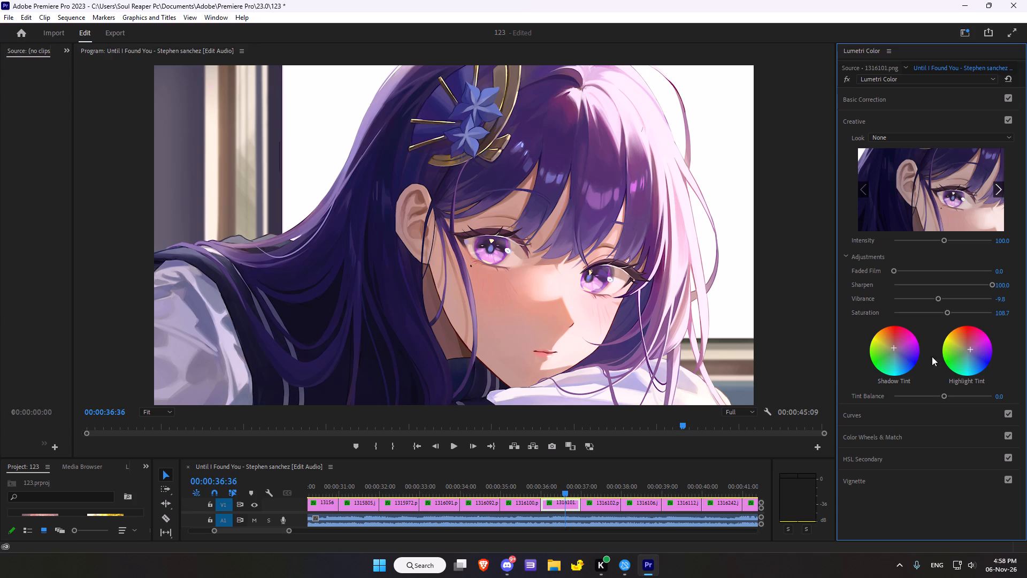
Add a point near the middle of the white RGB curve and pull it slightly below the diagonal.
scroll(821, 355, down, 5)
click(869, 420)
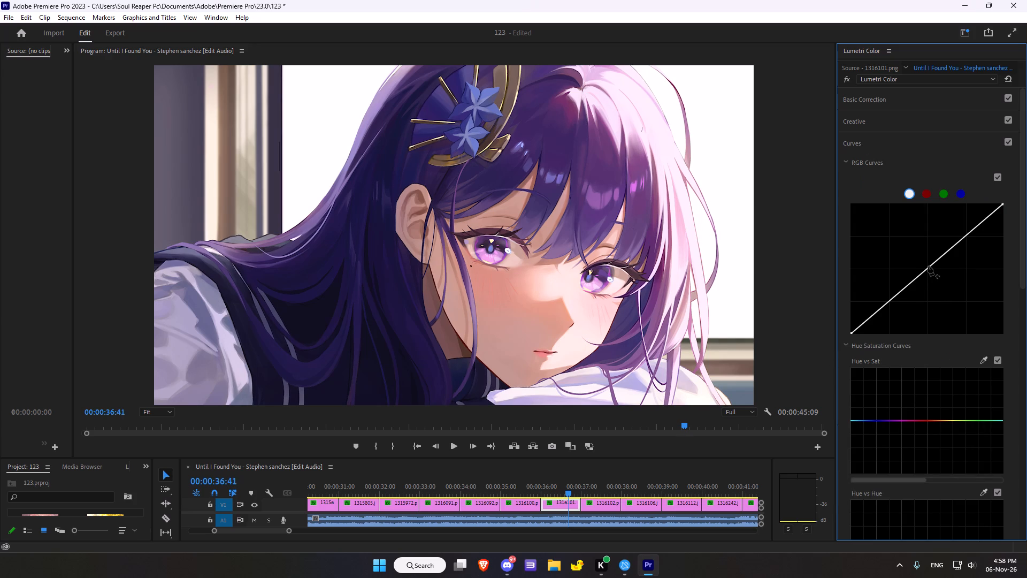
drag(928, 268, 933, 266)
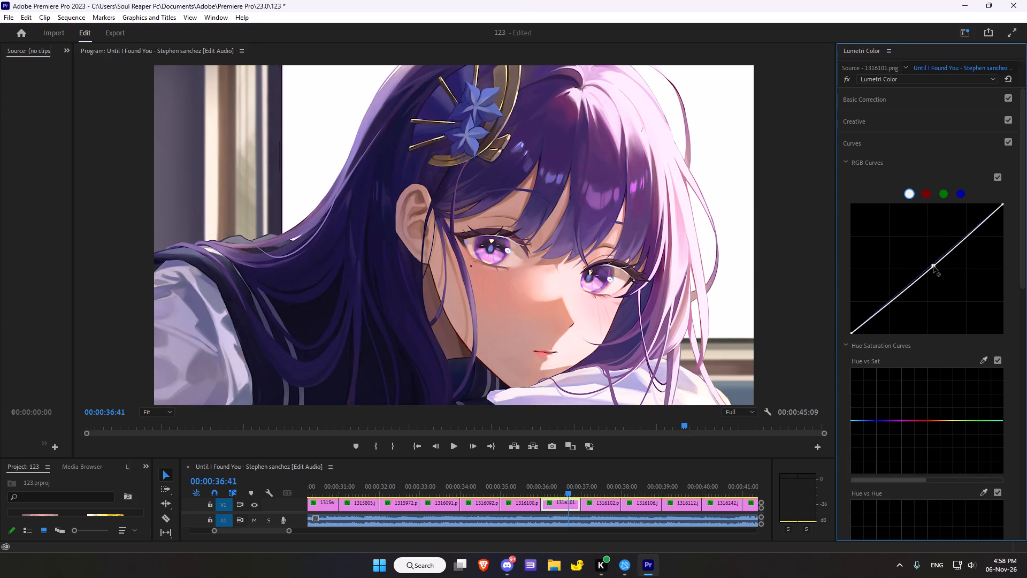
Sample the skin below the eye for the Hue vs Sat curve and slightly lower the saturation of that hue.
scroll(976, 408, down, 5)
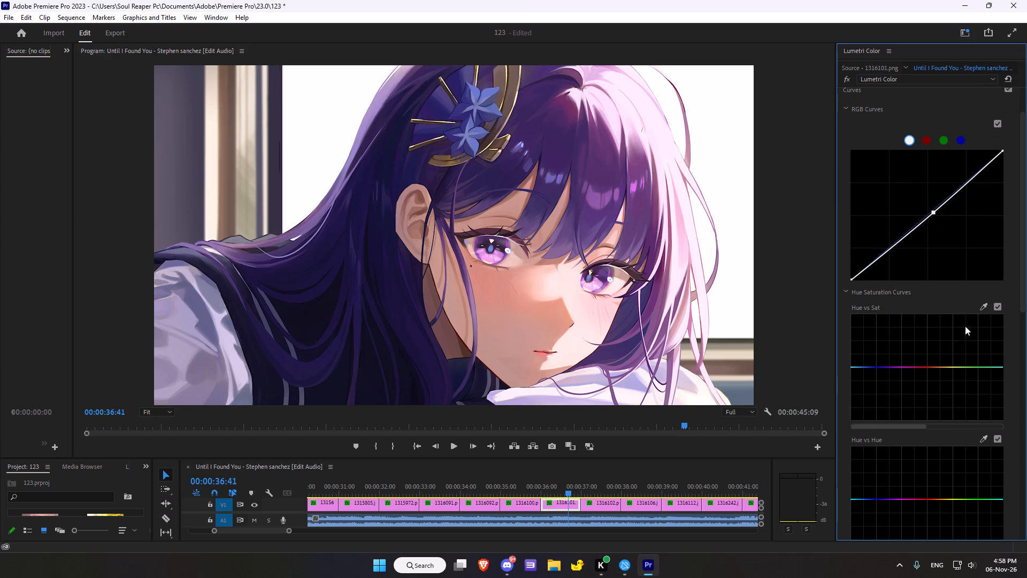
click(983, 306)
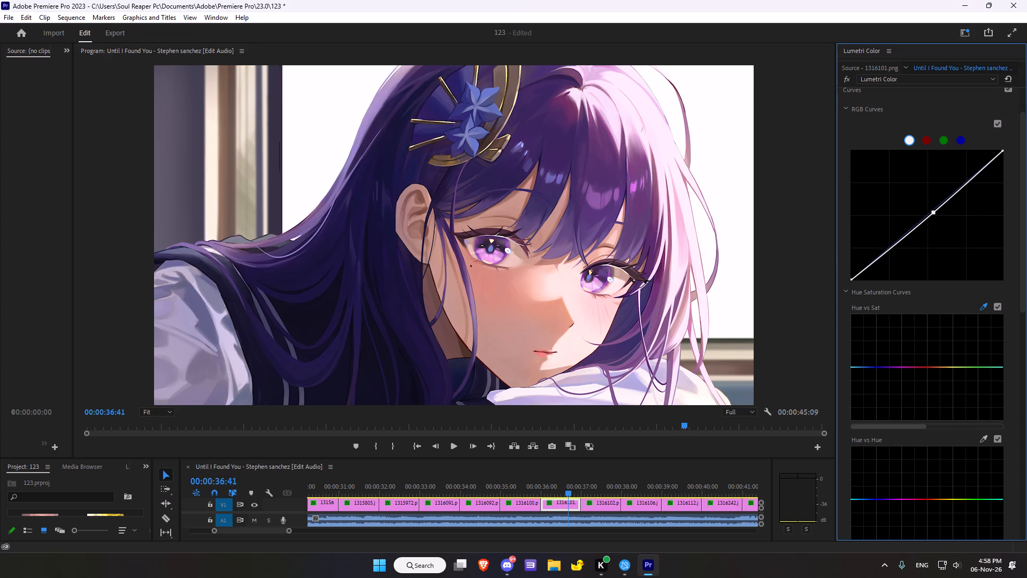
click(492, 295)
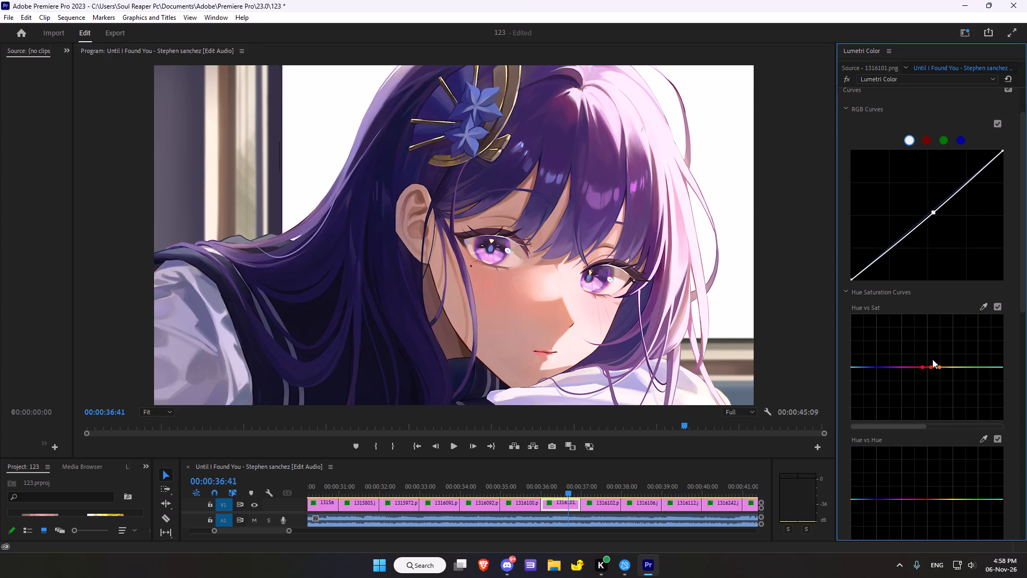
click(931, 367)
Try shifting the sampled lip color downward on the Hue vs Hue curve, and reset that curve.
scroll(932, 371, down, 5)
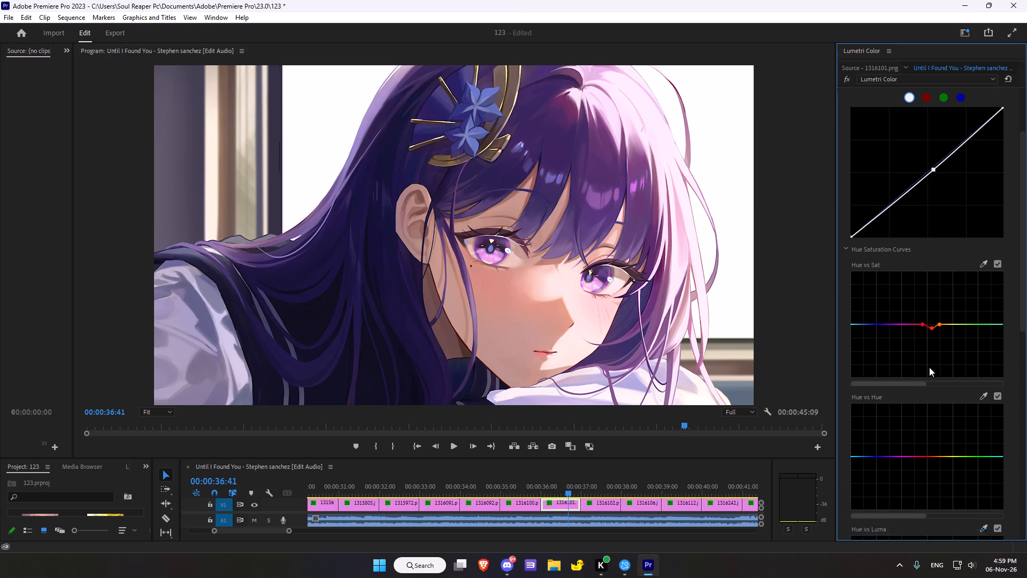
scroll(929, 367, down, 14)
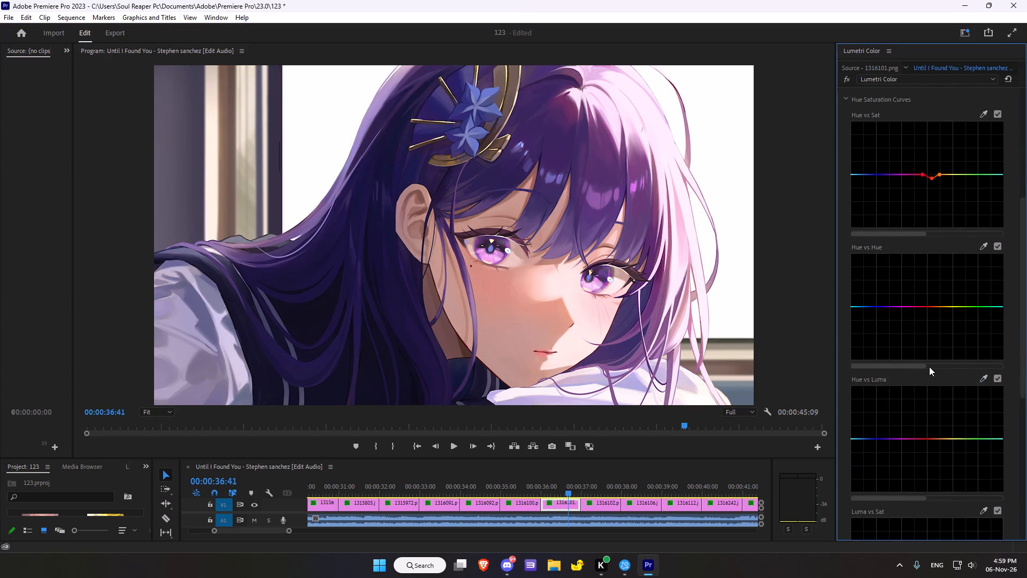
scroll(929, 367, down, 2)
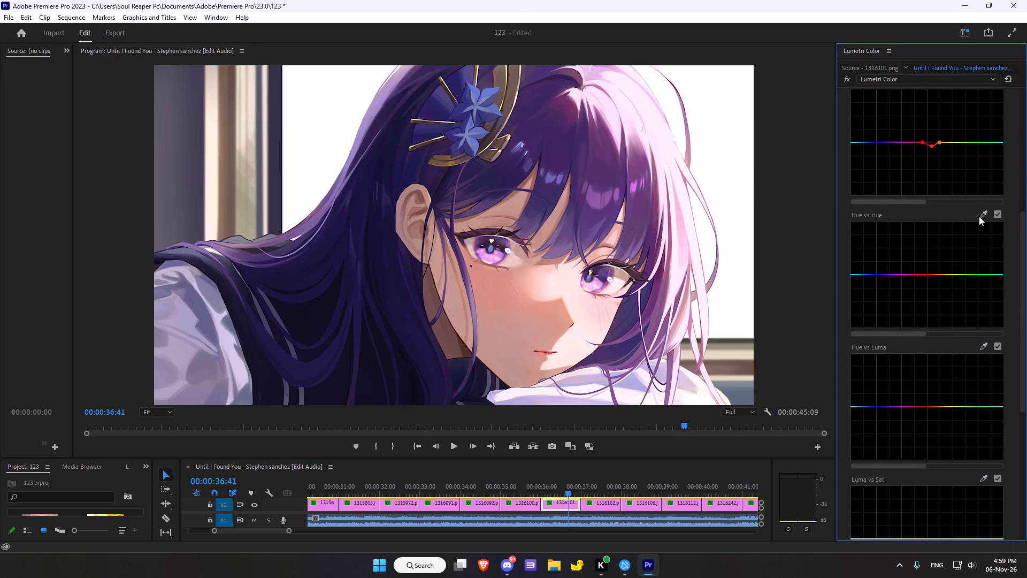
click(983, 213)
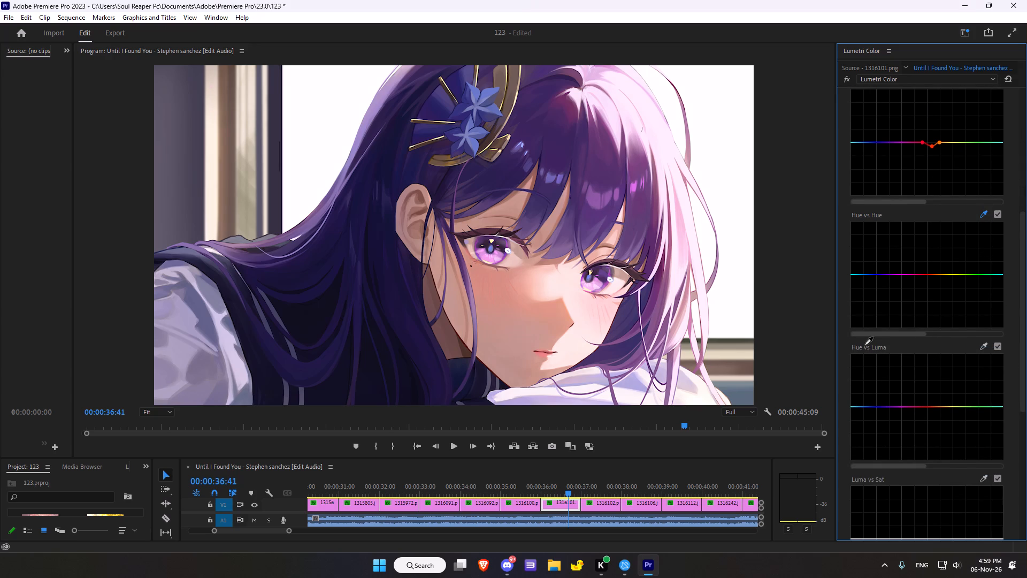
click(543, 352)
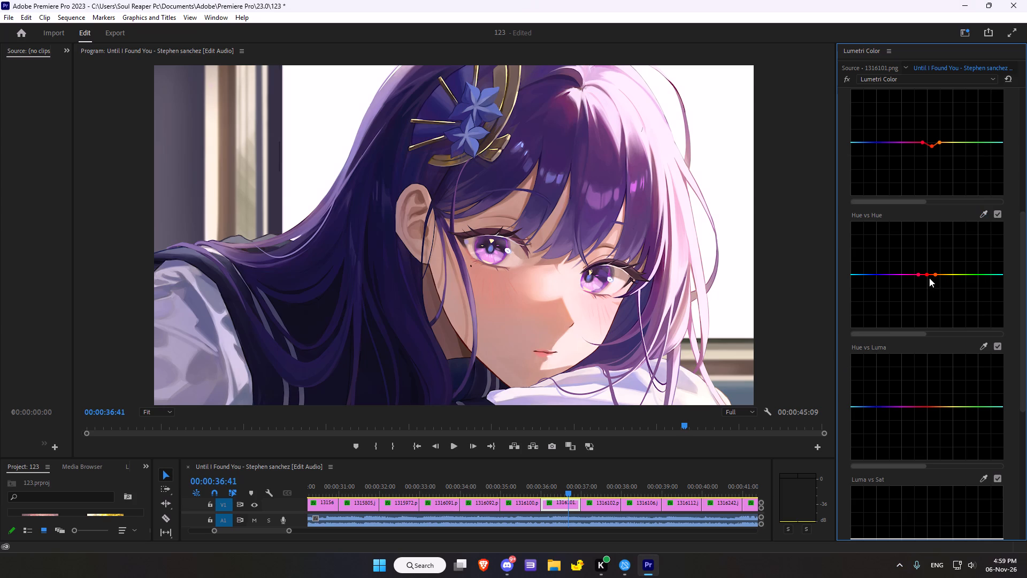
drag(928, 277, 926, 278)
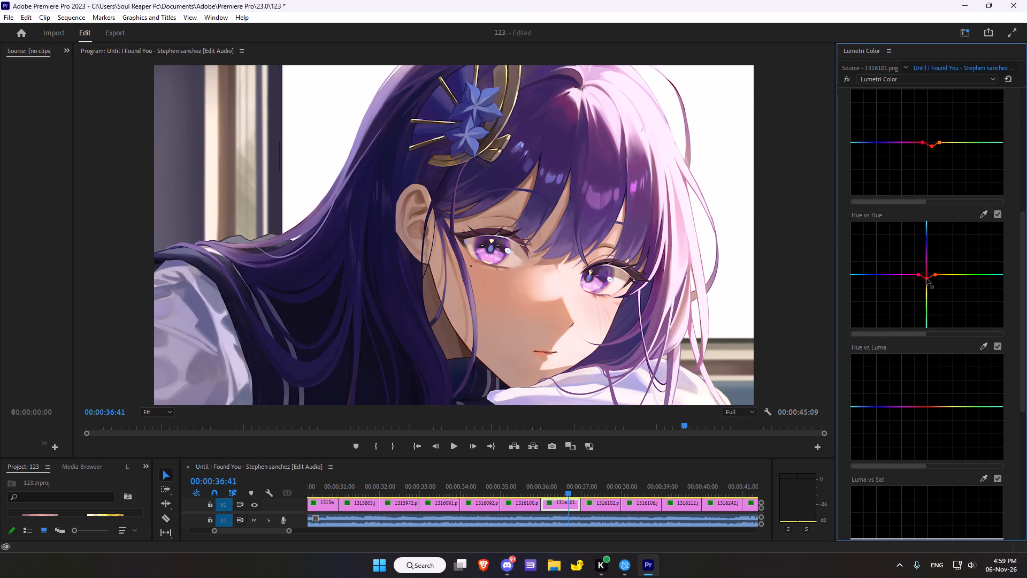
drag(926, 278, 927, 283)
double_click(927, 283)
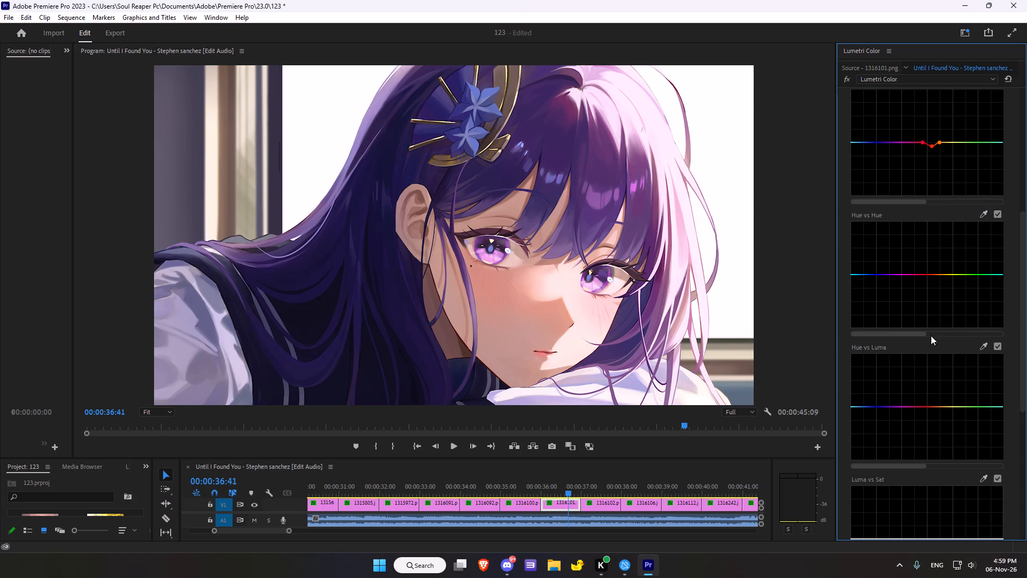
Sample the purple hair for the Hue vs Luma curve and slightly lower the brightness of that hue.
scroll(914, 348, down, 3)
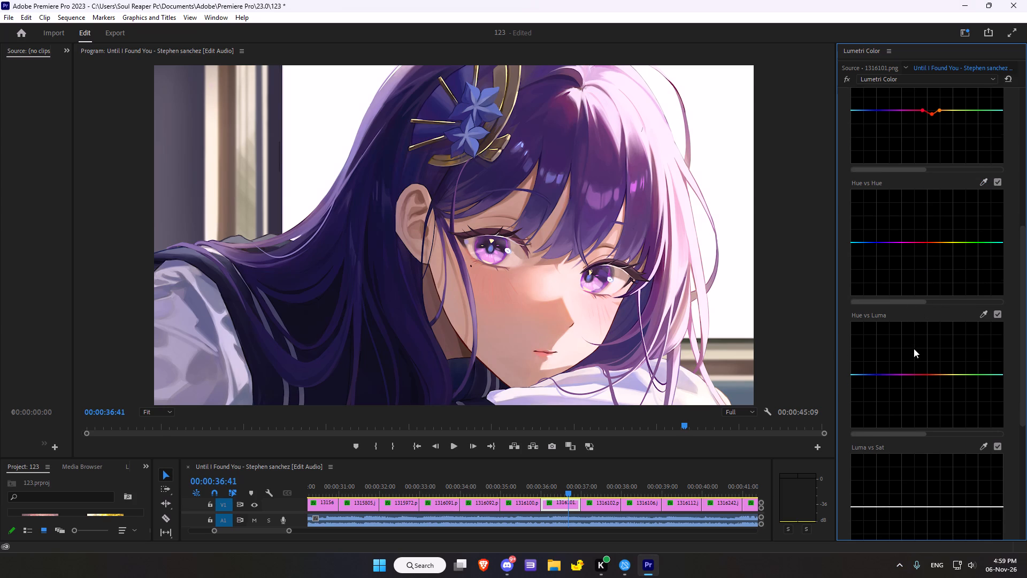
scroll(914, 348, down, 5)
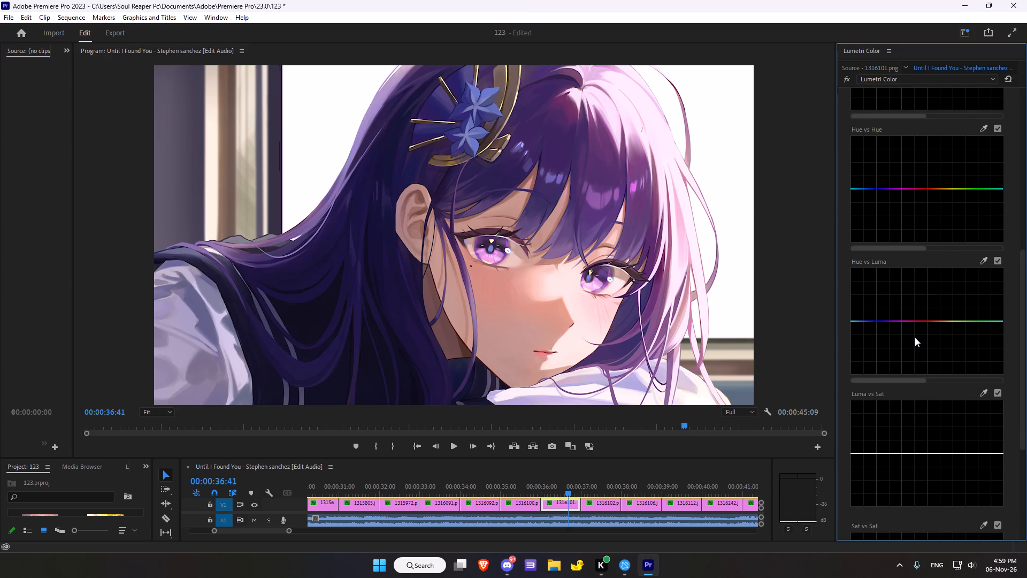
click(987, 257)
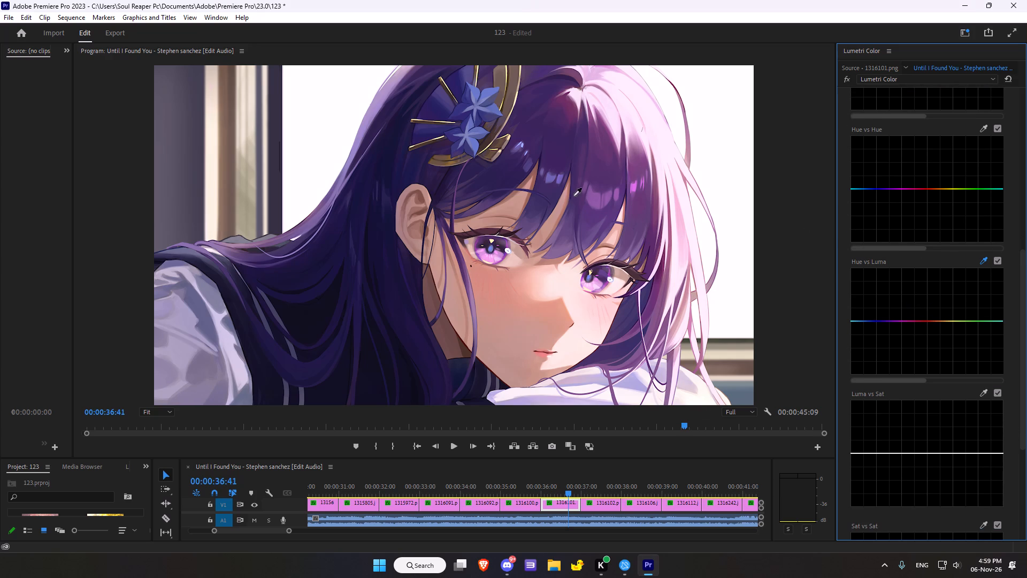
click(562, 149)
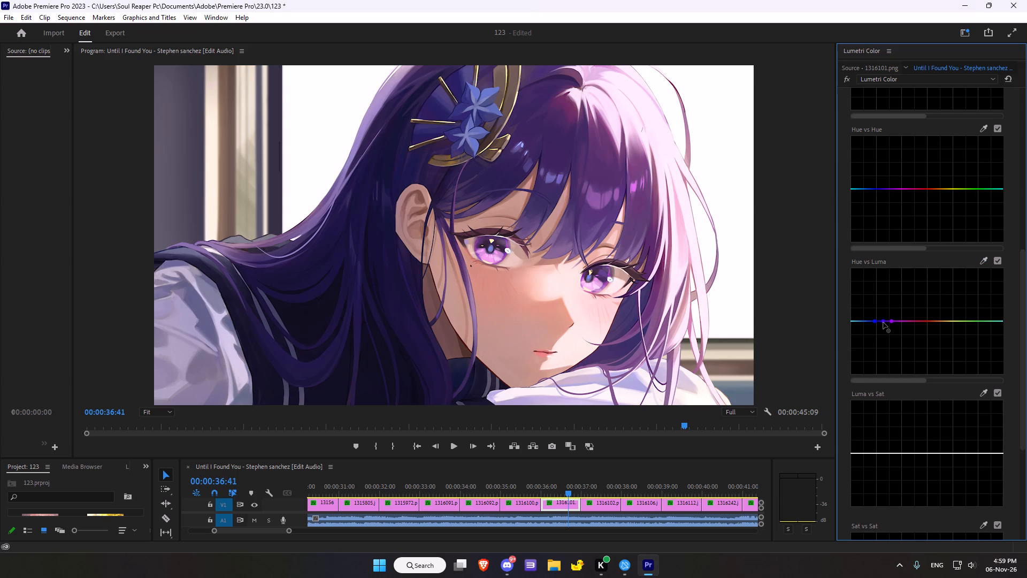
click(883, 322)
Sample the dark lower hair for the Luma vs Sat curve and moderately raise the saturation of that dark tone.
scroll(955, 369, down, 2)
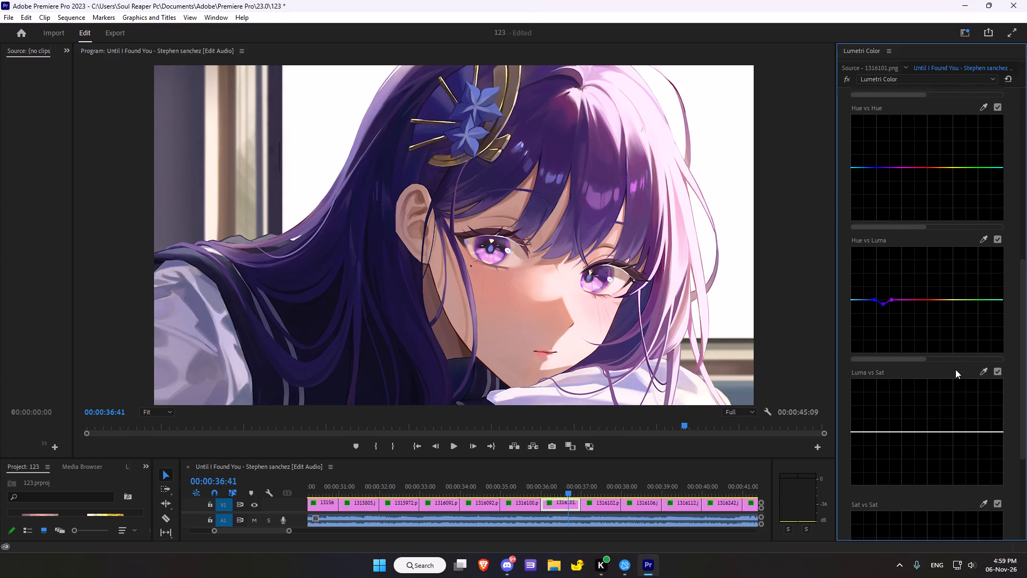
click(988, 369)
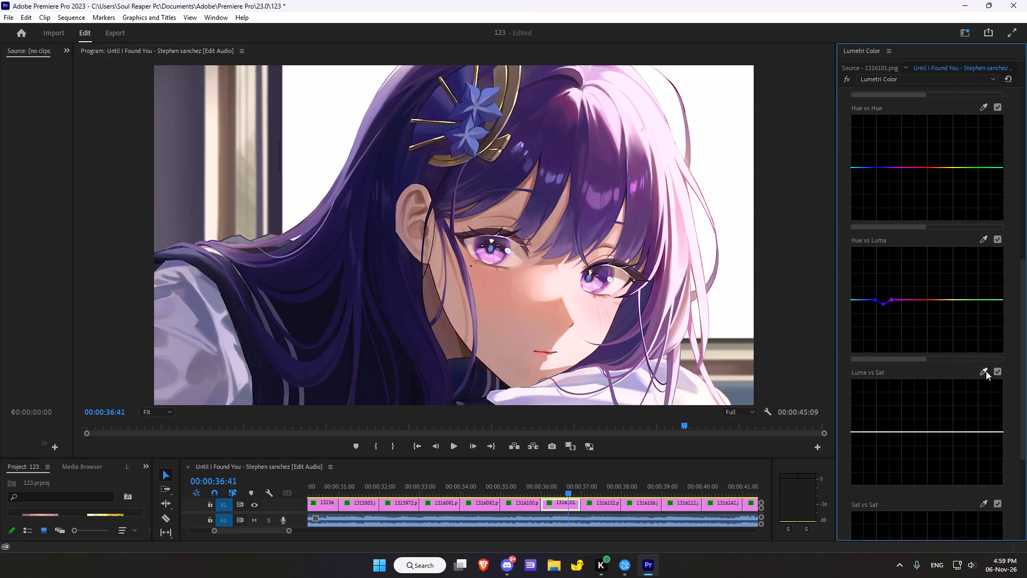
click(986, 371)
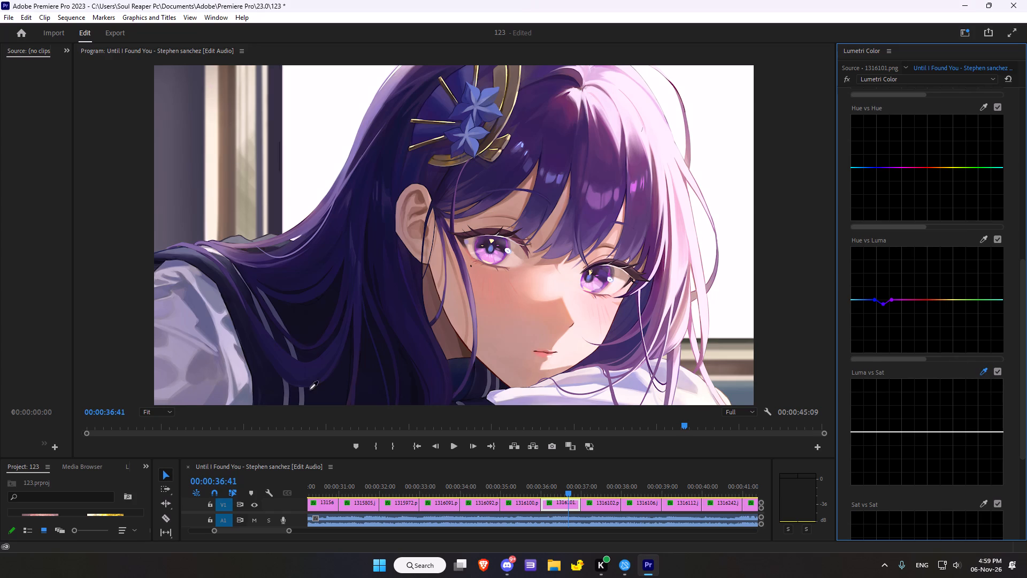
click(367, 386)
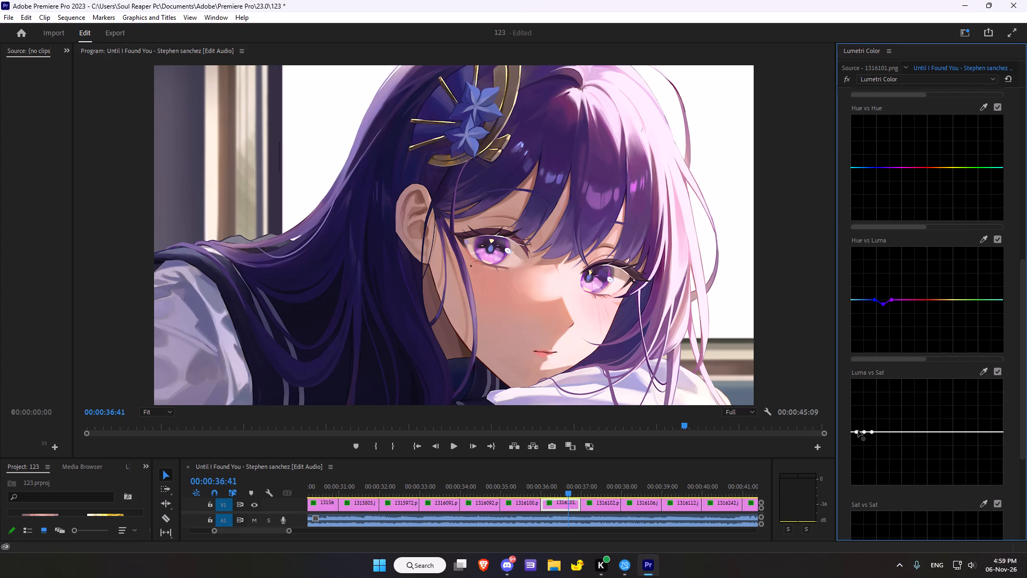
drag(864, 431, 868, 432)
drag(868, 432, 864, 416)
drag(864, 416, 865, 420)
Sample the area at the blue hair ornament for the Sat vs Sat curve and raise the saturation of that range.
scroll(943, 394, down, 12)
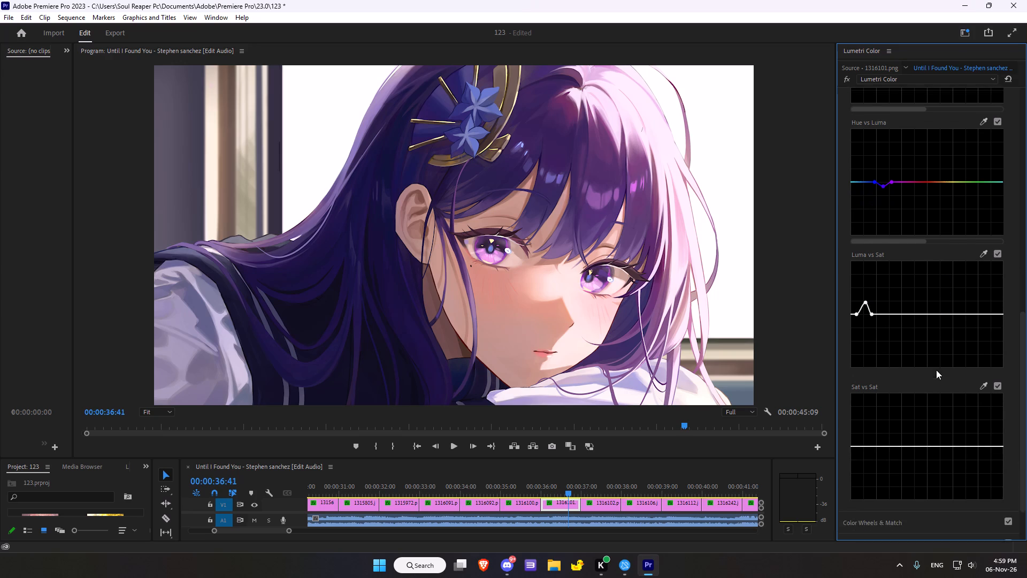
scroll(936, 370, down, 14)
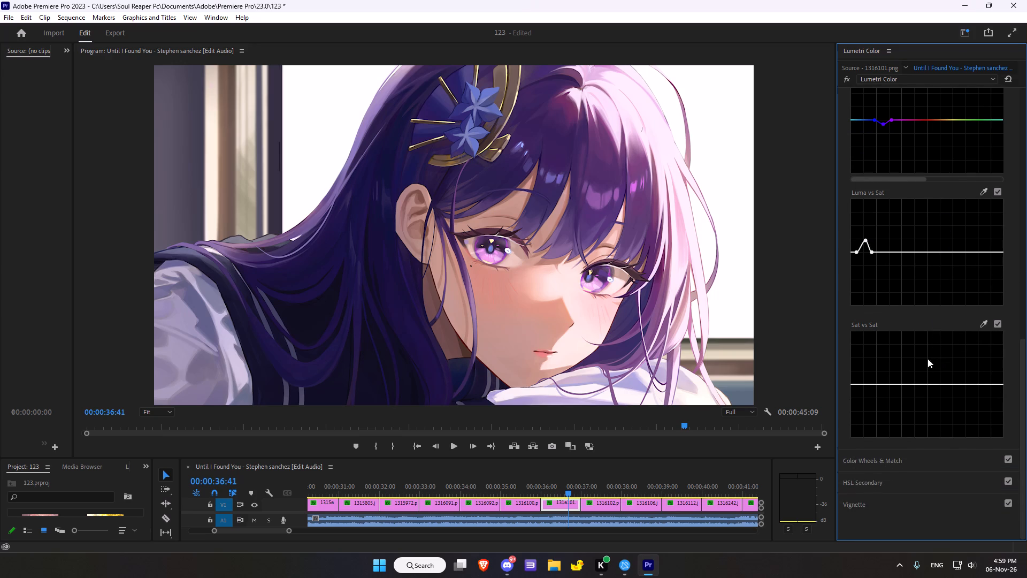
click(984, 323)
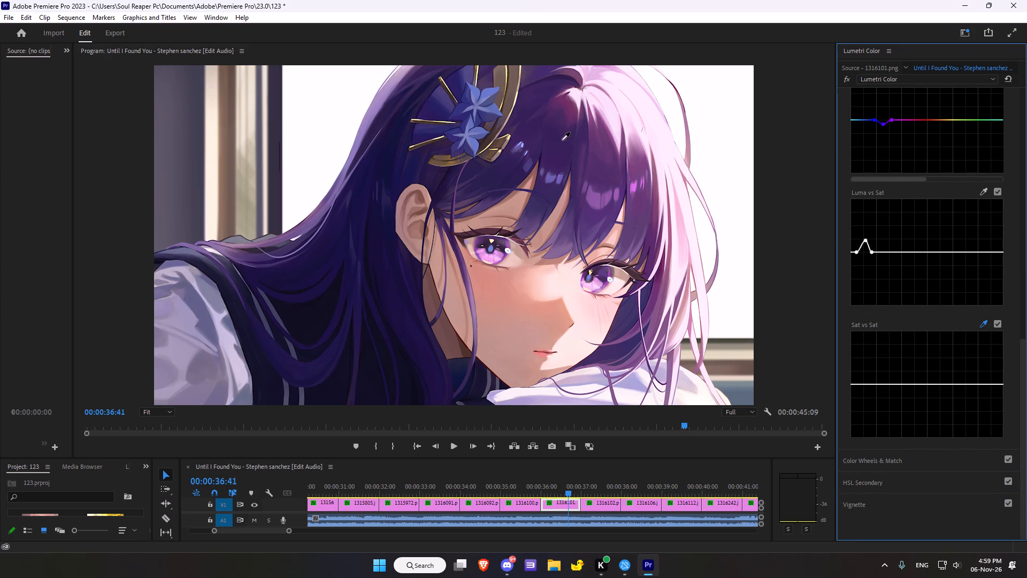
click(462, 109)
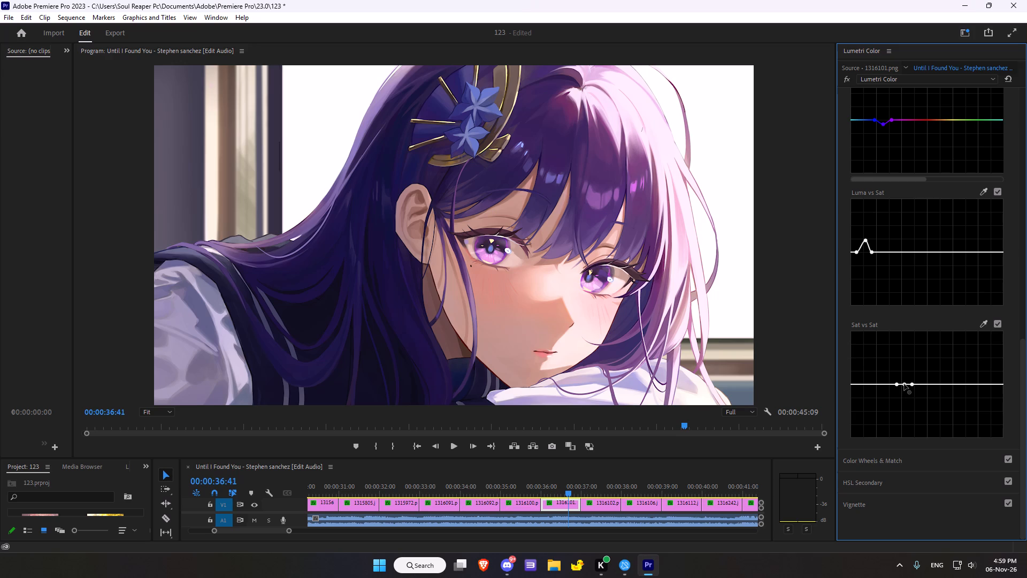
drag(904, 384, 901, 354)
drag(901, 354, 903, 360)
Tint the midtones color wheel very slightly toward yellow-orange.
scroll(922, 359, down, 4)
click(892, 460)
click(881, 459)
drag(936, 246, 905, 222)
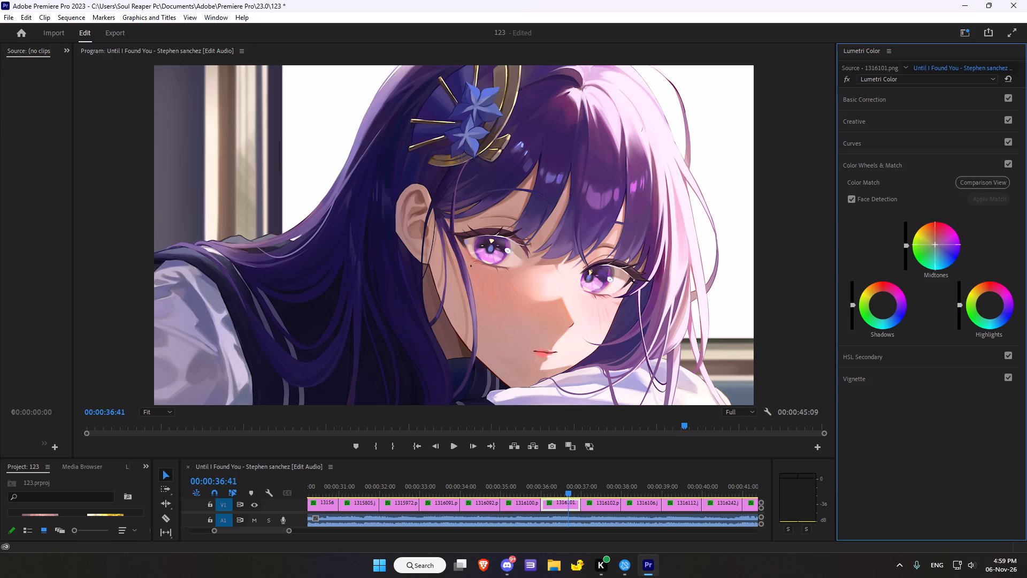
drag(905, 222, 891, 212)
Tint the shadows color wheel very slightly toward red, resetting the wheel after a first trial shift.
drag(884, 306, 900, 260)
double_click(881, 309)
drag(884, 306, 865, 262)
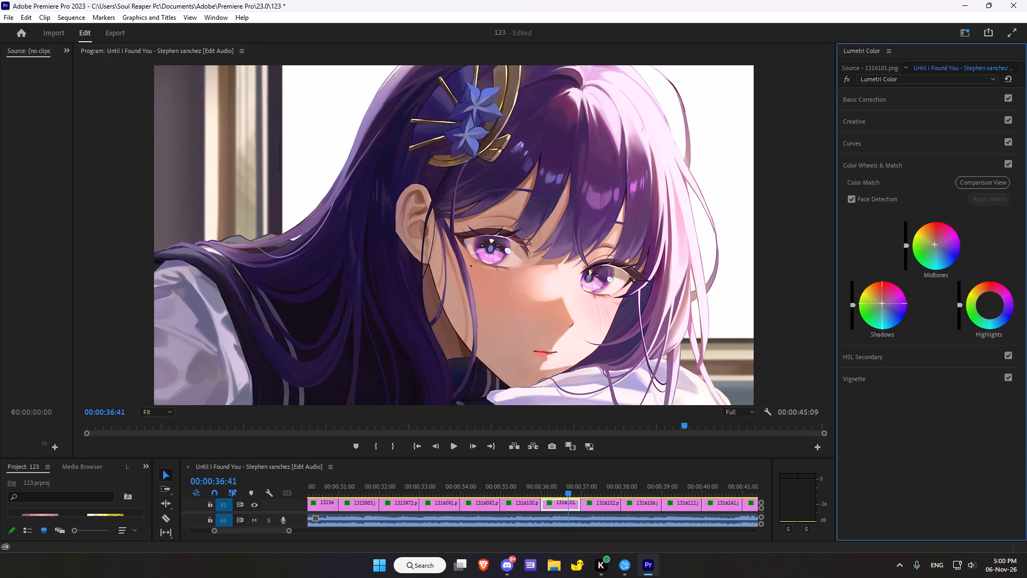
drag(865, 262, 938, 270)
drag(938, 270, 916, 270)
Tint the highlights color wheel very slightly toward green-yellow.
drag(990, 303, 906, 303)
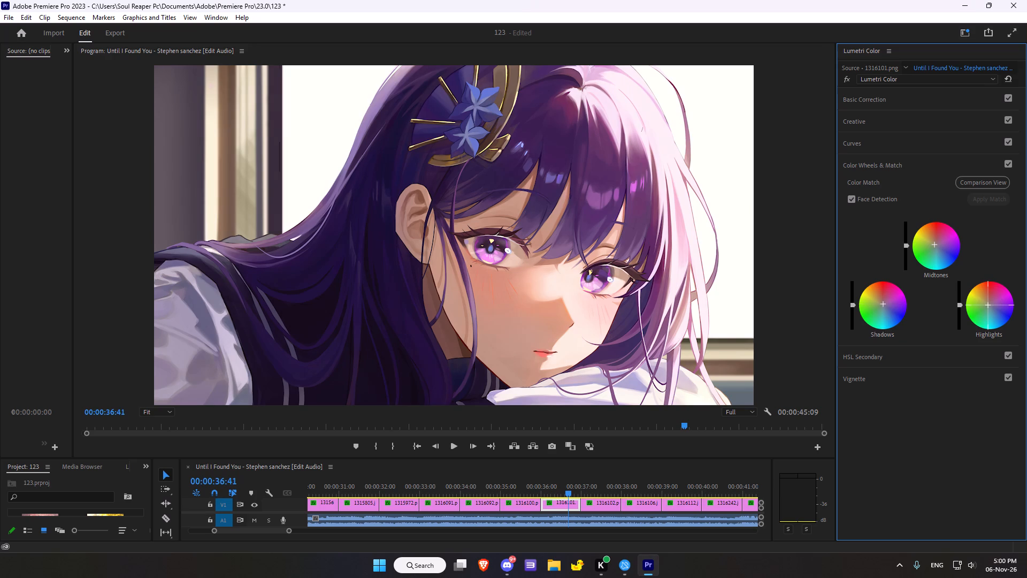
drag(906, 303, 943, 301)
Add a vignette with Amount -1.3, Midpoint 27.7, Roundness 43.5 and Feather 19.6.
click(864, 371)
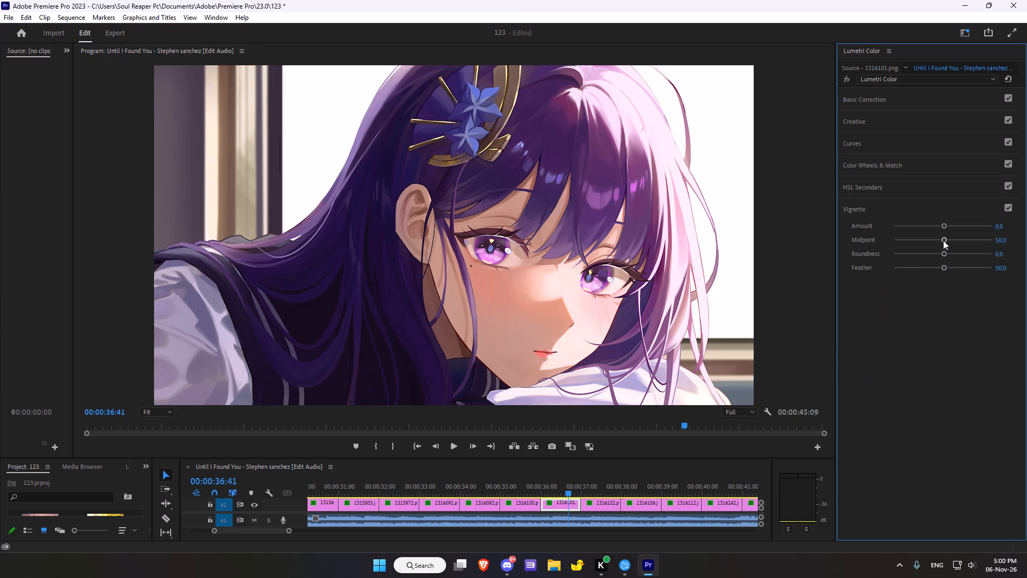
drag(945, 229, 920, 229)
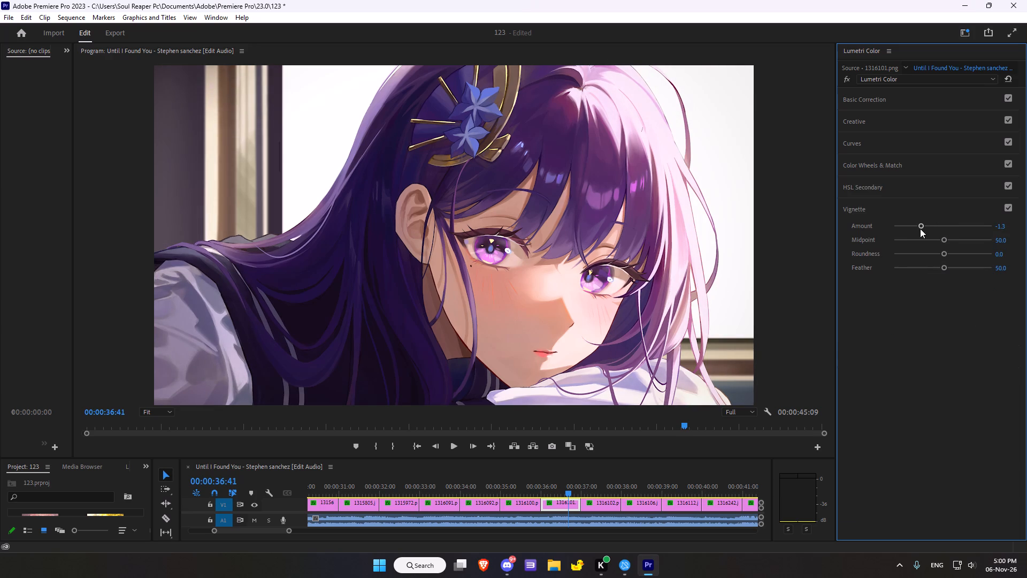
drag(945, 241, 920, 245)
drag(944, 252, 929, 254)
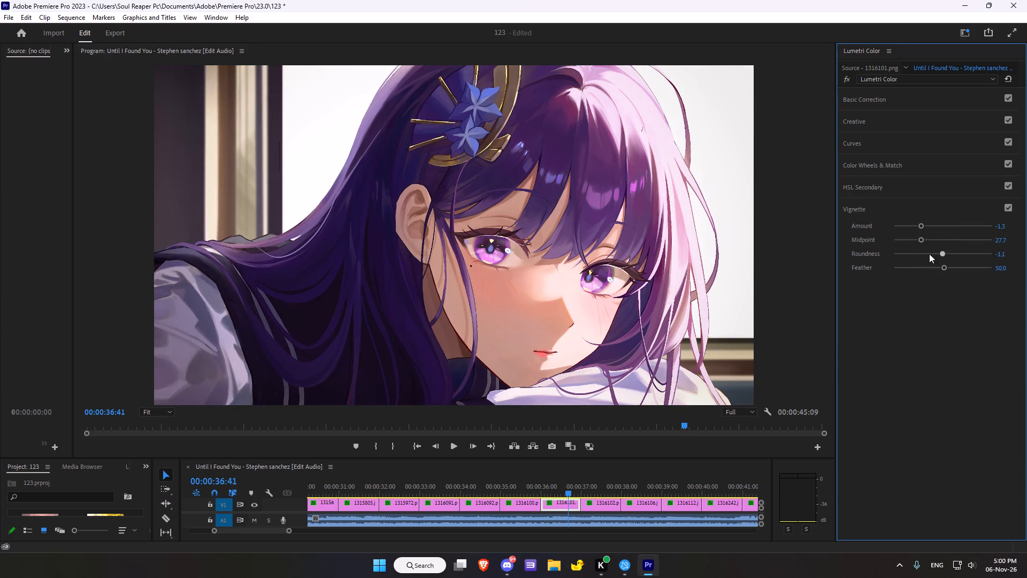
drag(929, 254, 963, 257)
drag(943, 268, 911, 269)
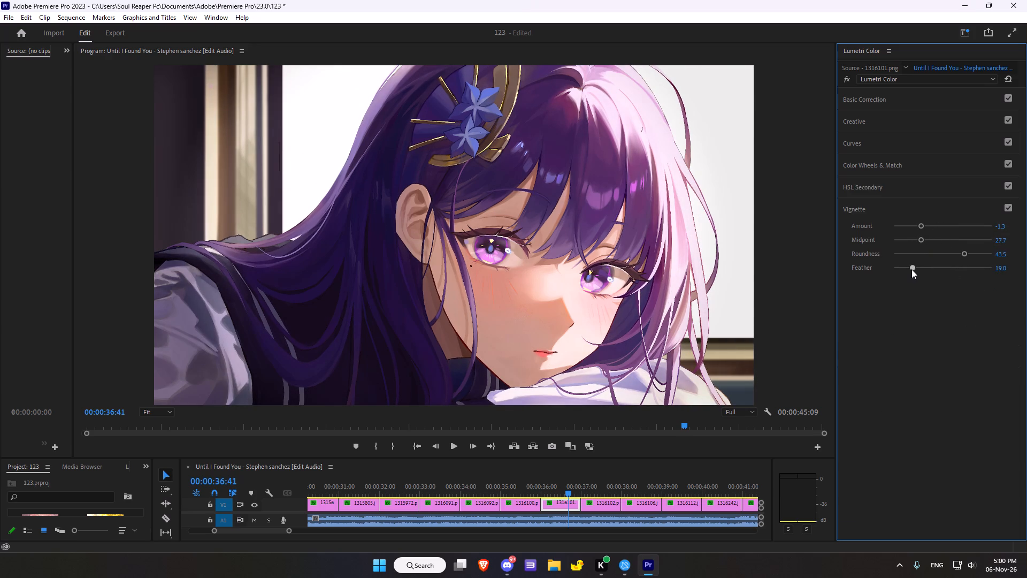
drag(911, 269, 912, 269)
Compare the image with and without the vignette, and with and without the whole Lumetri grade.
click(1006, 209)
click(1006, 209)
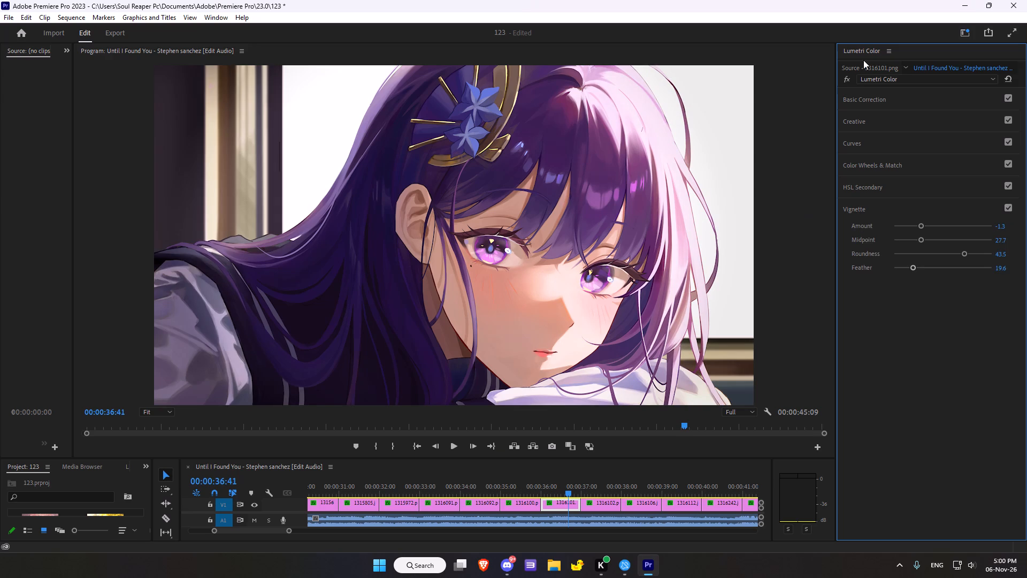
click(848, 77)
click(848, 77)
click(848, 77)
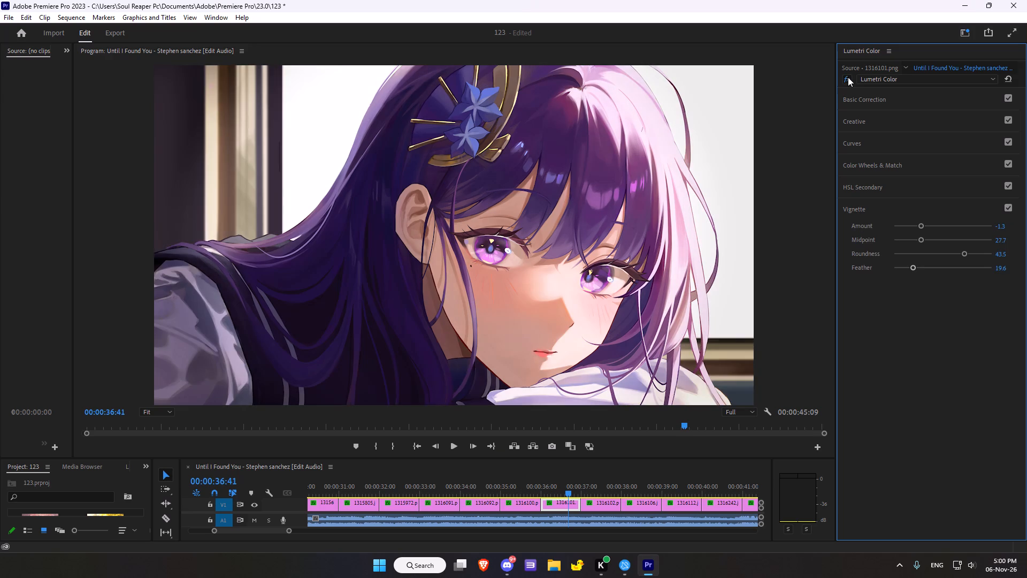
click(848, 77)
double_click(848, 77)
double_click(848, 77)
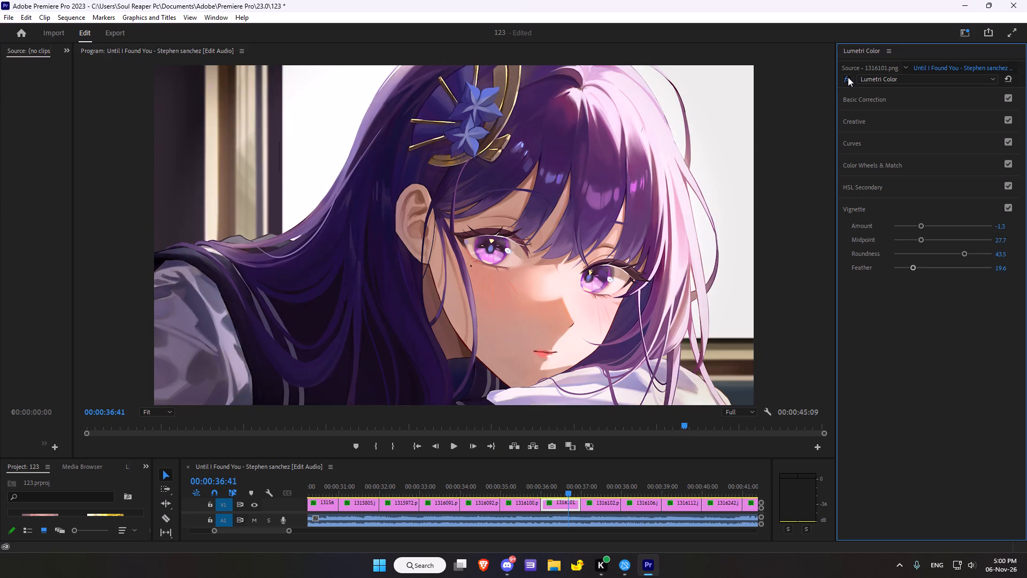
double_click(848, 77)
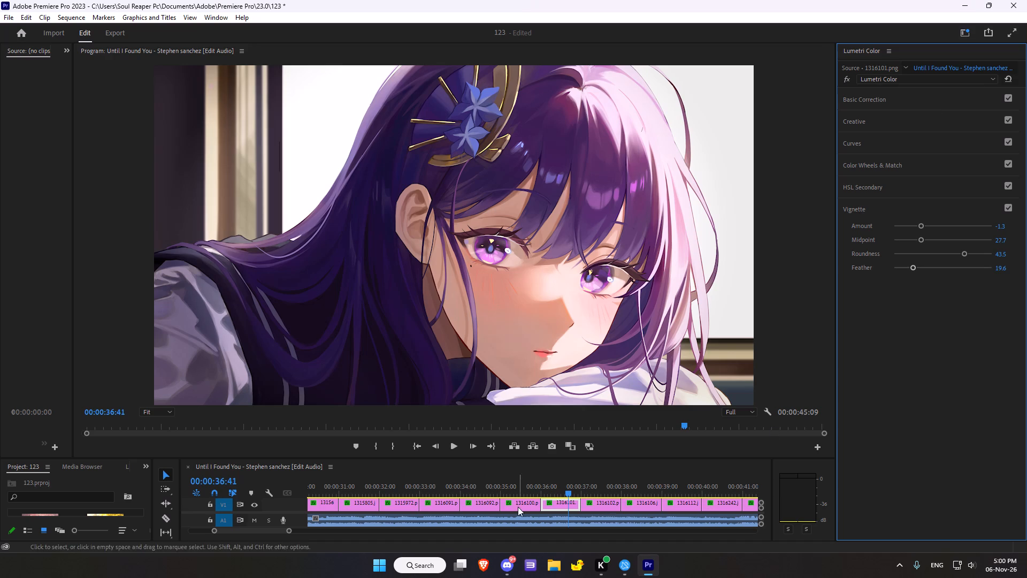
Move to the 1316102.png clip, compare it with and without its existing grade, and reset its Lumetri Color effect.
scroll(534, 426, down, 6)
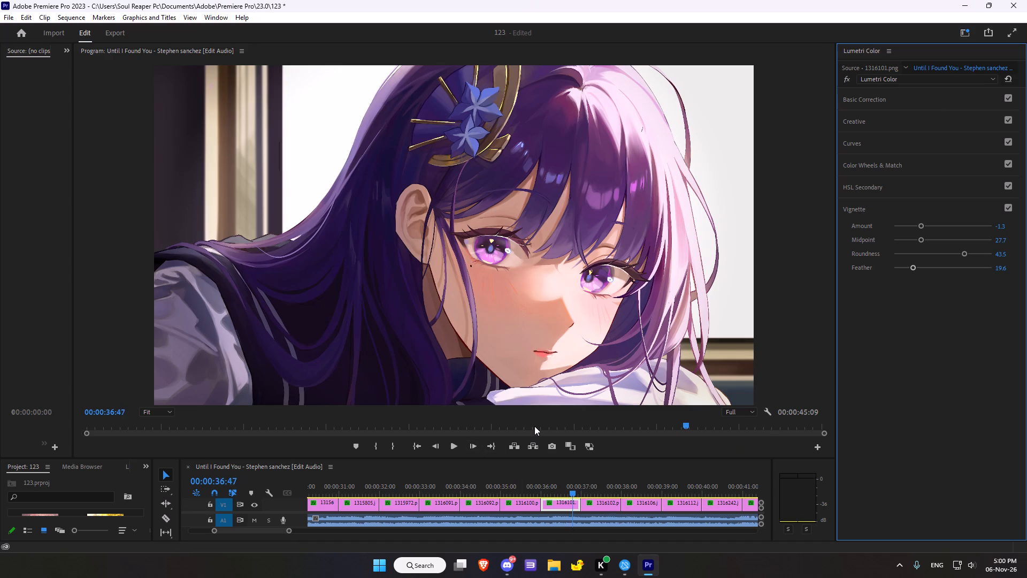
scroll(534, 426, down, 18)
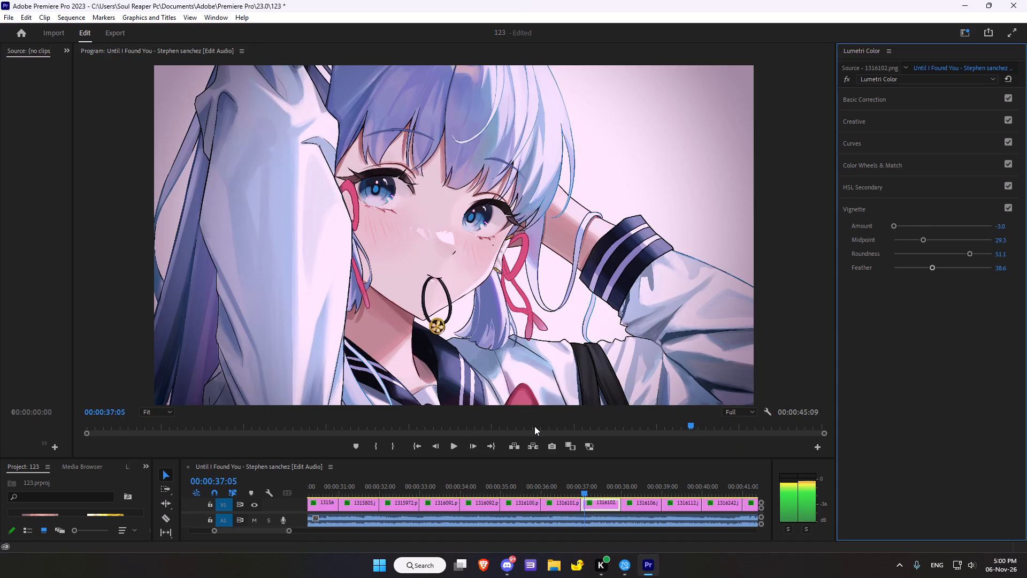
scroll(534, 426, down, 19)
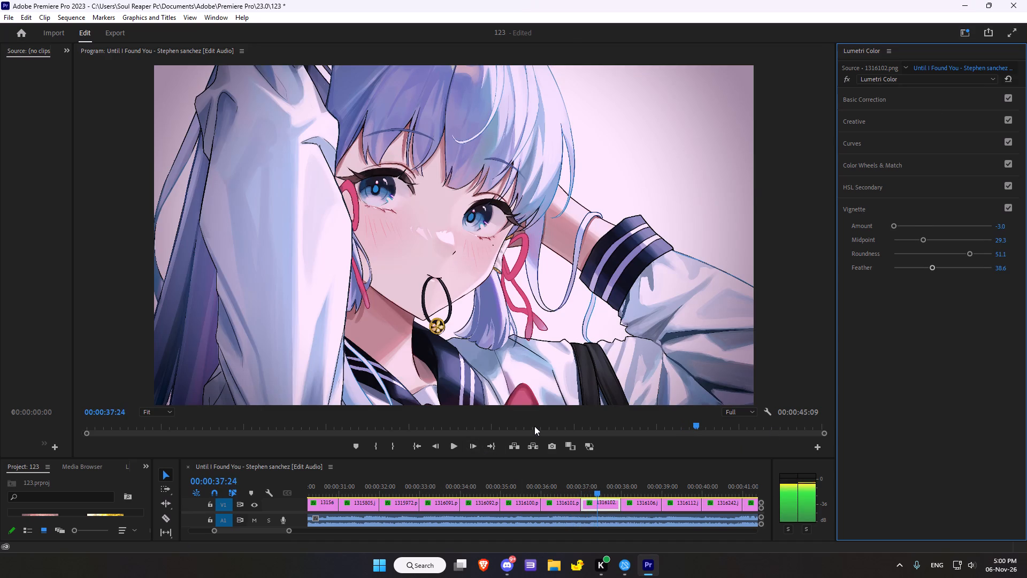
scroll(534, 426, down, 7)
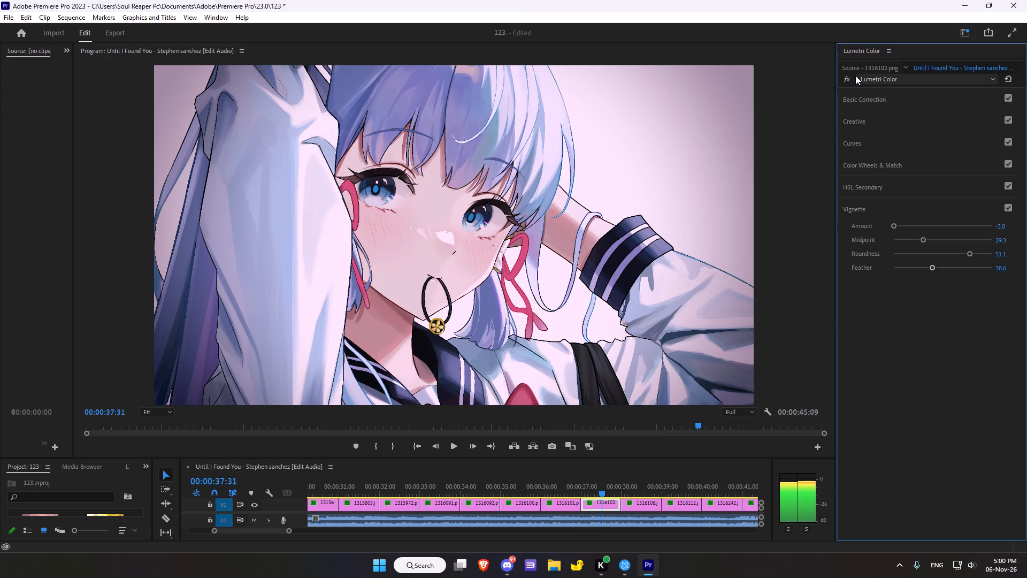
click(850, 78)
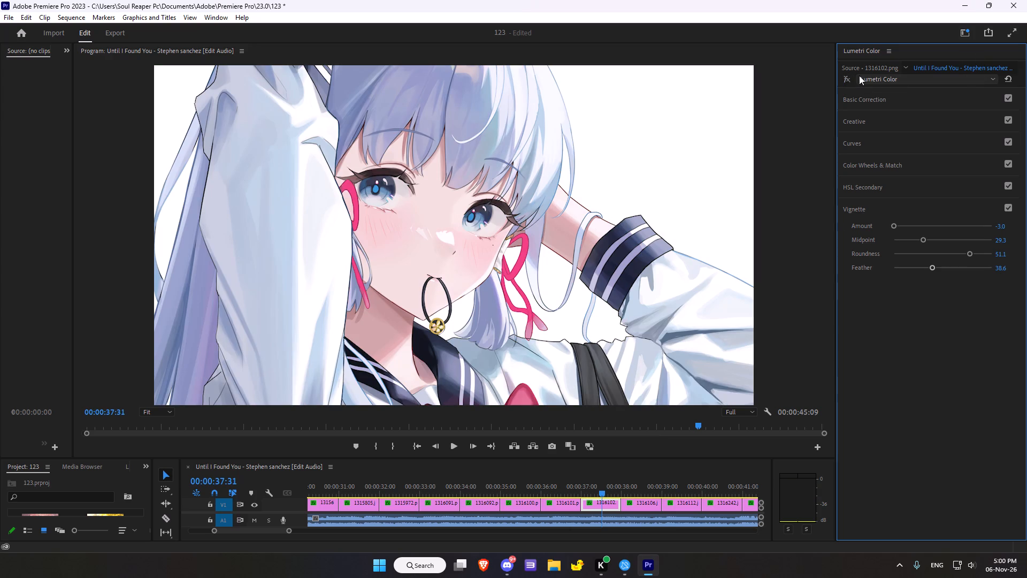
click(849, 79)
click(1012, 77)
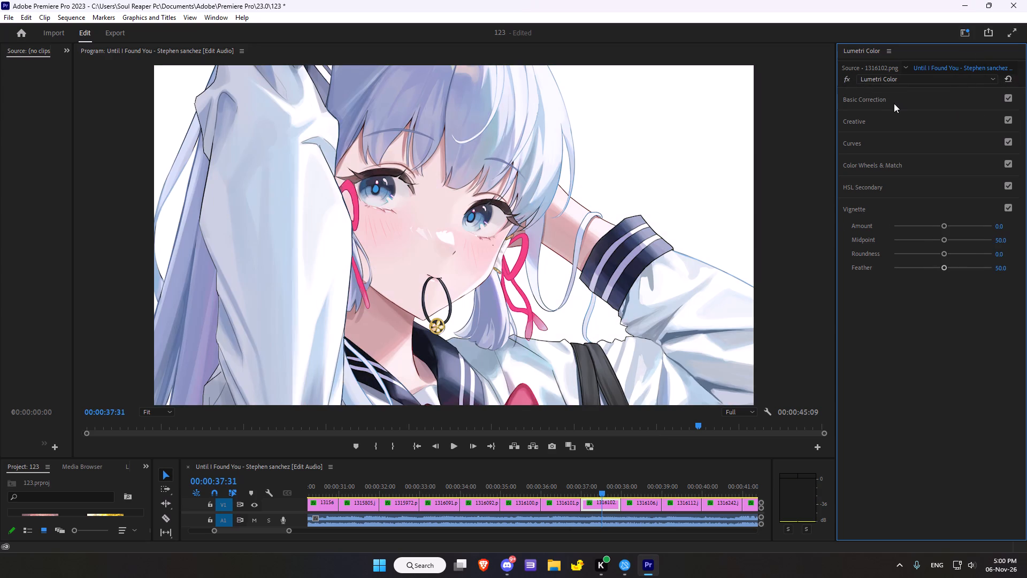
In the basic correction of the 1316102.png clip, set Temperature to -10.9 and Tint to 2.2.
click(888, 102)
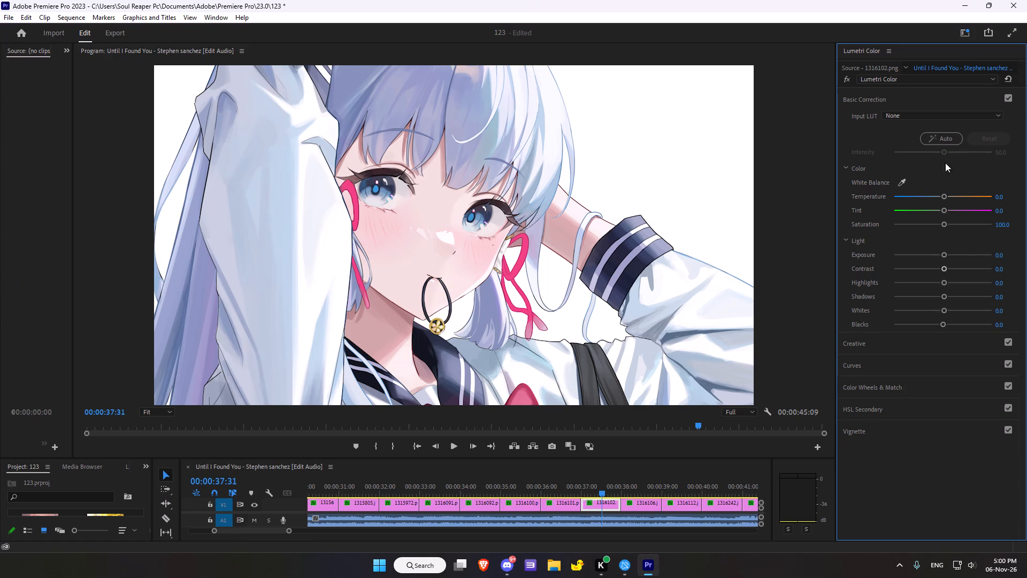
drag(942, 195, 937, 198)
drag(942, 209, 943, 202)
Set the clip's Saturation to 78.3, Temperature to -5.4, Exposure to 0.3, Contrast to -23.9 and Highlights to -3.3 in the basic correction.
drag(944, 225, 926, 223)
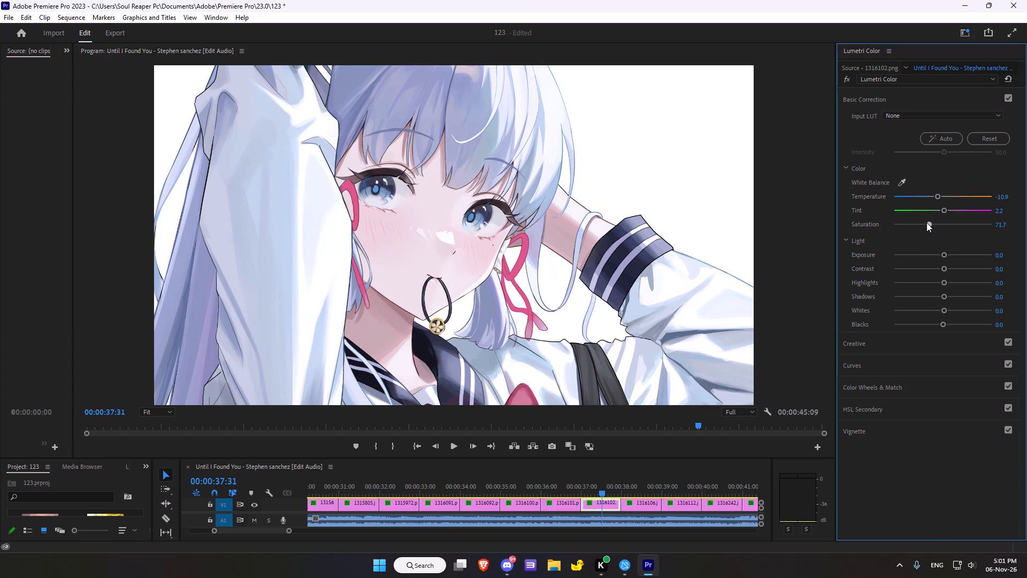
drag(926, 223, 931, 223)
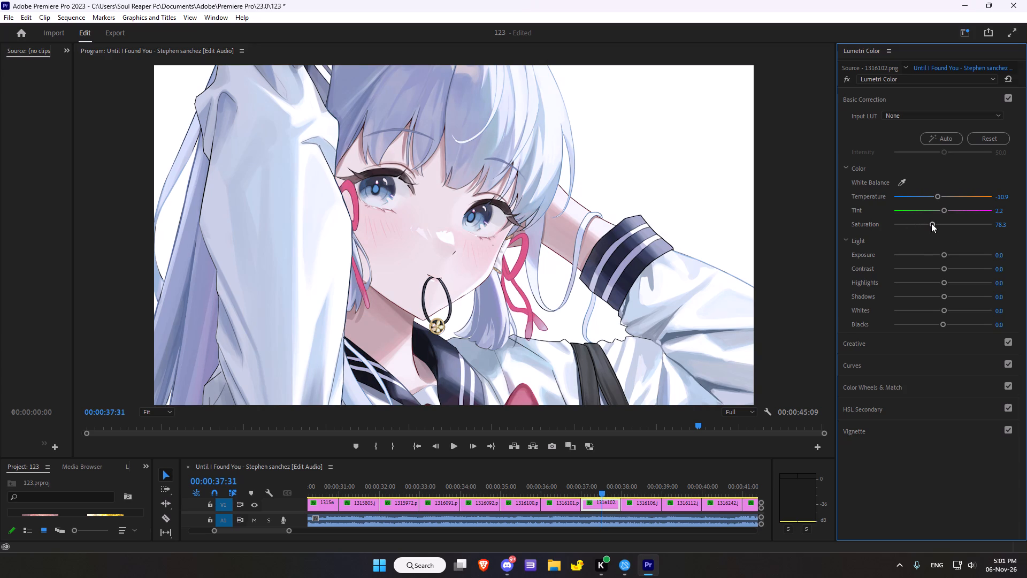
drag(944, 257, 939, 256)
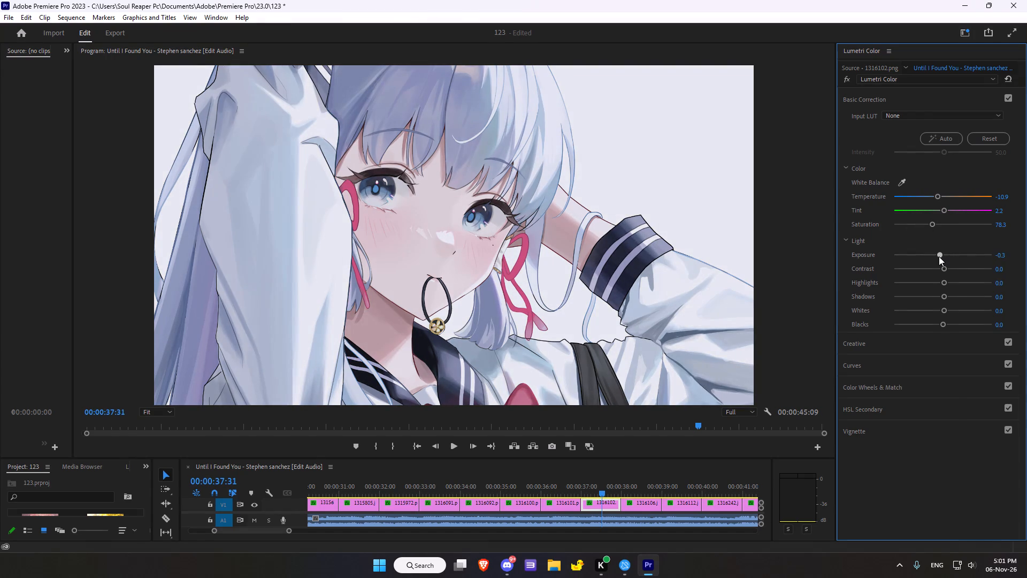
drag(946, 270, 930, 270)
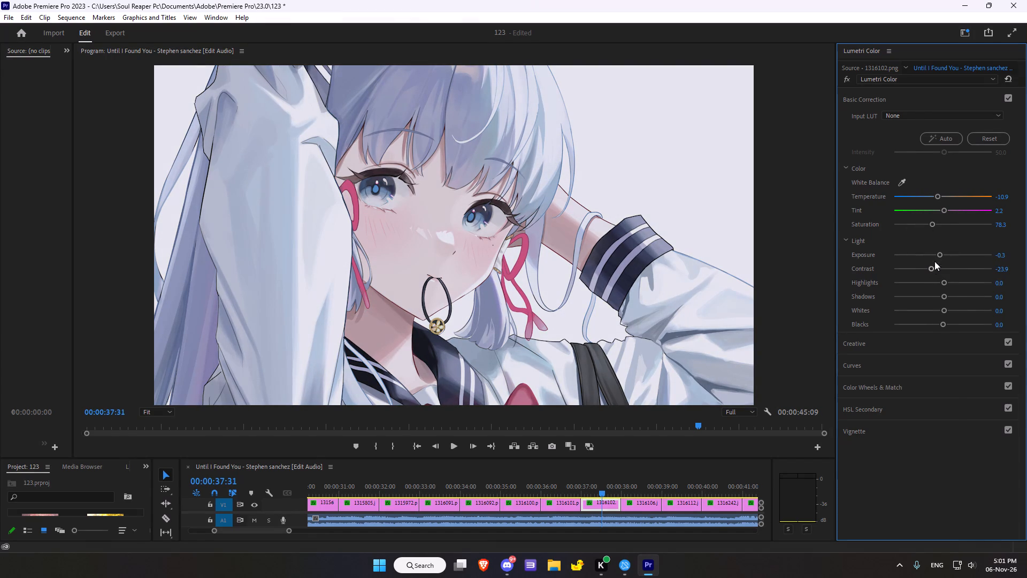
click(938, 197)
click(942, 280)
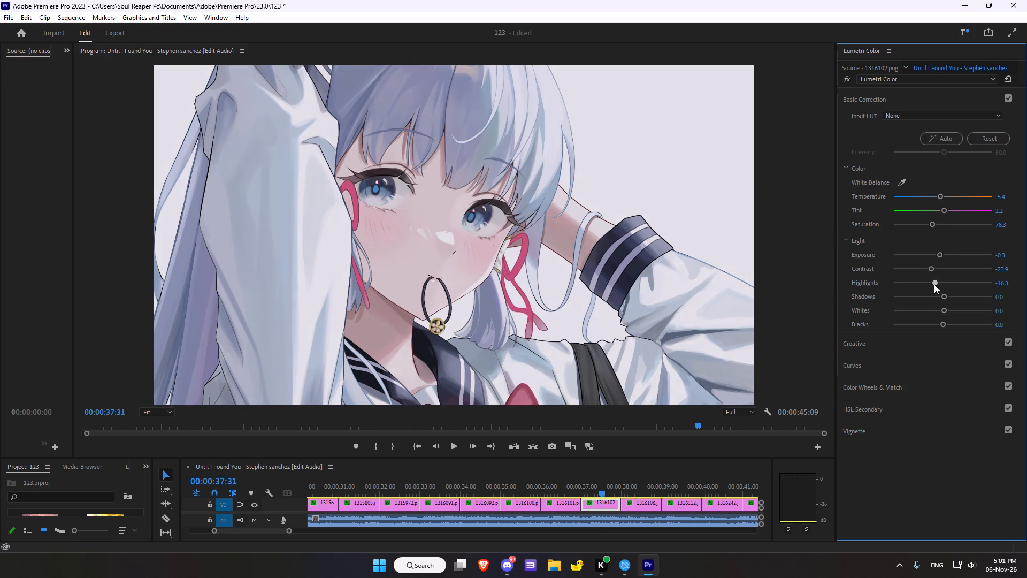
click(943, 252)
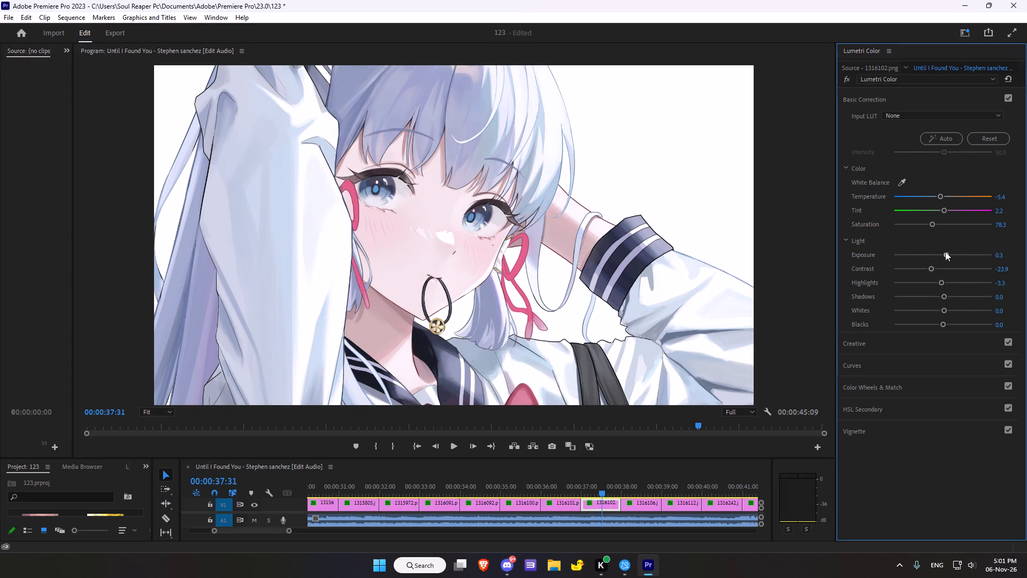
Set Shadows to -58.7, Whites to -19.6 and Blacks to -12.0 in the basic light correction.
drag(944, 294, 945, 294)
drag(945, 294, 933, 297)
drag(935, 298, 901, 295)
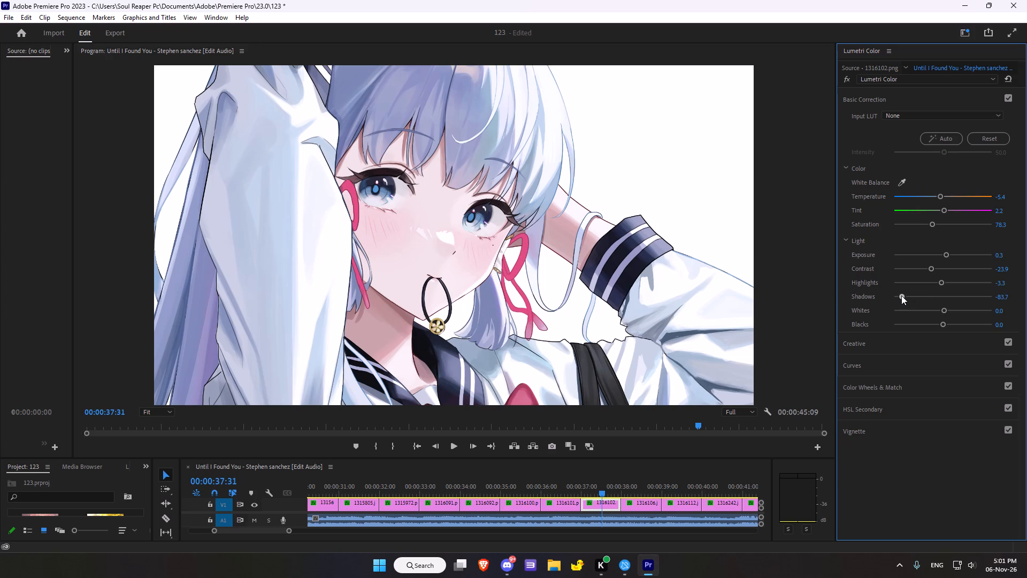
drag(901, 295, 913, 294)
drag(945, 309, 919, 313)
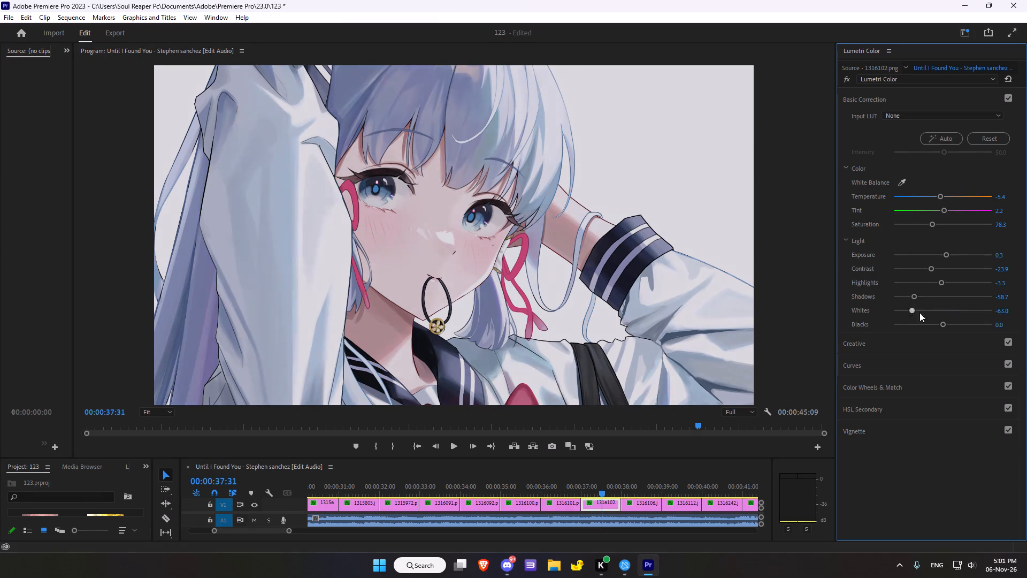
drag(919, 313, 932, 311)
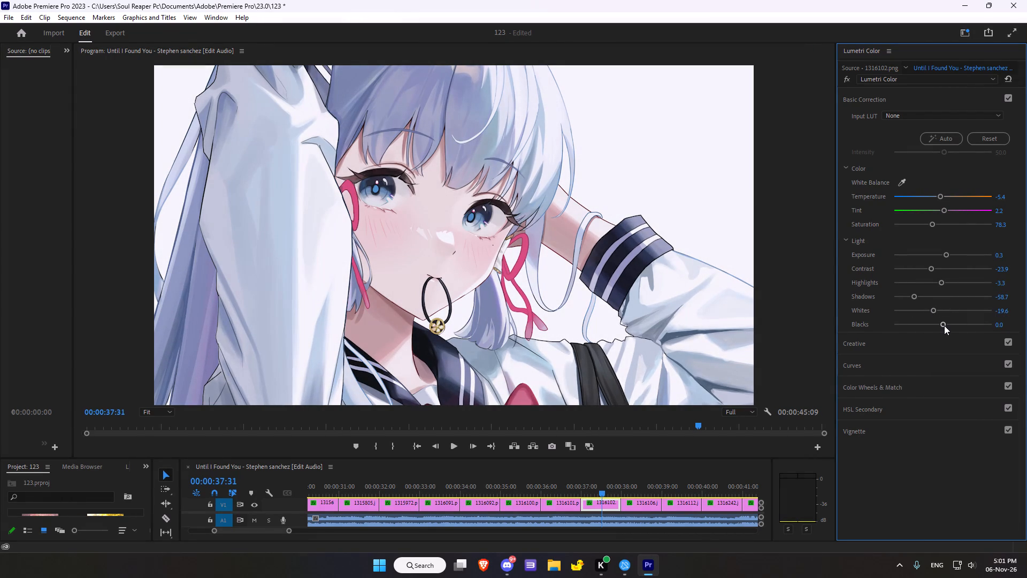
drag(944, 325, 936, 321)
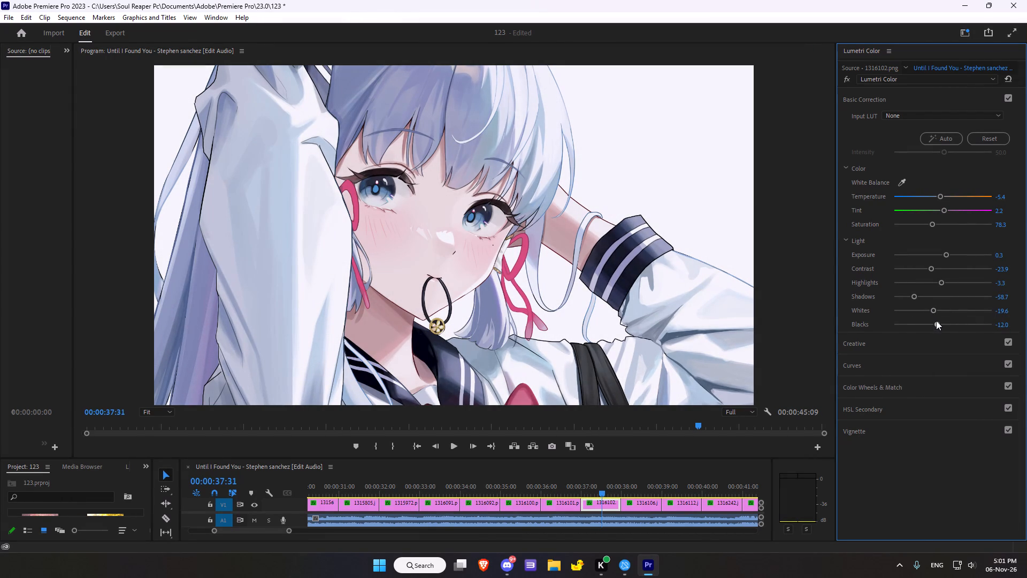
drag(936, 321, 936, 322)
In the creative adjustments, set Sharpen to 100, Vibrance to 28.3 and Saturation to 121.7.
scroll(916, 328, down, 1)
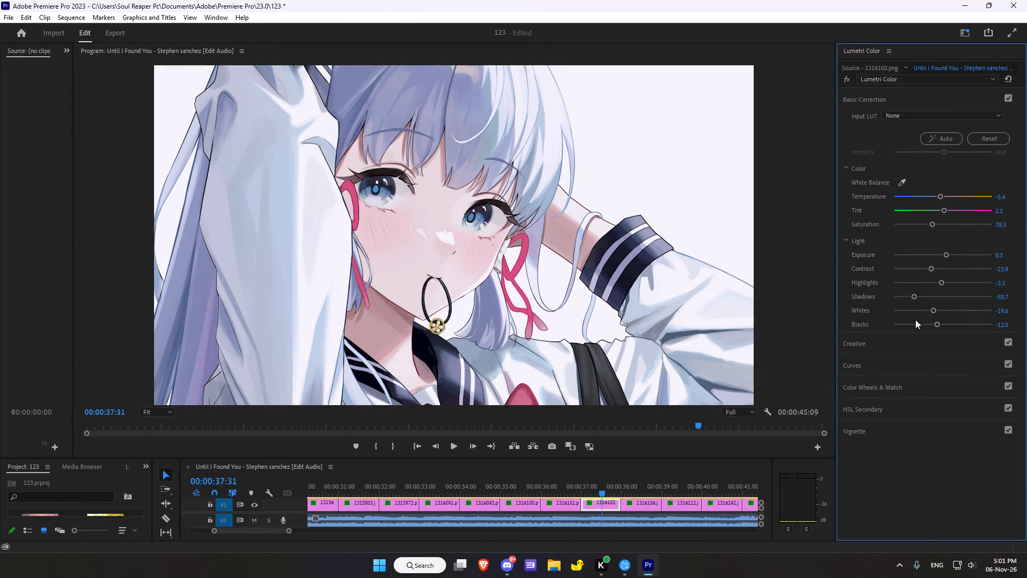
scroll(915, 320, down, 3)
click(882, 345)
drag(944, 285, 943, 286)
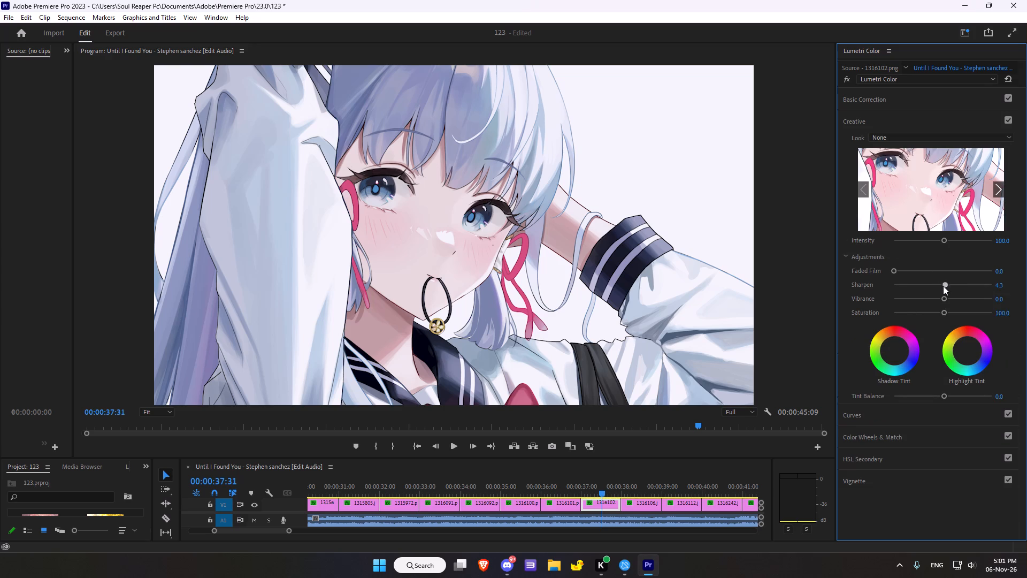
drag(943, 286, 991, 280)
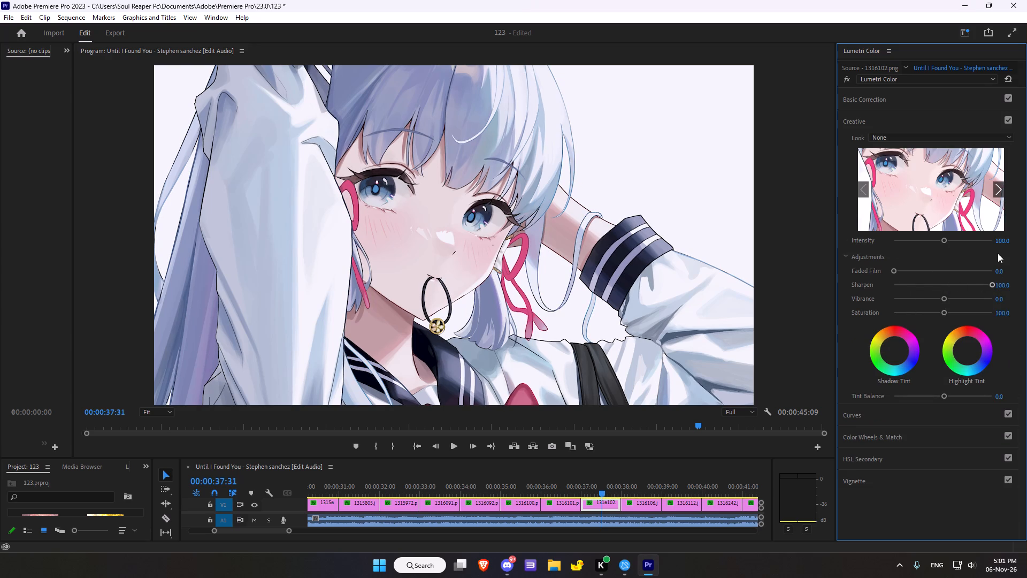
drag(944, 299, 946, 297)
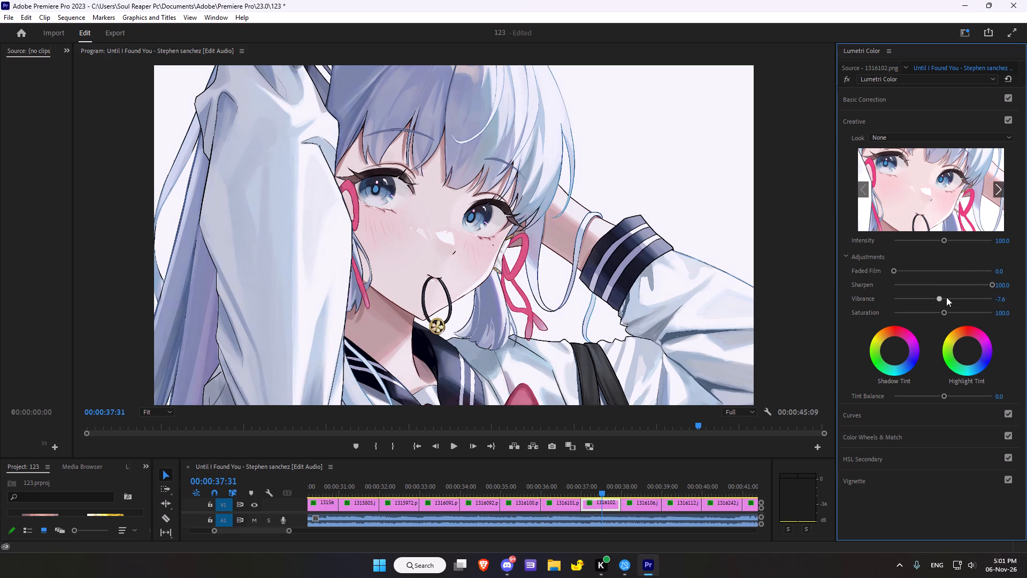
drag(946, 297, 949, 296)
drag(945, 311, 951, 307)
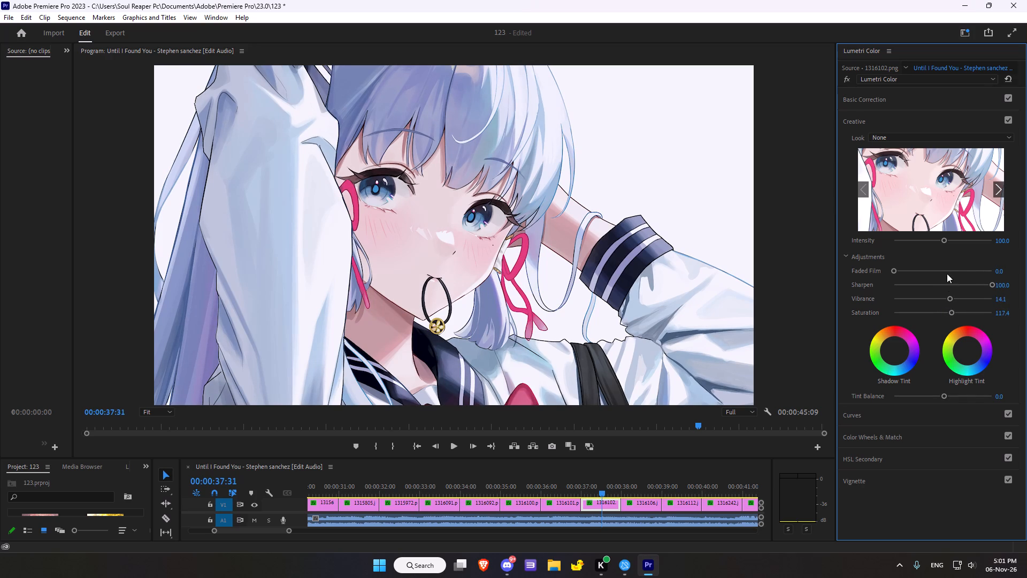
drag(951, 296, 956, 294)
click(951, 314)
Shift the creative shadow tint and highlight tint slightly toward purple.
drag(893, 351, 899, 306)
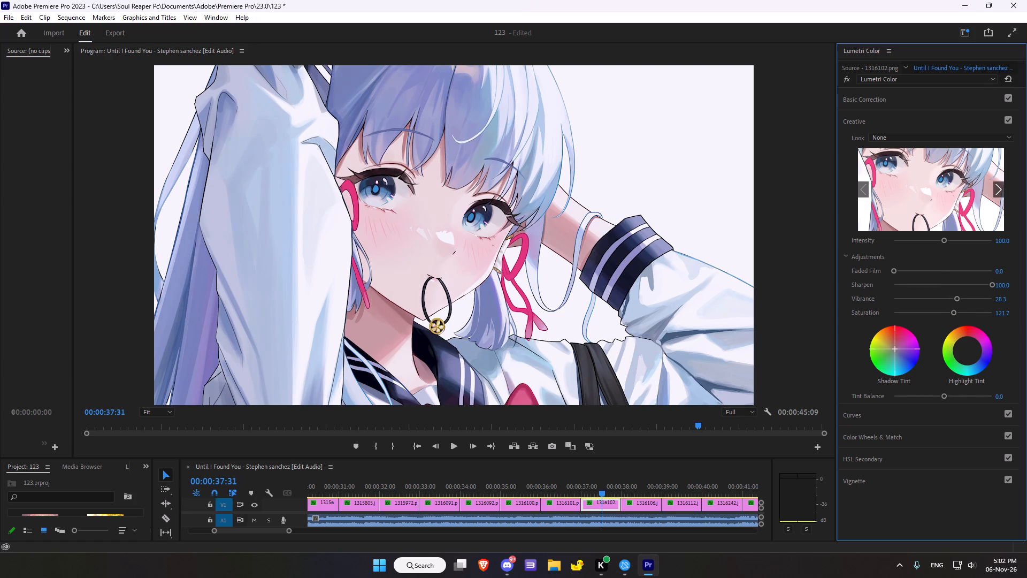
drag(899, 306, 948, 352)
drag(967, 351, 986, 341)
Add two points to the white RGB curve and pull its midtones and upper midtones slightly below the diagonal.
click(861, 414)
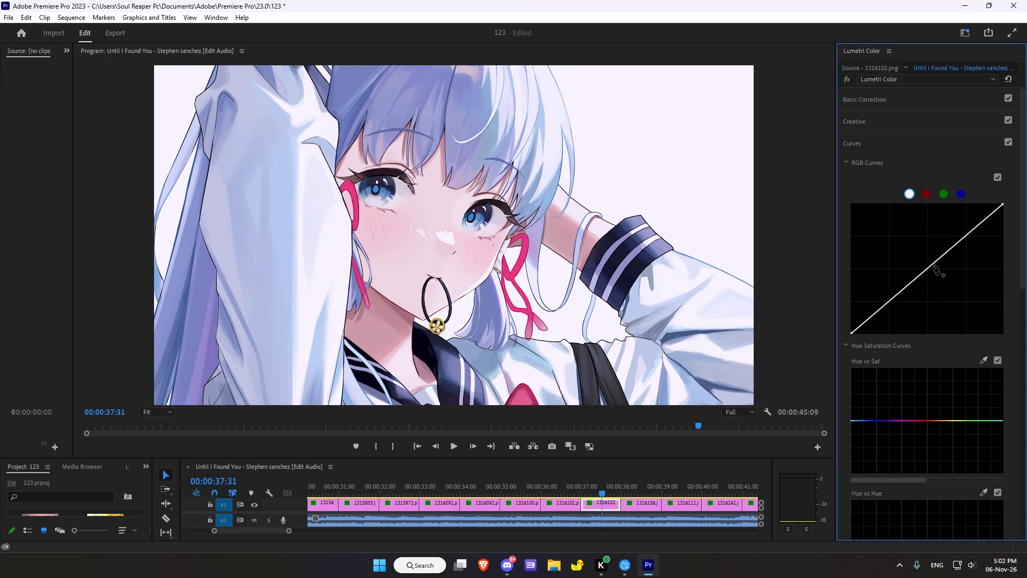
drag(929, 269, 932, 274)
click(955, 254)
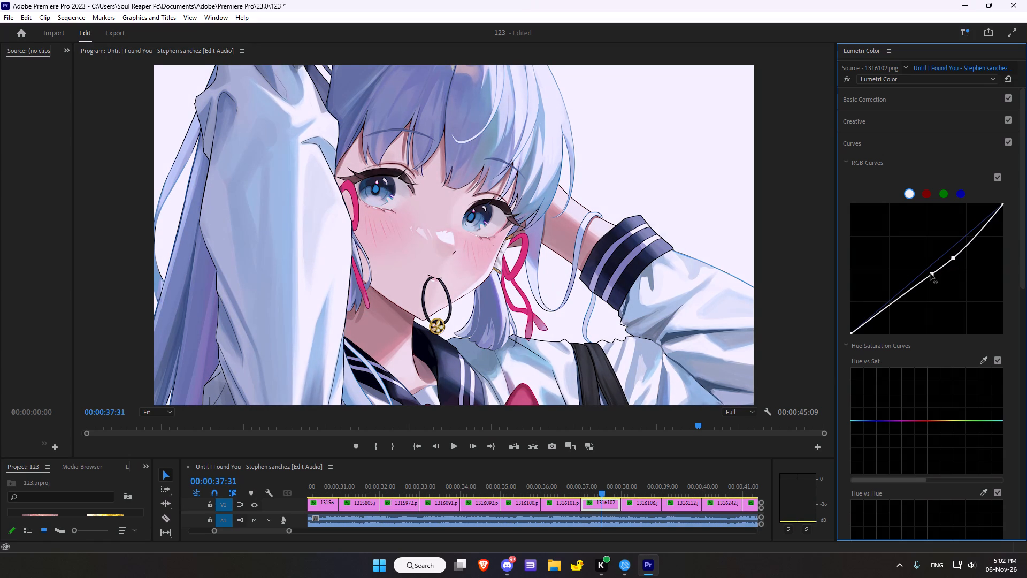
Sample the character's blue eye for the Hue vs Sat curve and raise the blue point to about halfway above the baseline.
scroll(893, 262, down, 5)
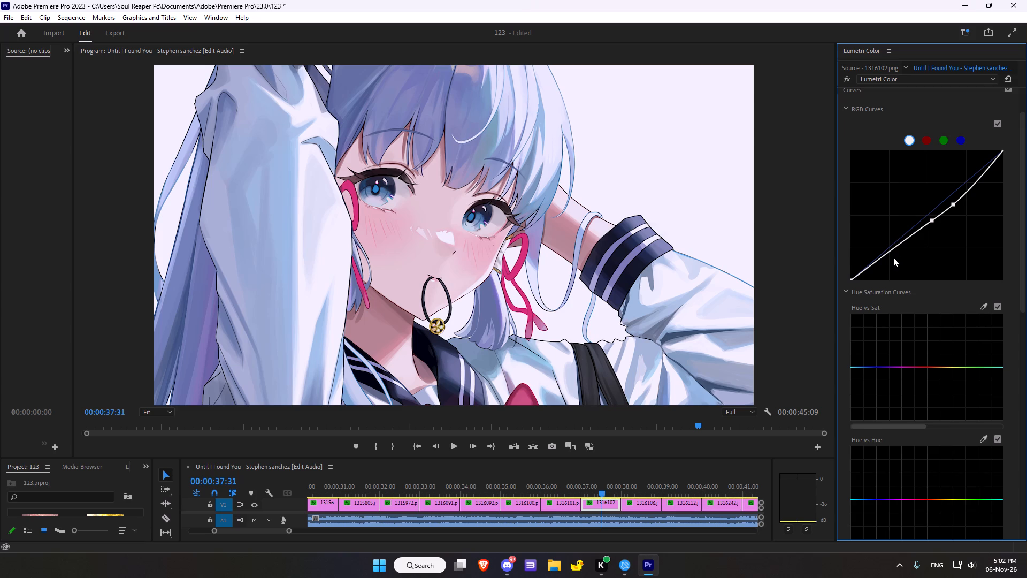
scroll(894, 252, down, 8)
scroll(891, 199, down, 1)
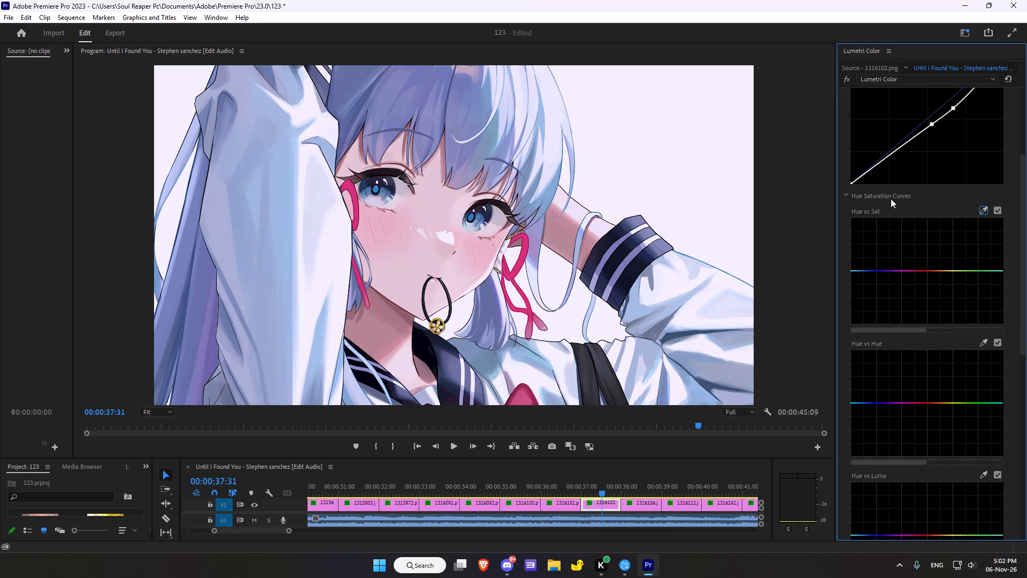
scroll(891, 199, down, 3)
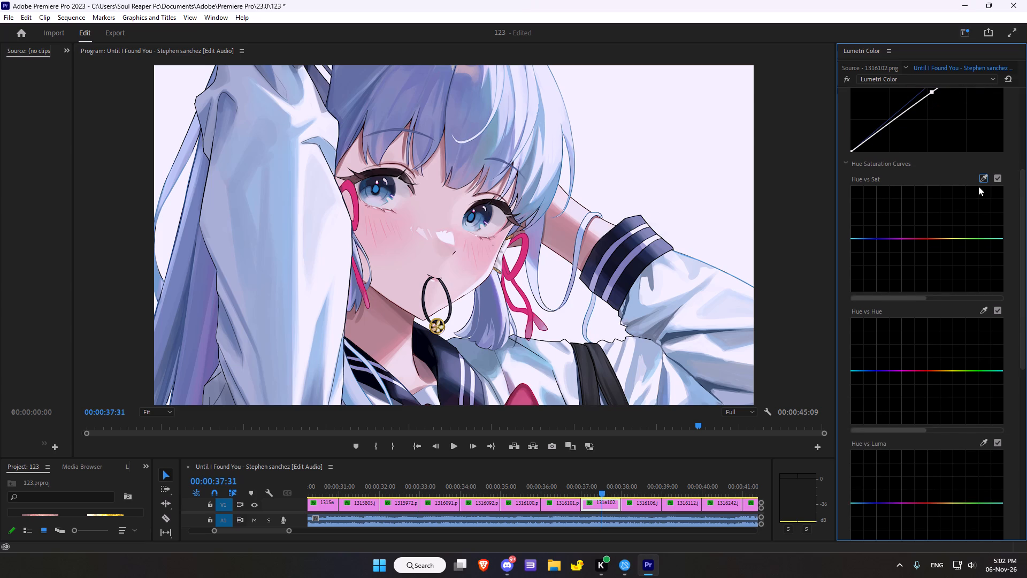
click(984, 177)
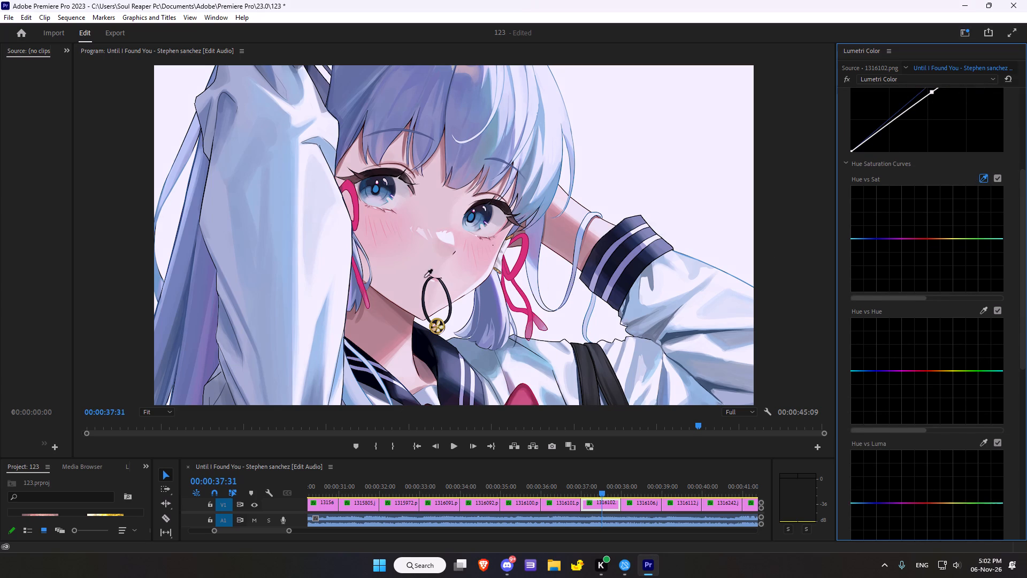
click(376, 188)
drag(866, 239, 865, 147)
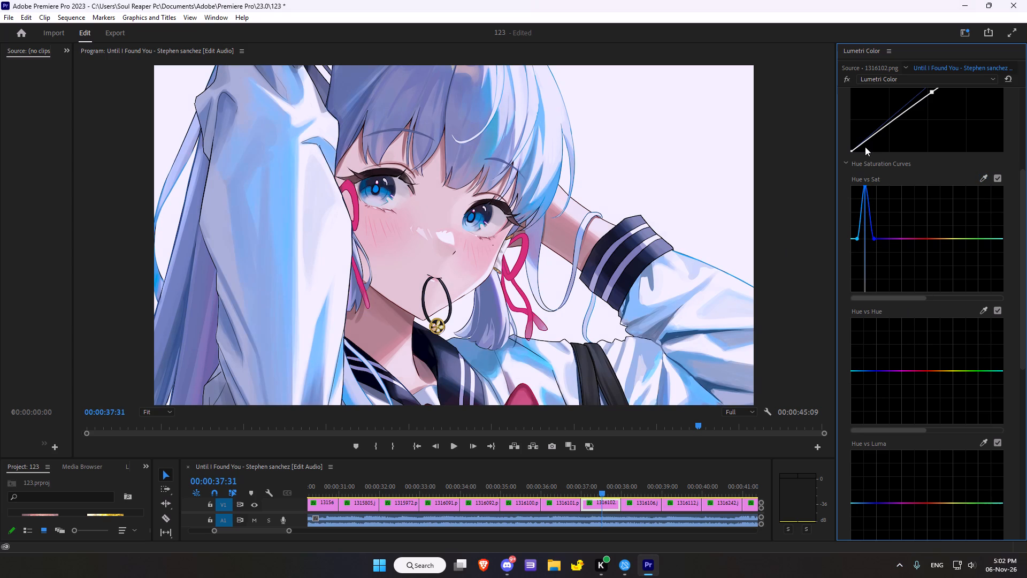
drag(865, 147, 864, 213)
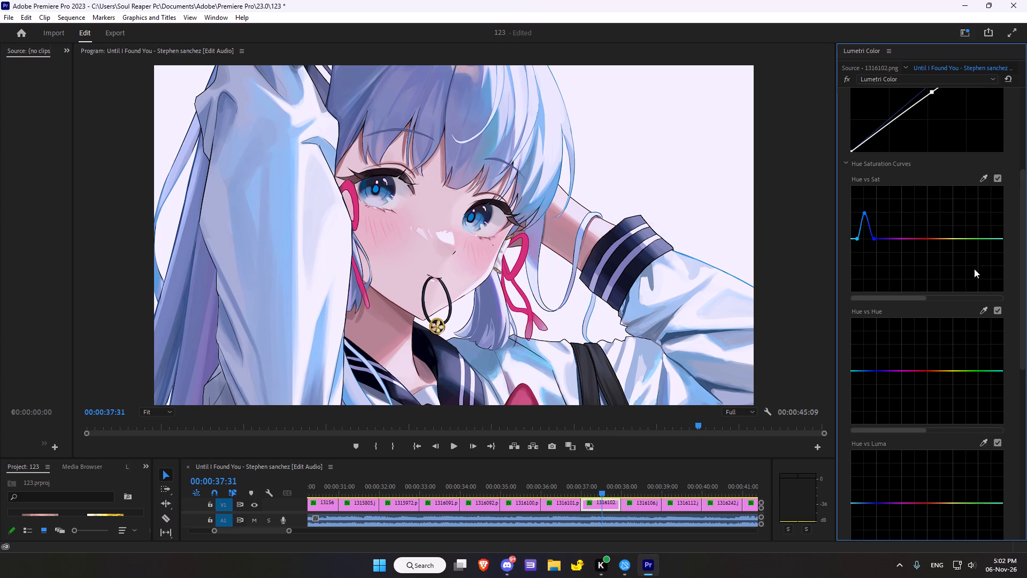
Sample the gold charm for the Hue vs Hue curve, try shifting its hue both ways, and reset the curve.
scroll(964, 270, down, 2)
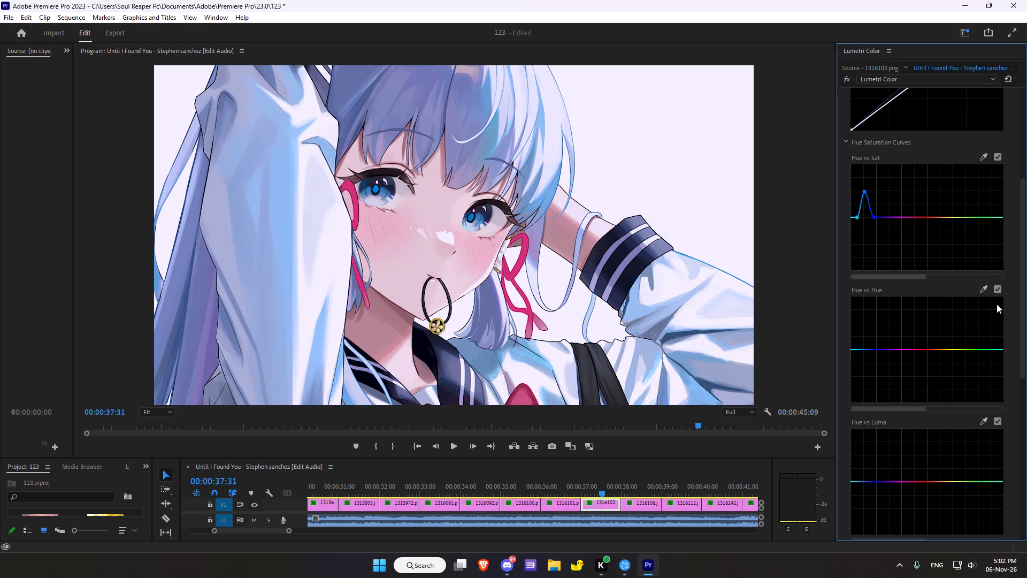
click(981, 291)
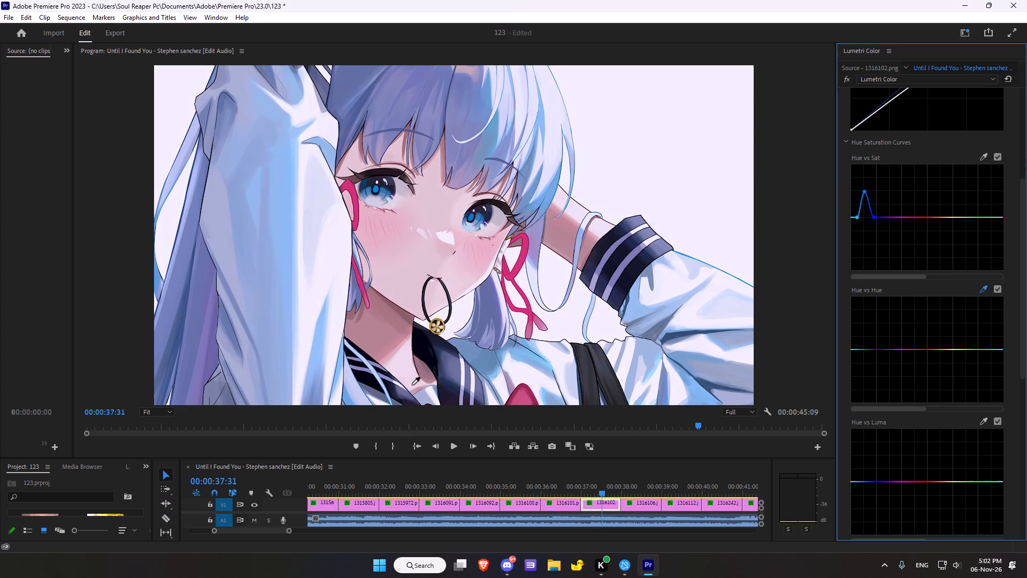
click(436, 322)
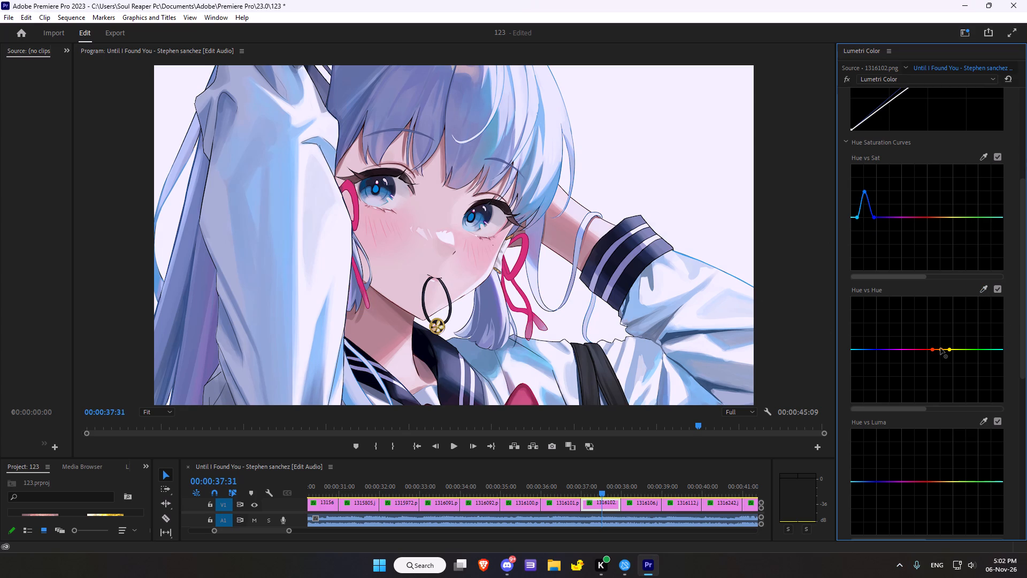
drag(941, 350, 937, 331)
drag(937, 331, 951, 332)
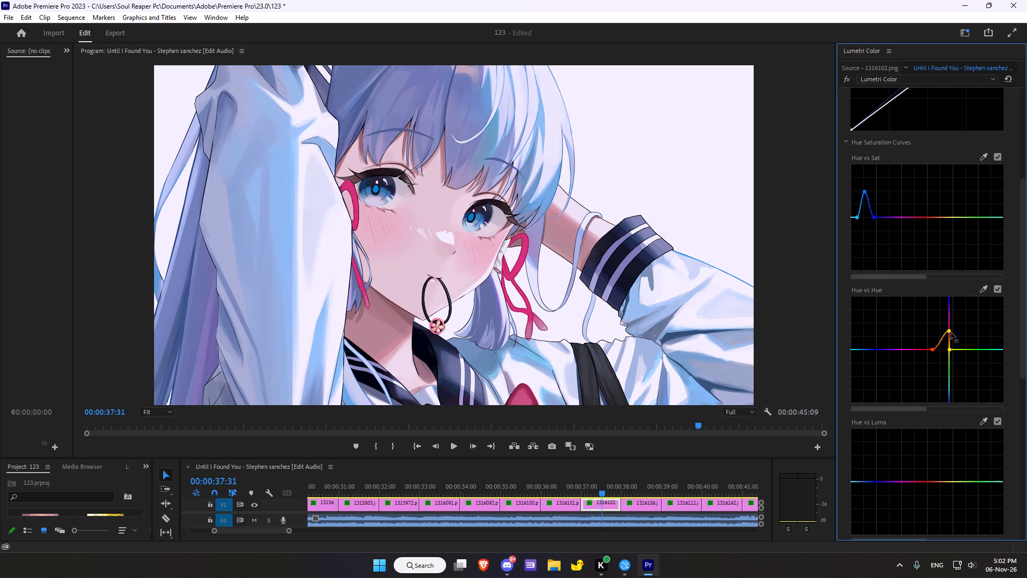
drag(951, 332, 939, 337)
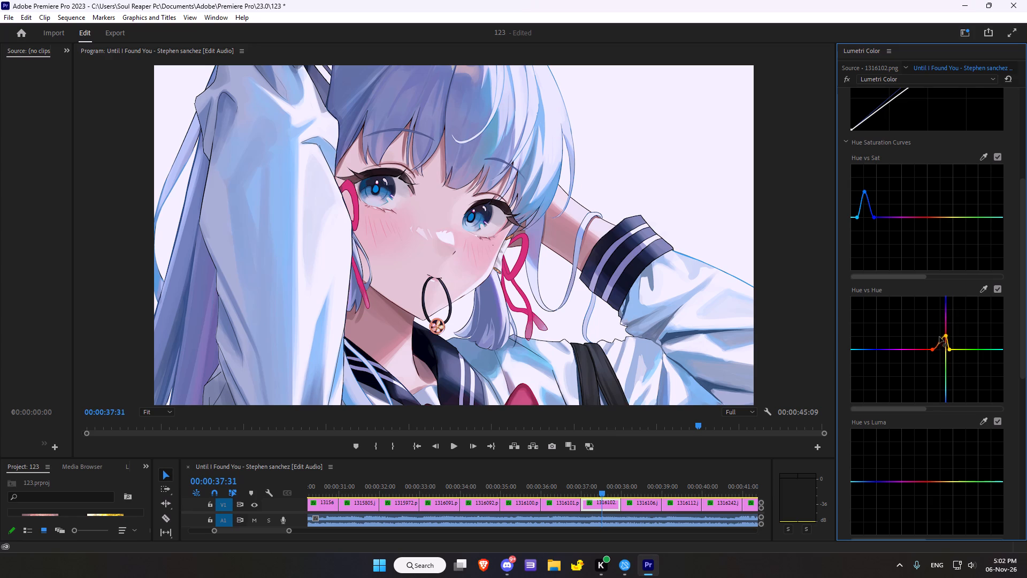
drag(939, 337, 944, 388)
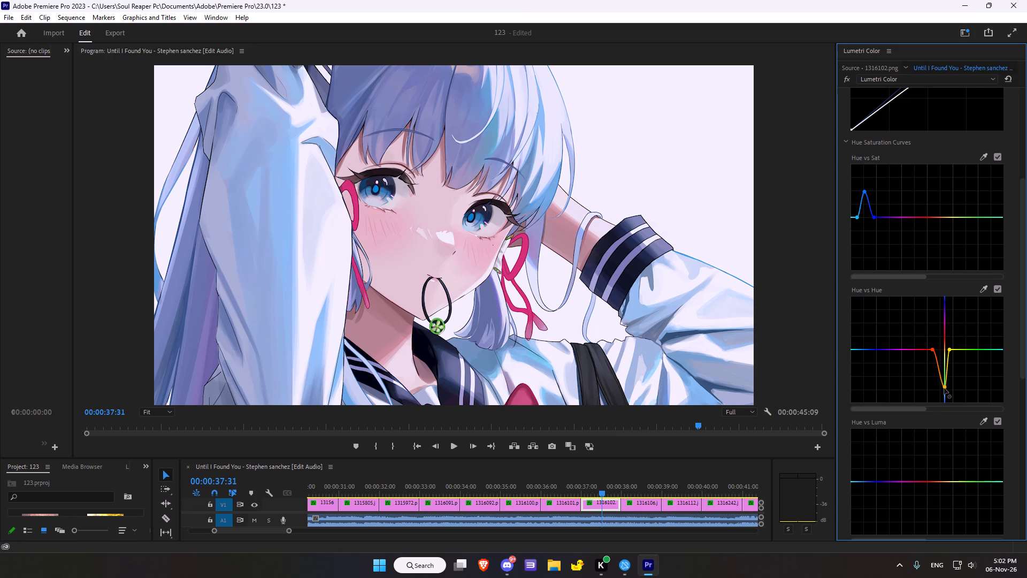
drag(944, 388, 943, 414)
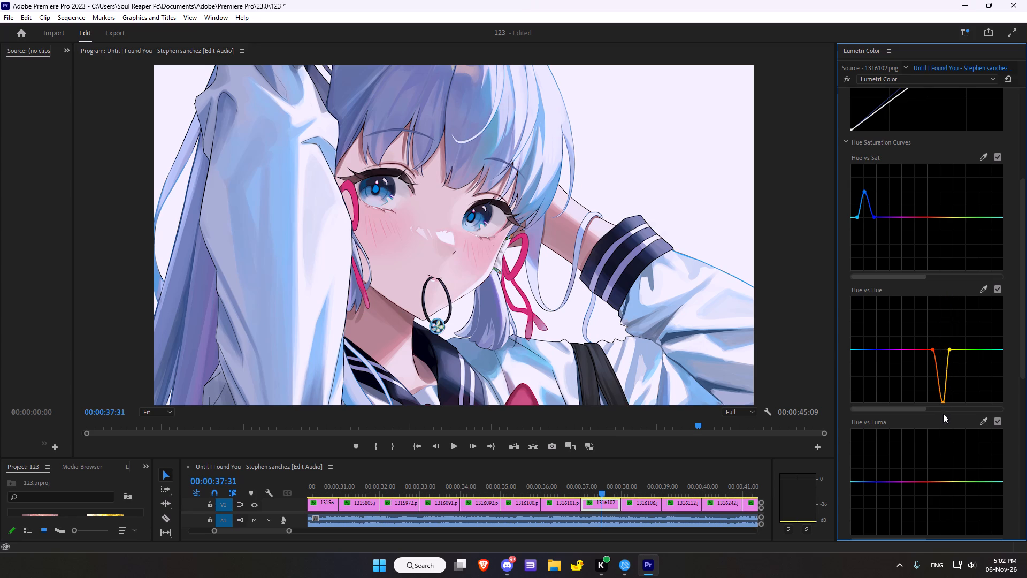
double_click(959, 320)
Sample the character's cheek skin for the Hue vs Luma curve and raise the red-orange point slightly above the baseline.
scroll(861, 344, down, 10)
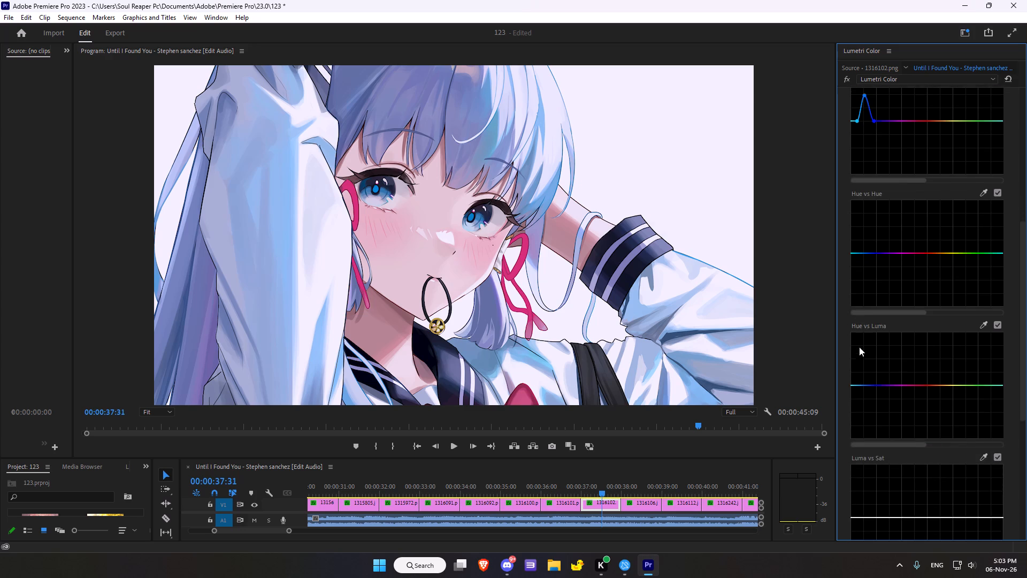
scroll(859, 347, down, 8)
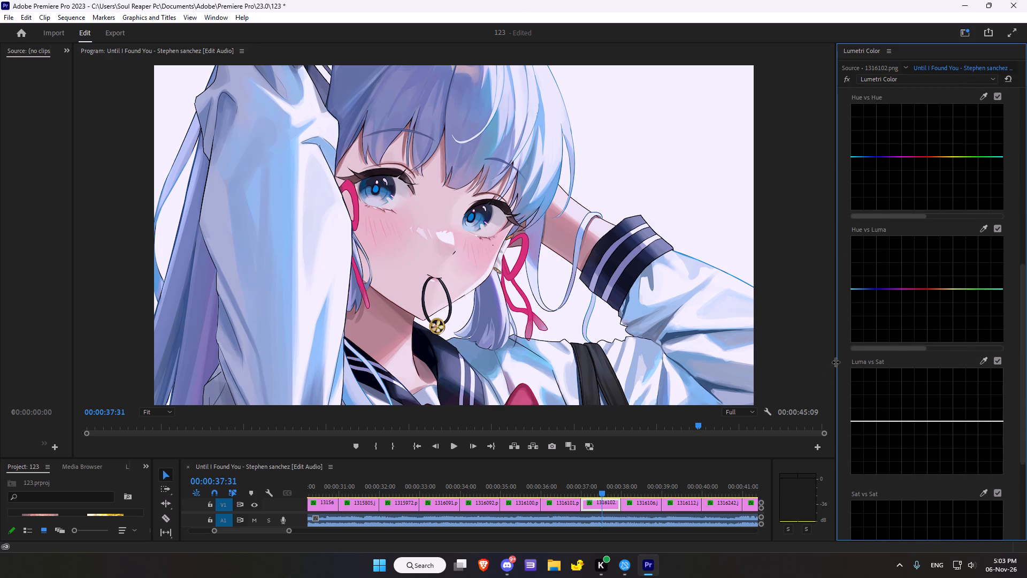
double_click(991, 227)
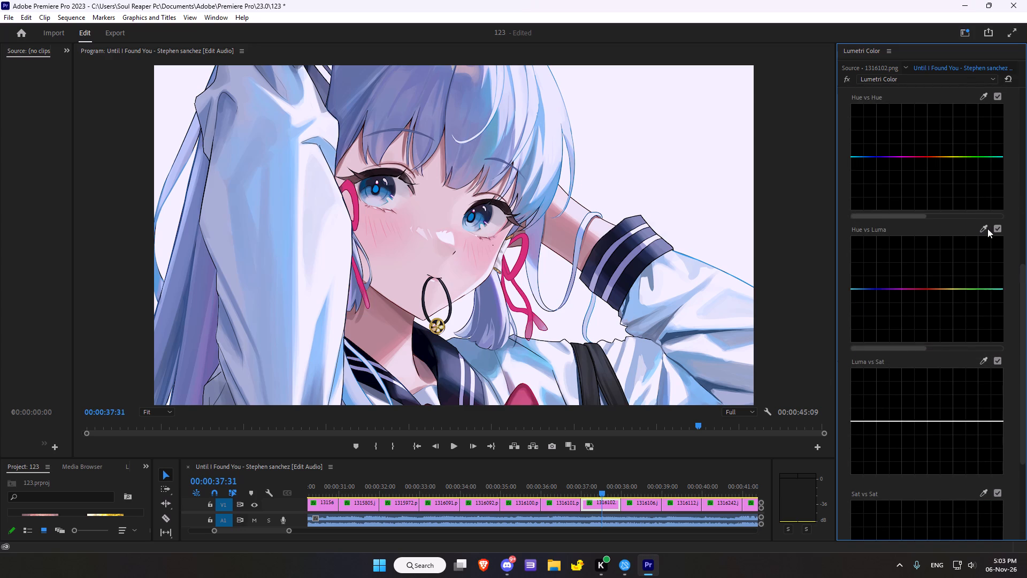
click(987, 229)
click(402, 263)
drag(929, 292, 927, 278)
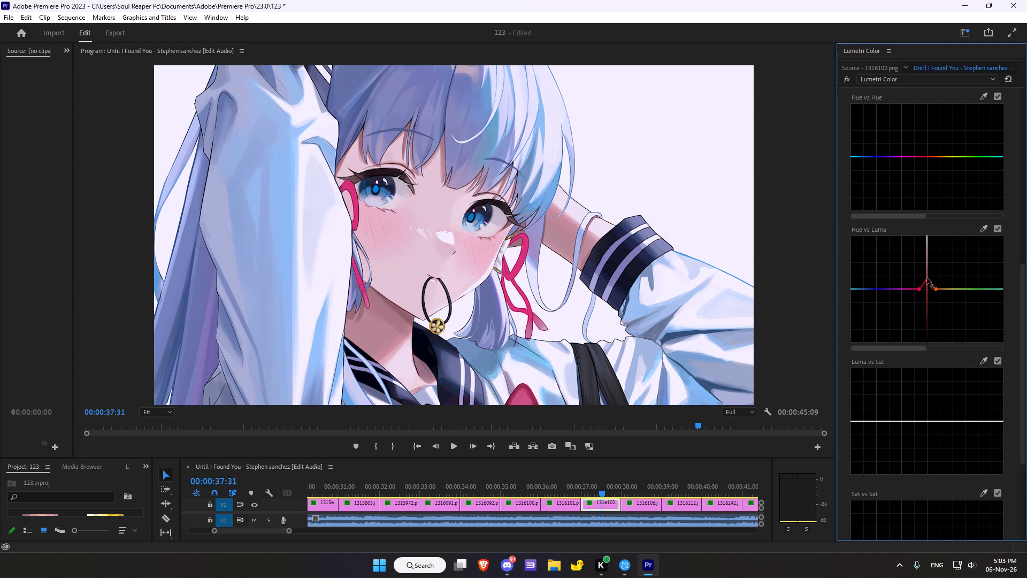
drag(927, 278, 929, 214)
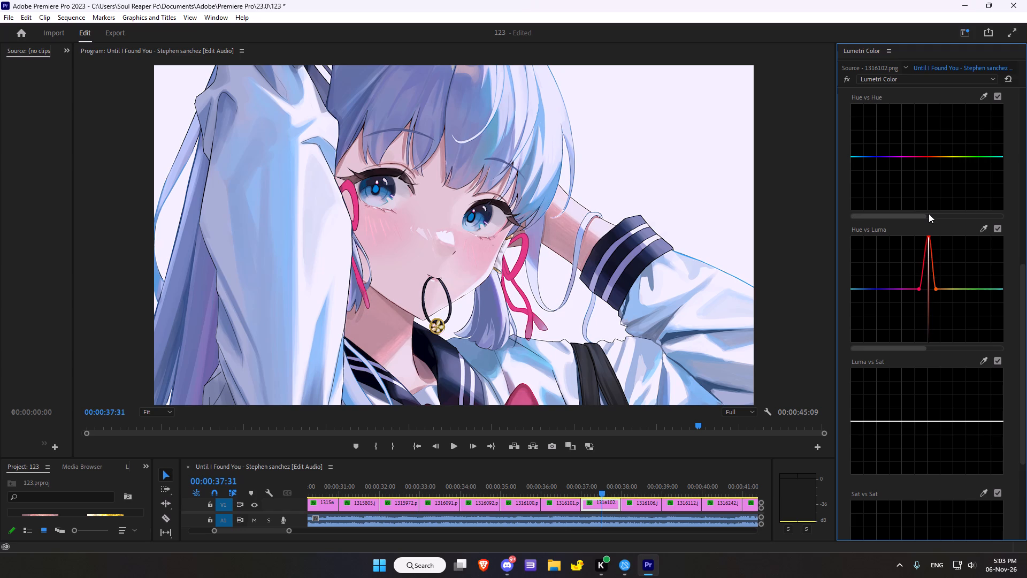
drag(929, 214, 928, 279)
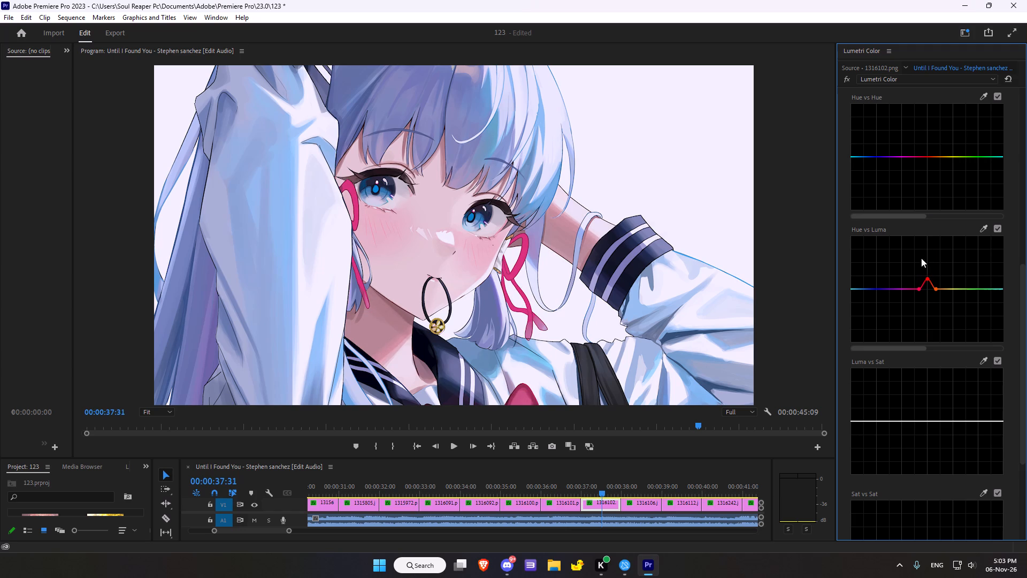
Sample the bright face skin and the dark collar edge below the chin for the Luma vs Sat curve.
scroll(939, 381, down, 5)
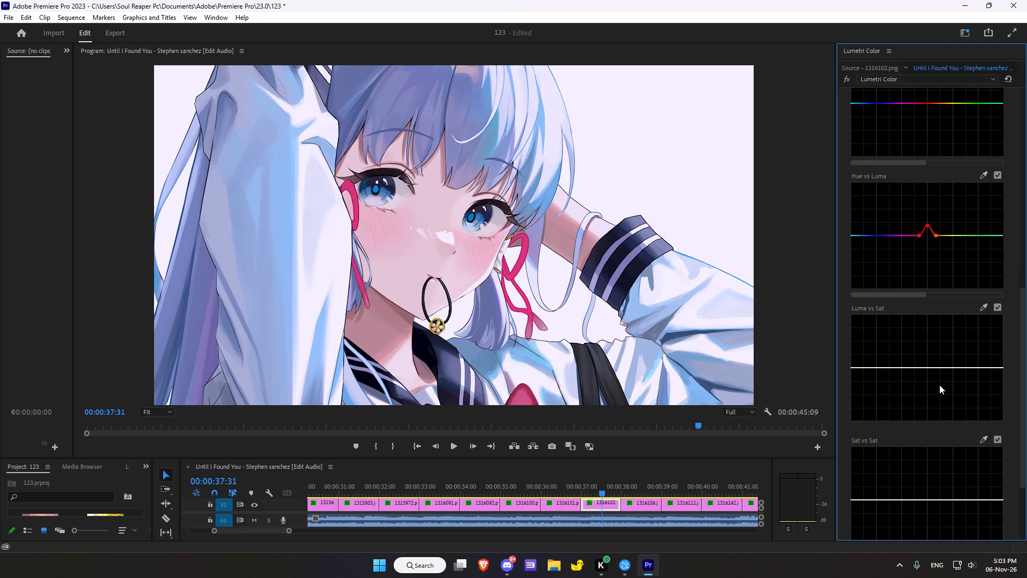
scroll(939, 385, down, 1)
click(983, 298)
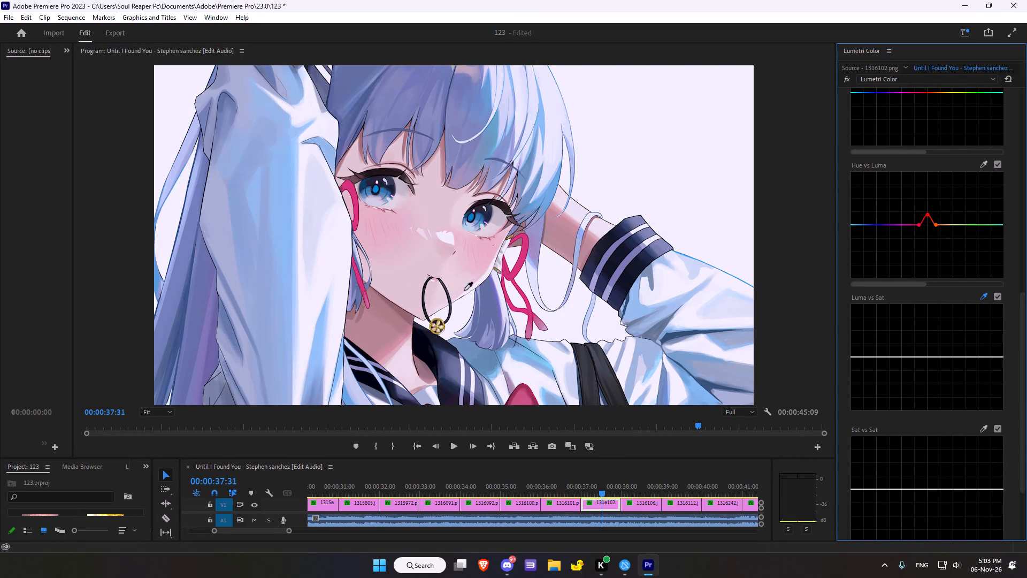
click(474, 247)
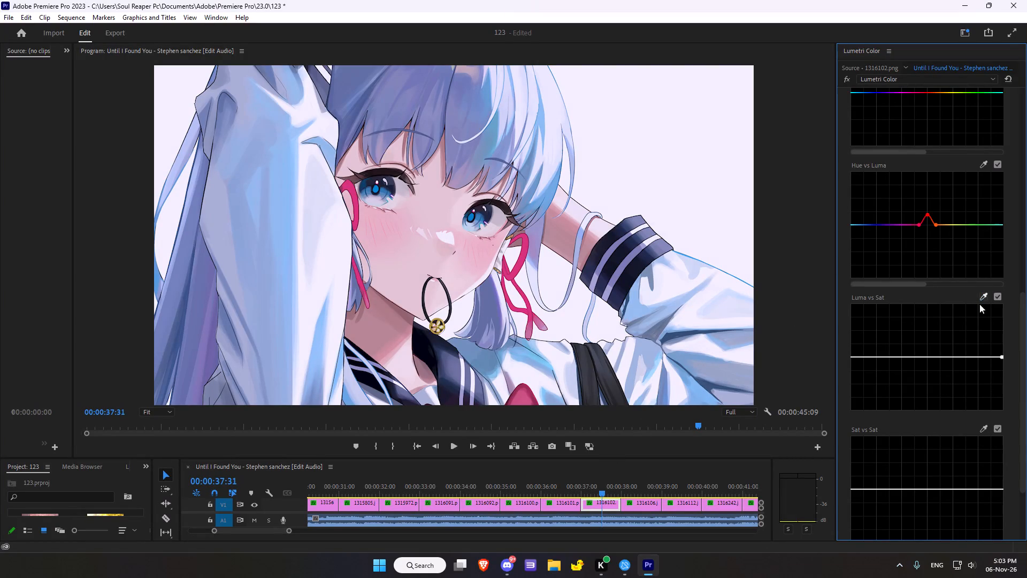
scroll(943, 372, down, 4)
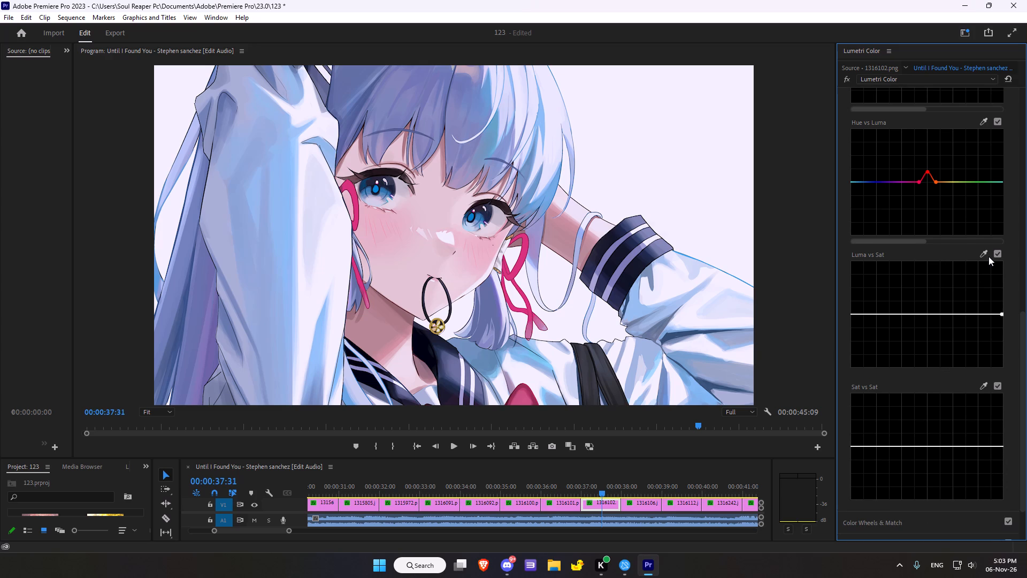
click(983, 256)
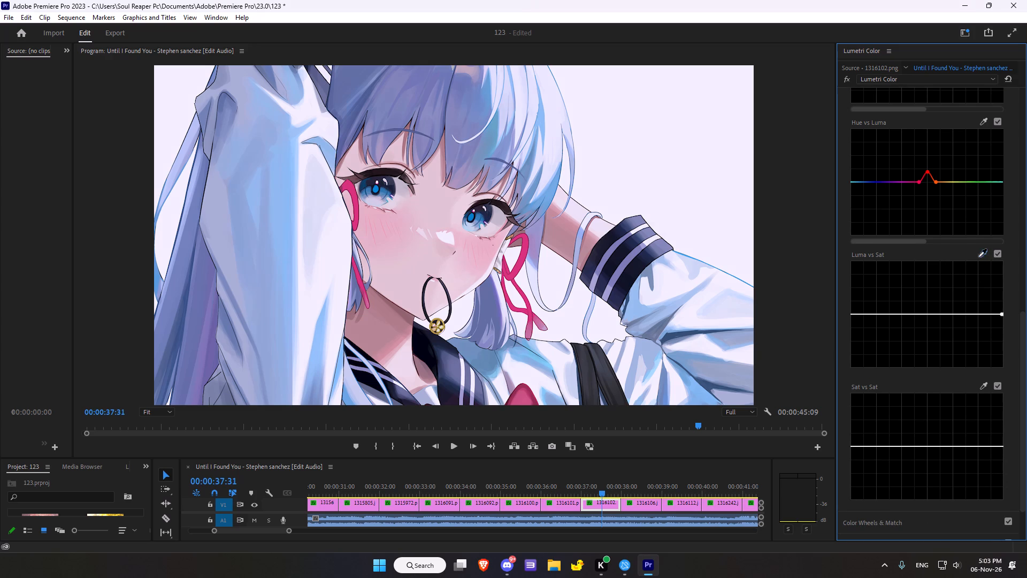
click(425, 343)
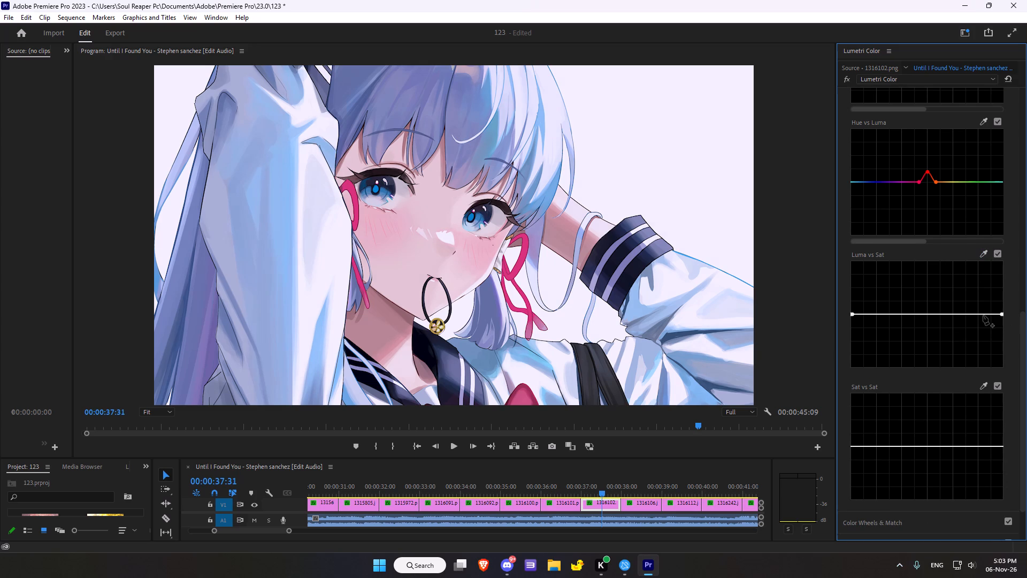
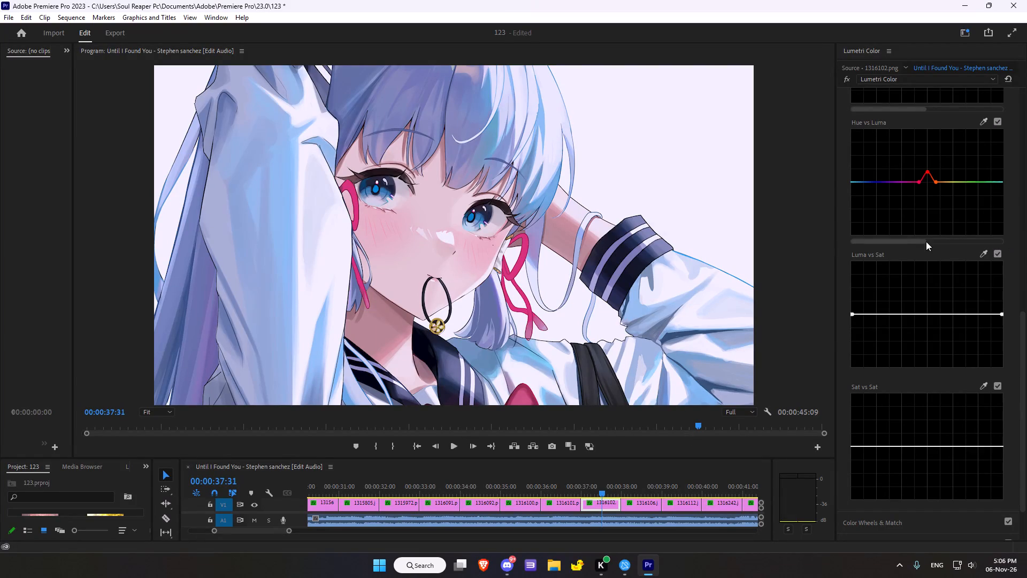
Sample the lavender hair above the character's eye for the Luma vs Sat curve and lower the middle point slightly below the baseline.
scroll(983, 288, down, 7)
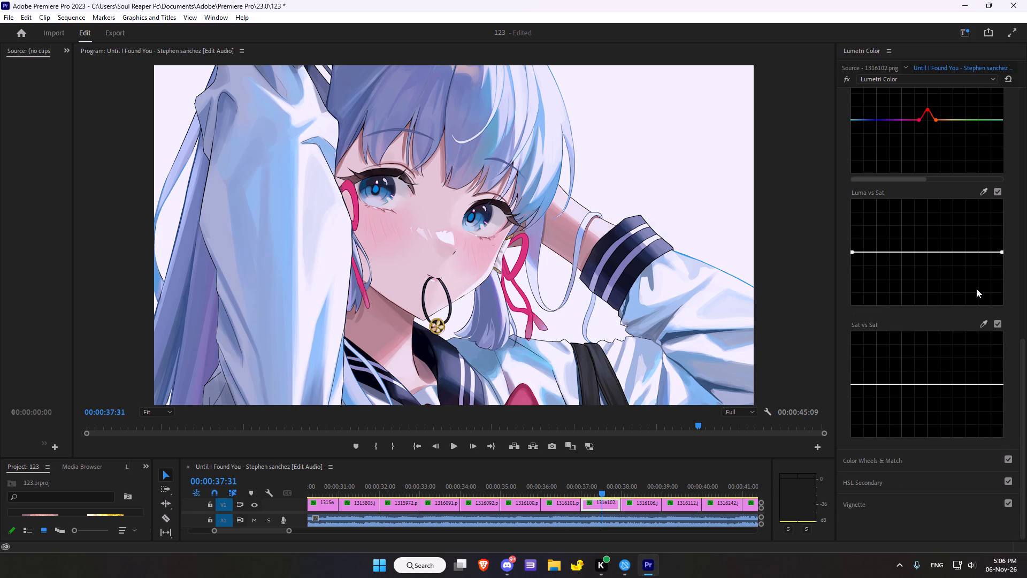
scroll(976, 288, down, 2)
scroll(976, 287, up, 6)
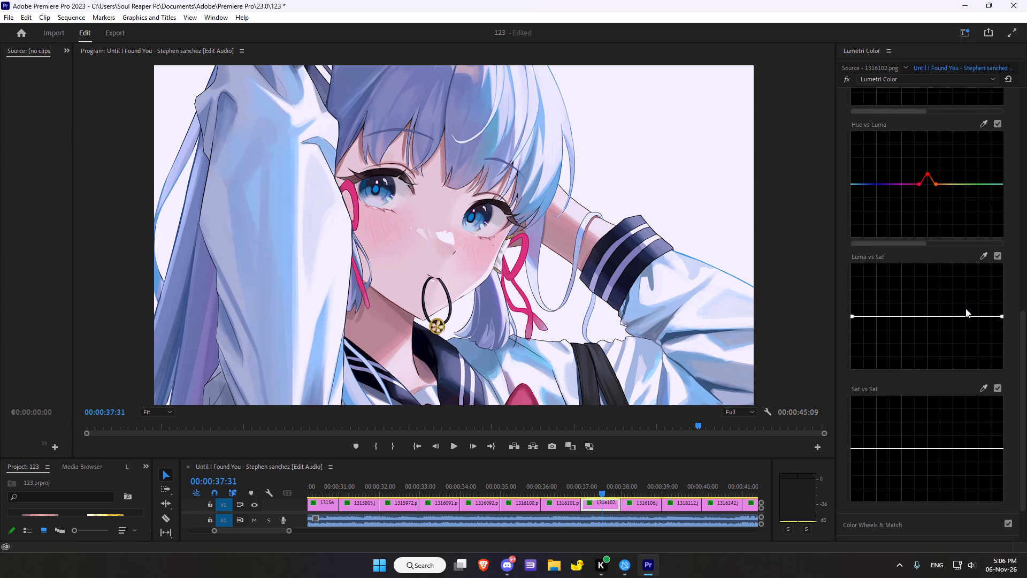
click(982, 253)
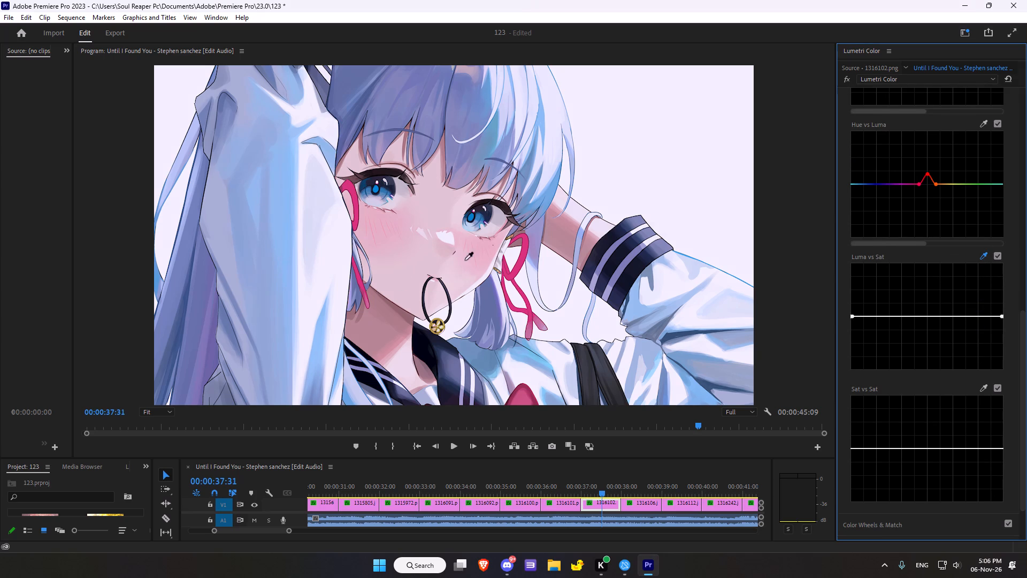
click(492, 138)
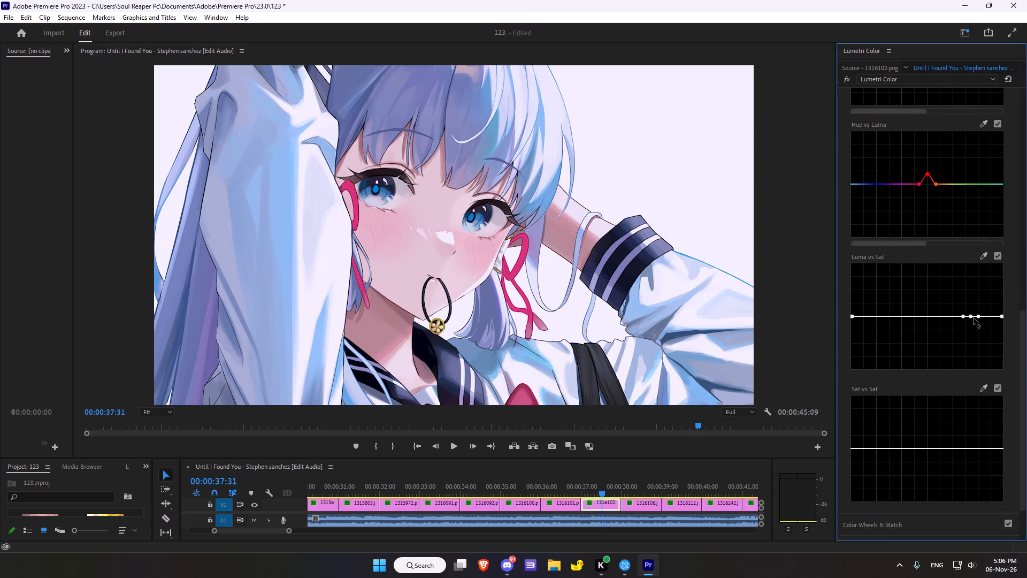
click(970, 316)
Sample the navy collar for the Sat vs Sat curve and raise the middle point about a third of the way above the baseline.
scroll(972, 311, down, 2)
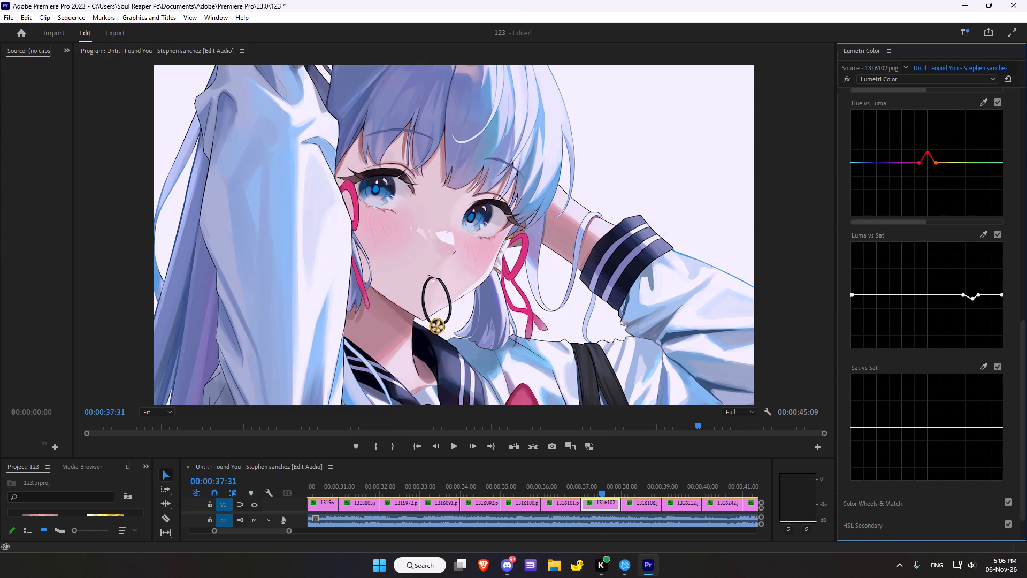
click(983, 371)
click(983, 366)
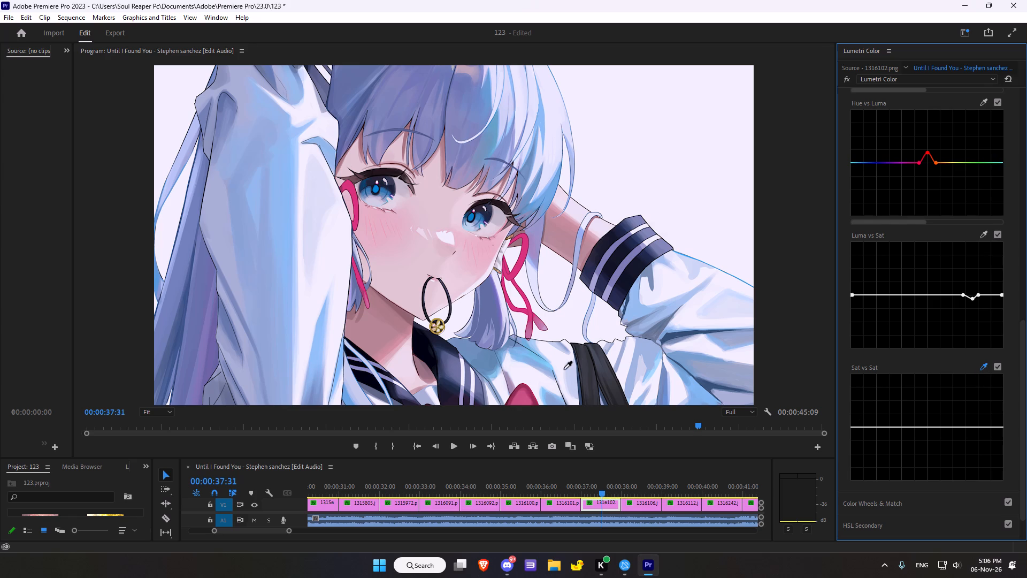
click(455, 372)
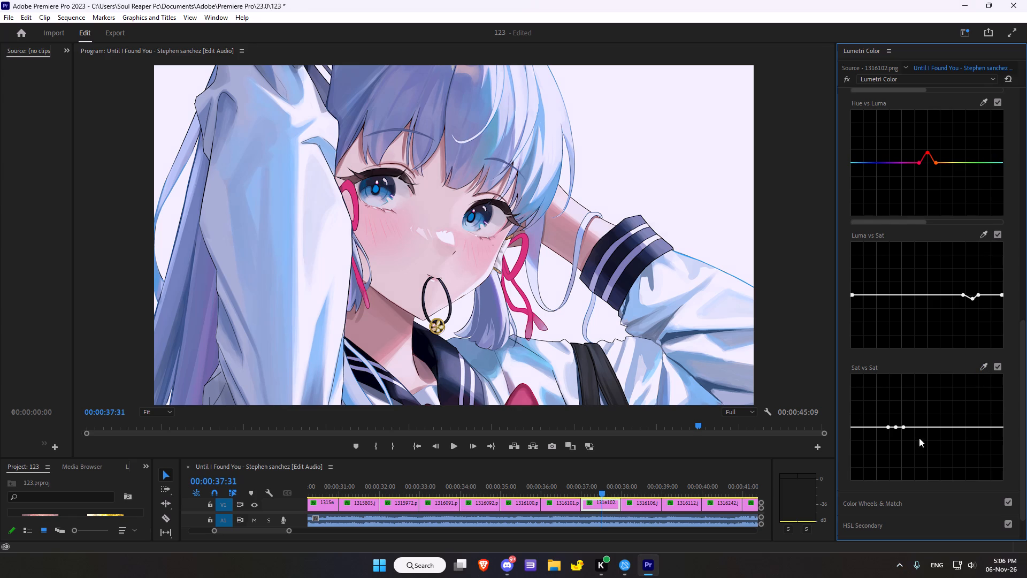
drag(895, 428, 893, 426)
drag(893, 426, 895, 410)
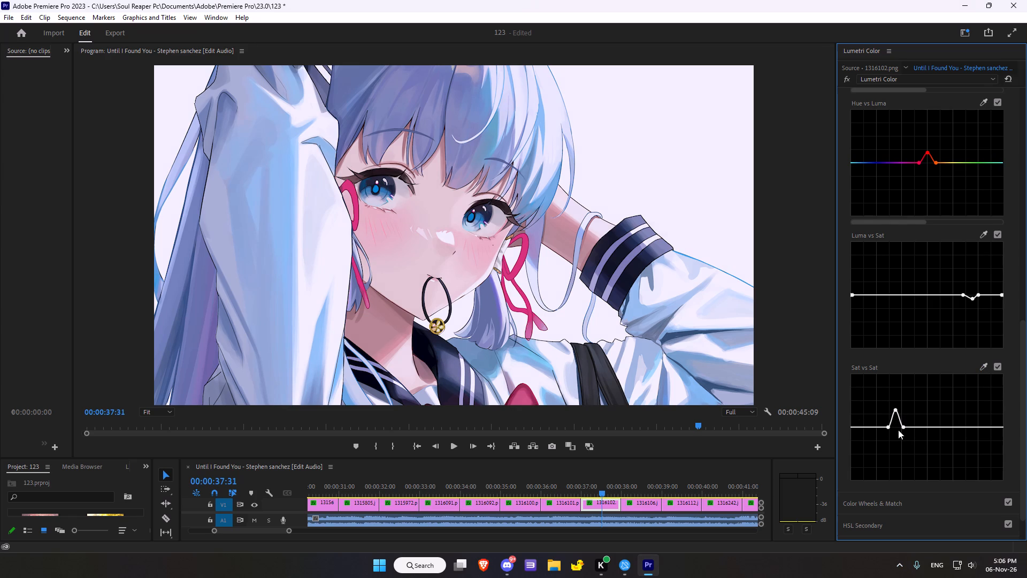
Tint the midtones color wheel slightly toward magenta.
scroll(959, 486, down, 1)
click(878, 492)
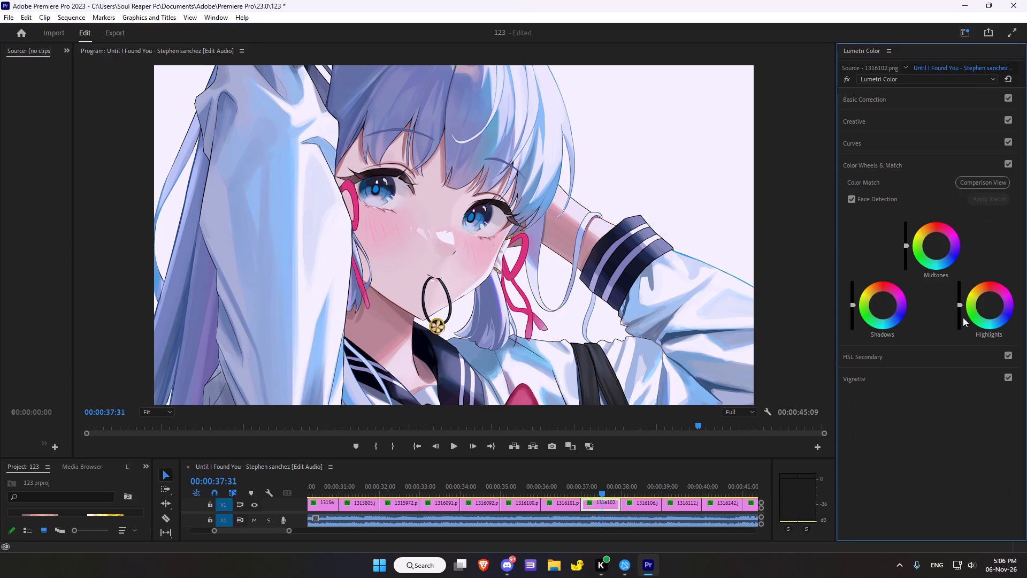
drag(939, 244, 915, 251)
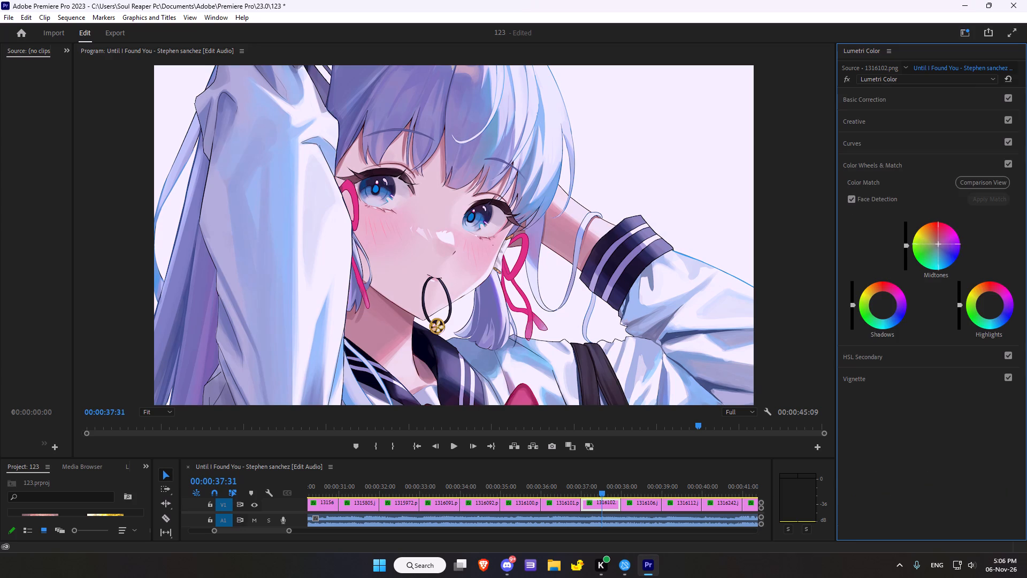
drag(915, 251, 923, 246)
Raise the system volume slightly.
click(974, 567)
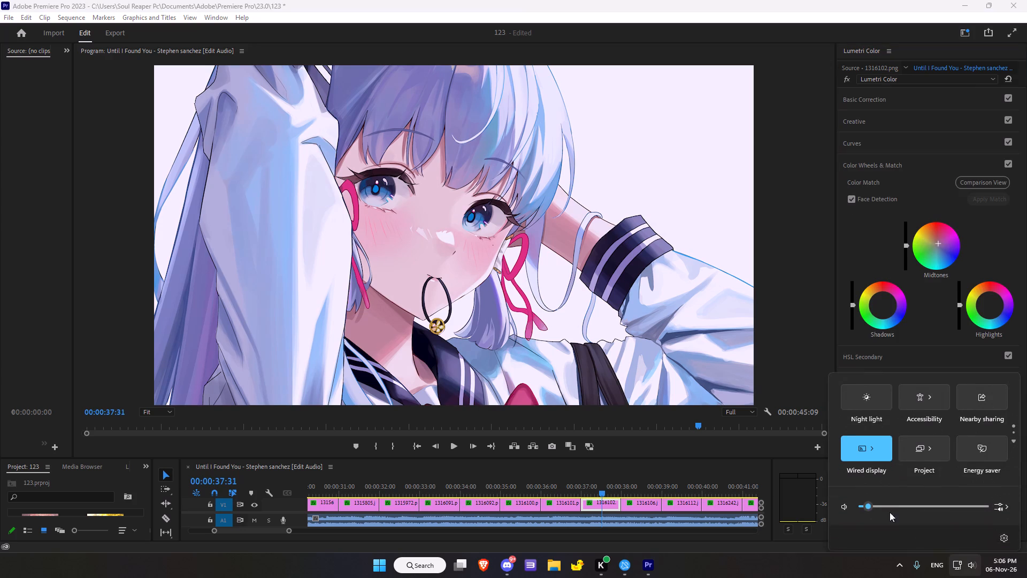
scroll(873, 503, up, 1)
click(795, 386)
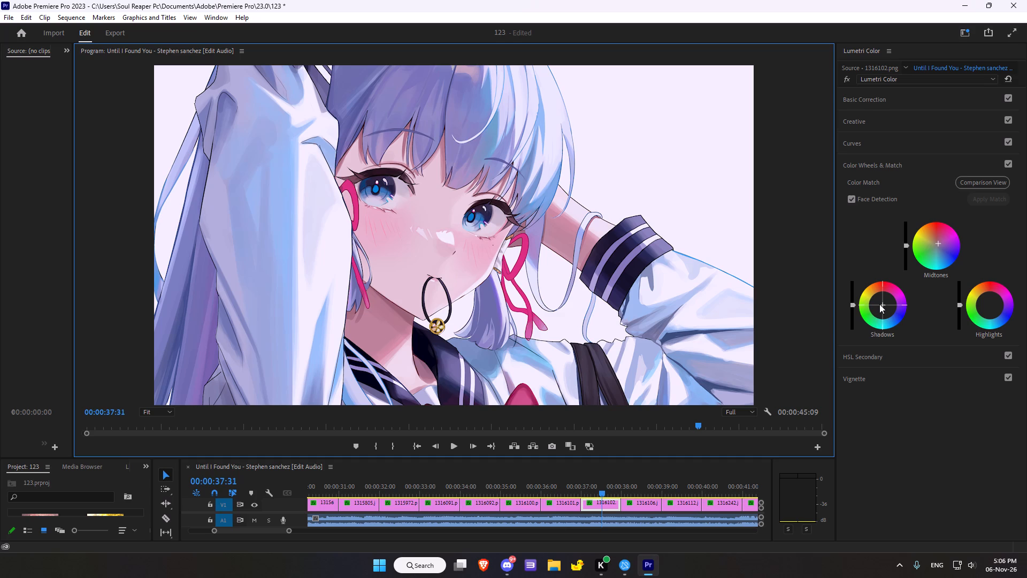
Tint the shadows color wheel slightly toward magenta and the highlights wheel slightly toward blue.
drag(879, 304, 911, 296)
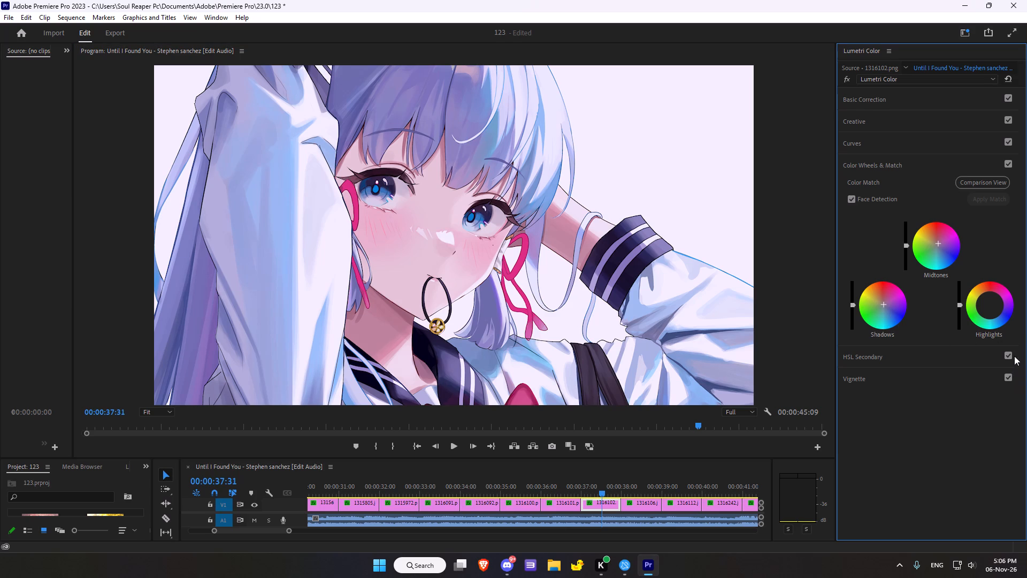
drag(991, 306, 997, 317)
In the HSL Secondary correction, try a tint shift and reset it, and set Contrast to -5.4, Sharpen to 27.2 and Saturation to 95.7.
click(865, 355)
scroll(919, 430, down, 6)
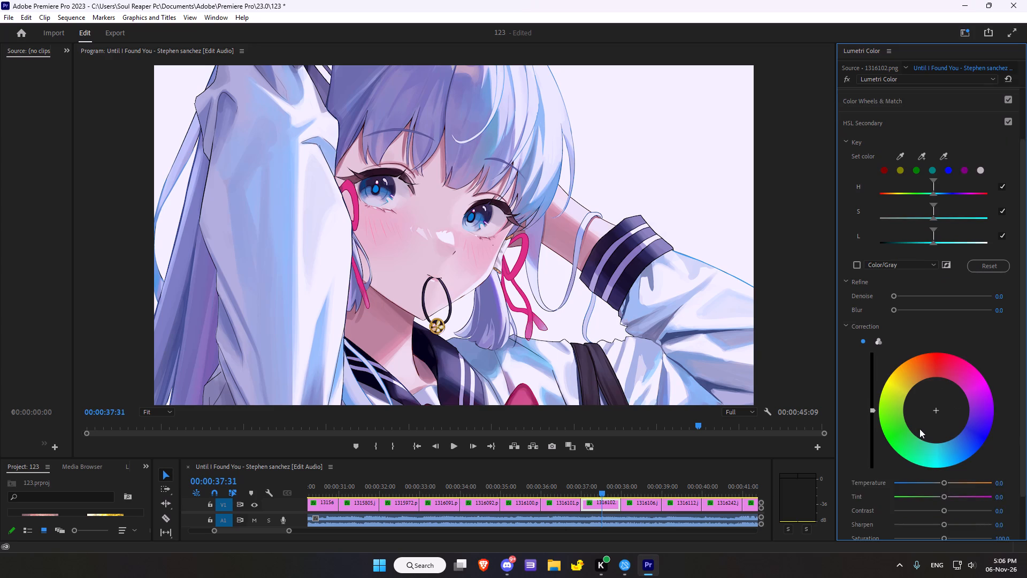
scroll(942, 466, down, 6)
drag(945, 443, 949, 446)
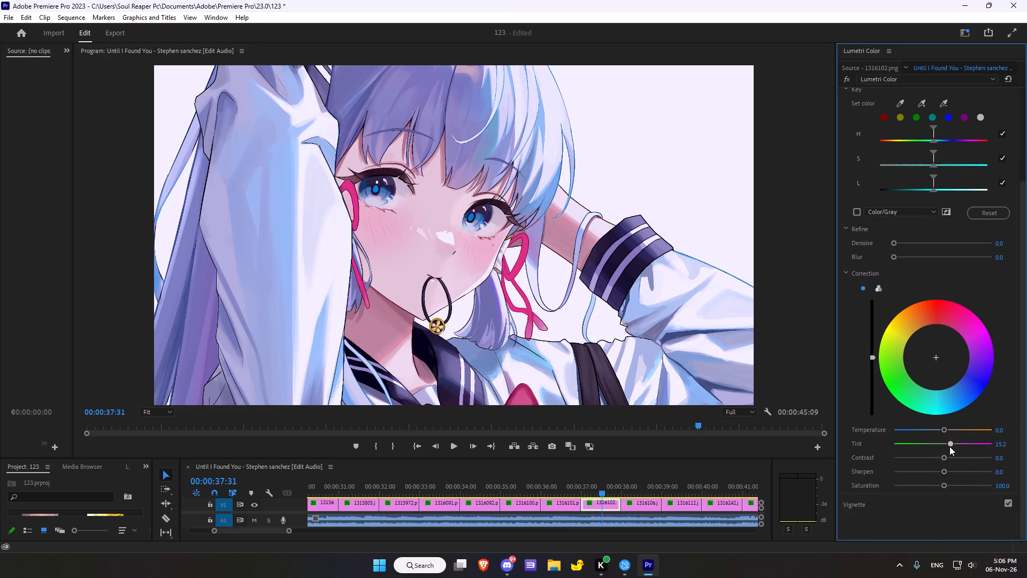
drag(949, 446, 948, 448)
double_click(948, 448)
double_click(949, 445)
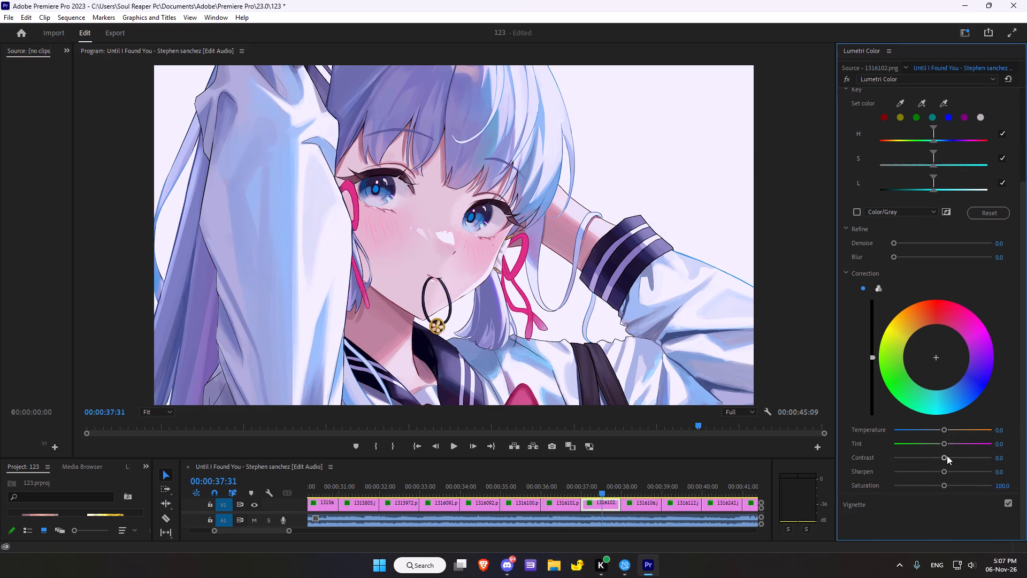
drag(946, 456, 939, 460)
drag(946, 471, 955, 467)
click(941, 485)
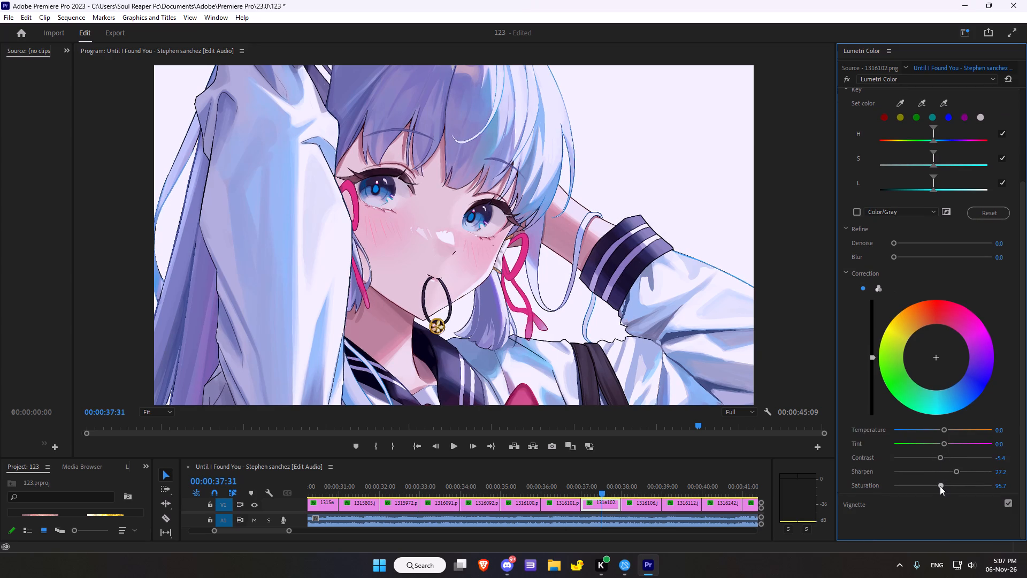
Add a dark vignette with Amount -3.0, Midpoint 21.7, Roundness 54.3 and Feather 66.8.
click(854, 504)
scroll(904, 438, down, 1)
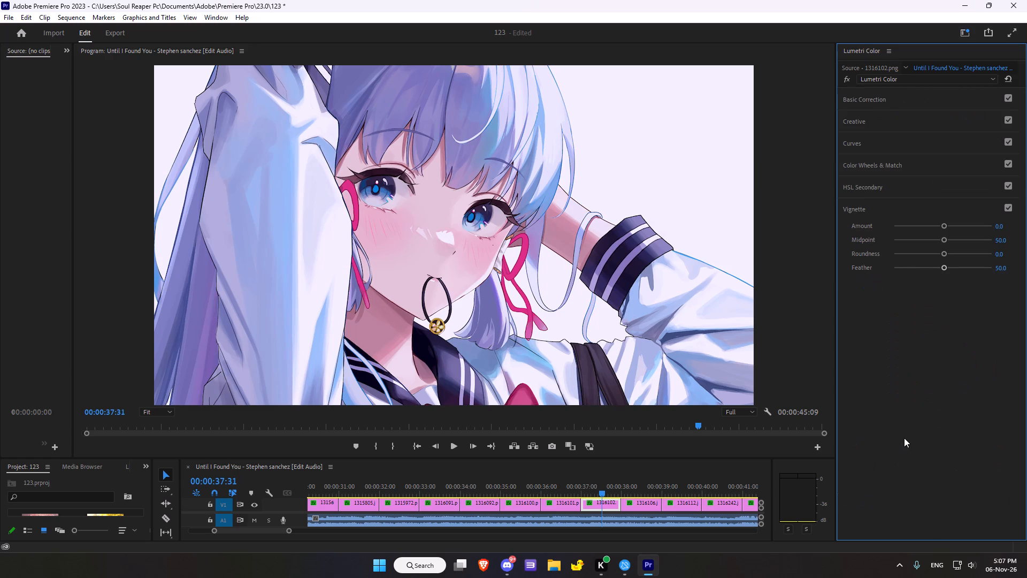
drag(940, 230, 940, 230)
drag(940, 230, 929, 222)
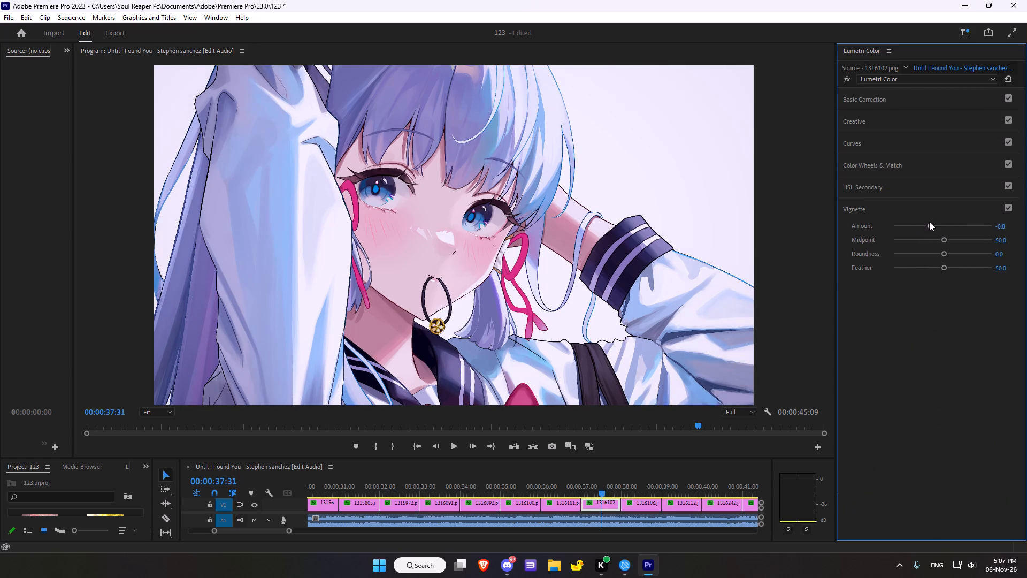
drag(929, 222, 892, 229)
click(939, 245)
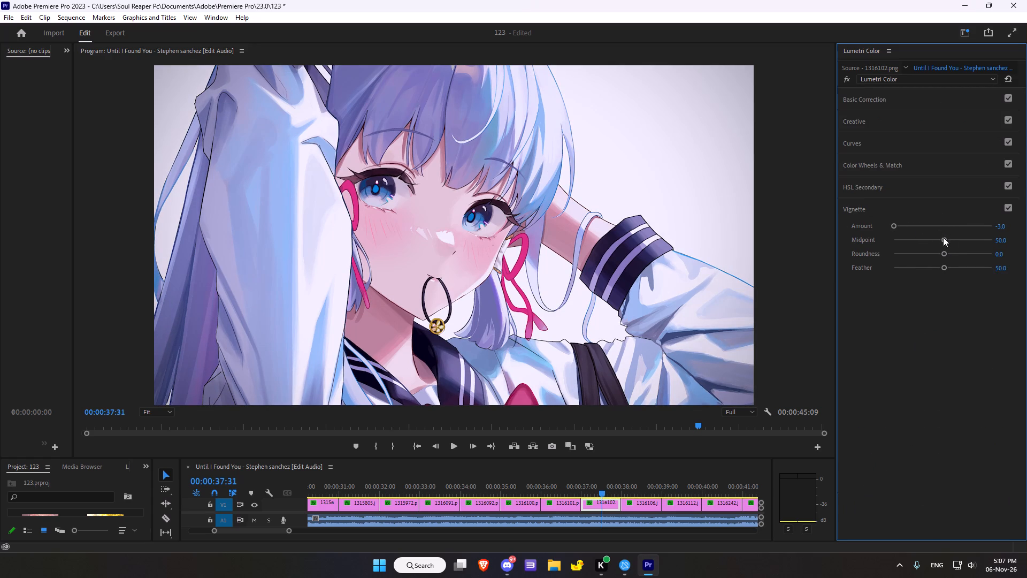
drag(943, 237, 914, 243)
drag(941, 256, 963, 253)
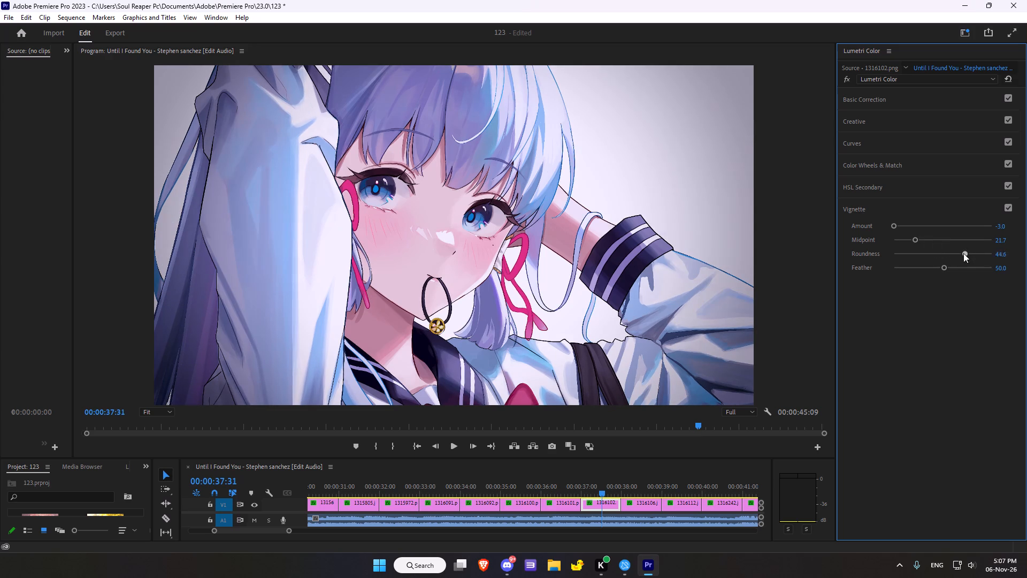
drag(963, 253, 969, 253)
drag(948, 267, 959, 264)
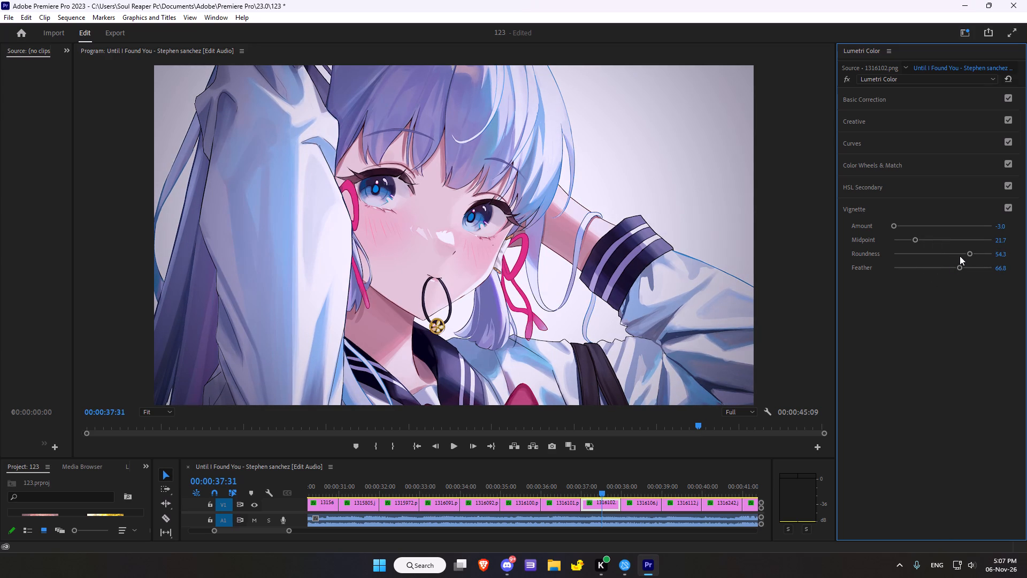
Advance to the 1316106.jpg clip, compare it with its Lumetri effect bypassed, and reset the Lumetri Color effect.
scroll(645, 421, down, 5)
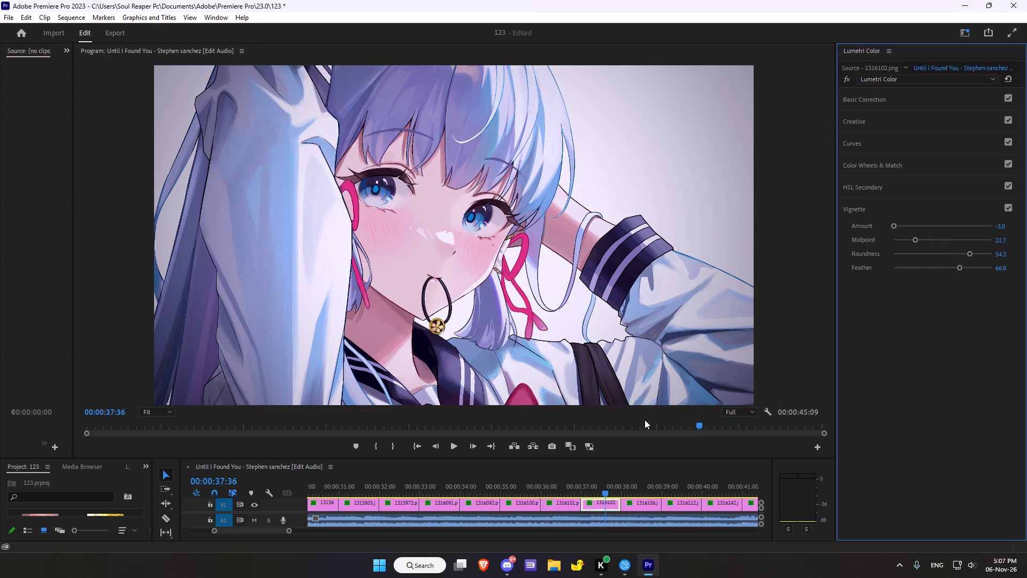
scroll(645, 420, down, 6)
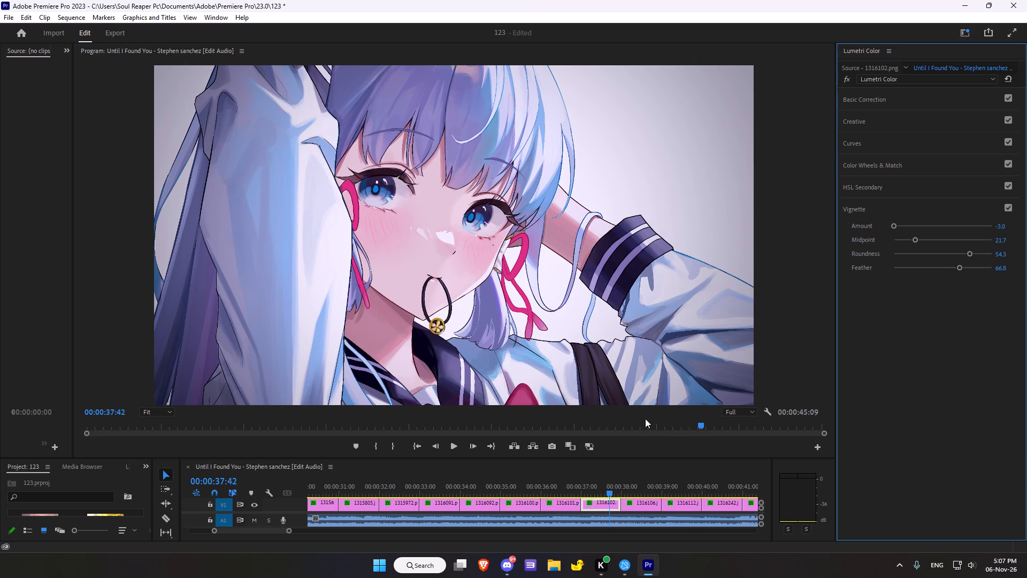
scroll(649, 397, down, 11)
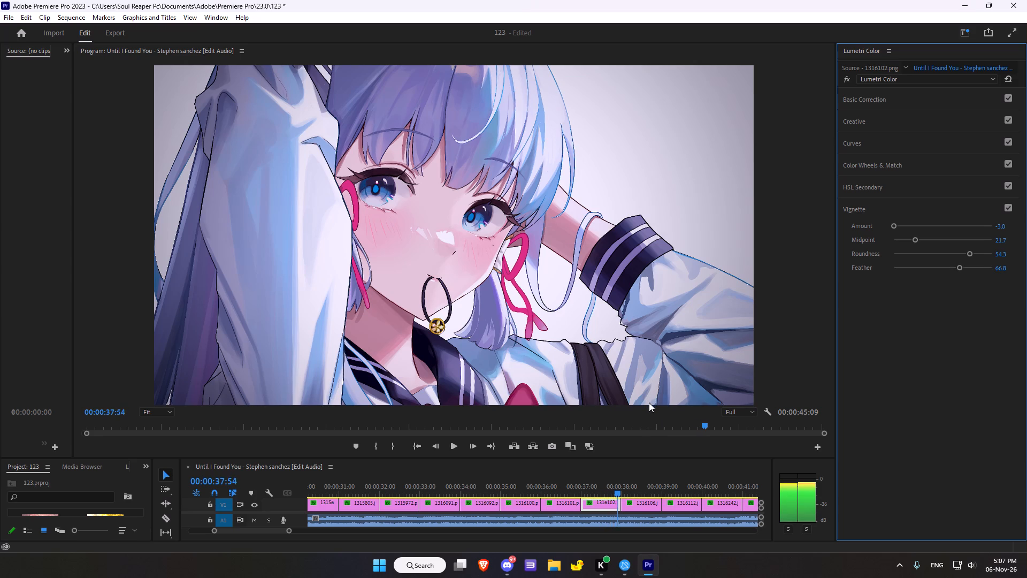
scroll(649, 402, down, 20)
scroll(649, 402, down, 5)
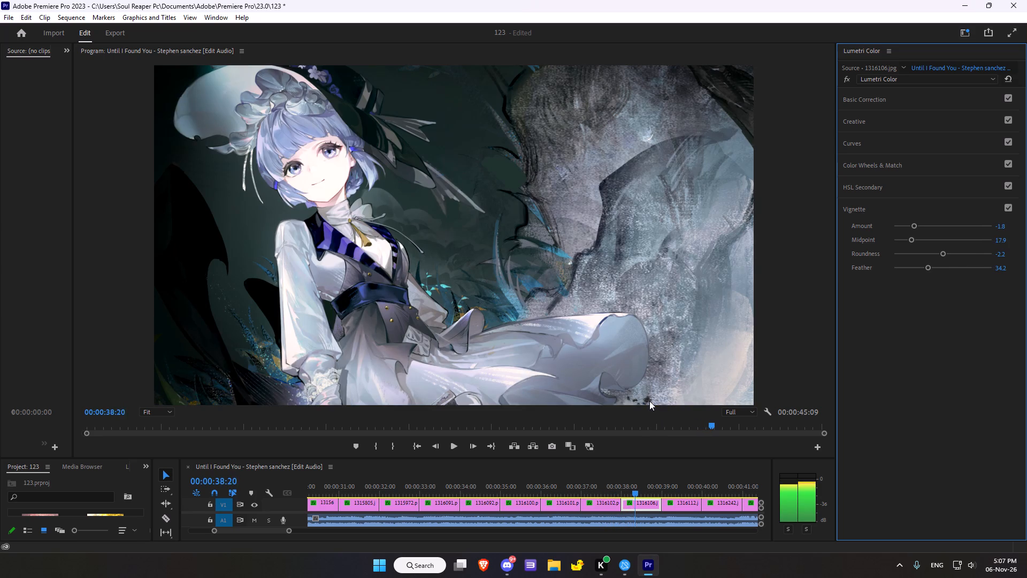
scroll(649, 401, down, 6)
scroll(648, 415, up, 3)
click(850, 80)
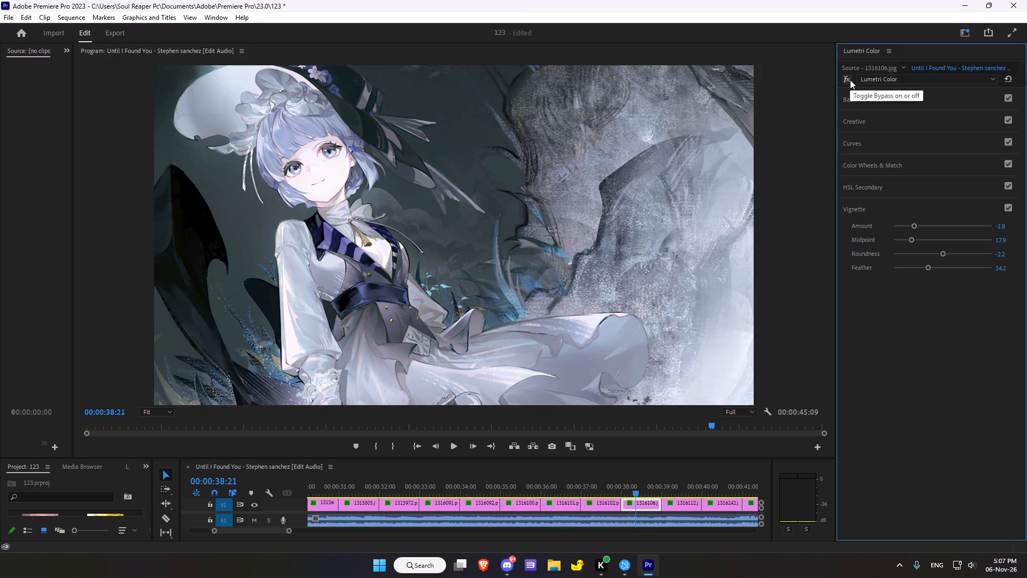
click(850, 80)
click(1006, 75)
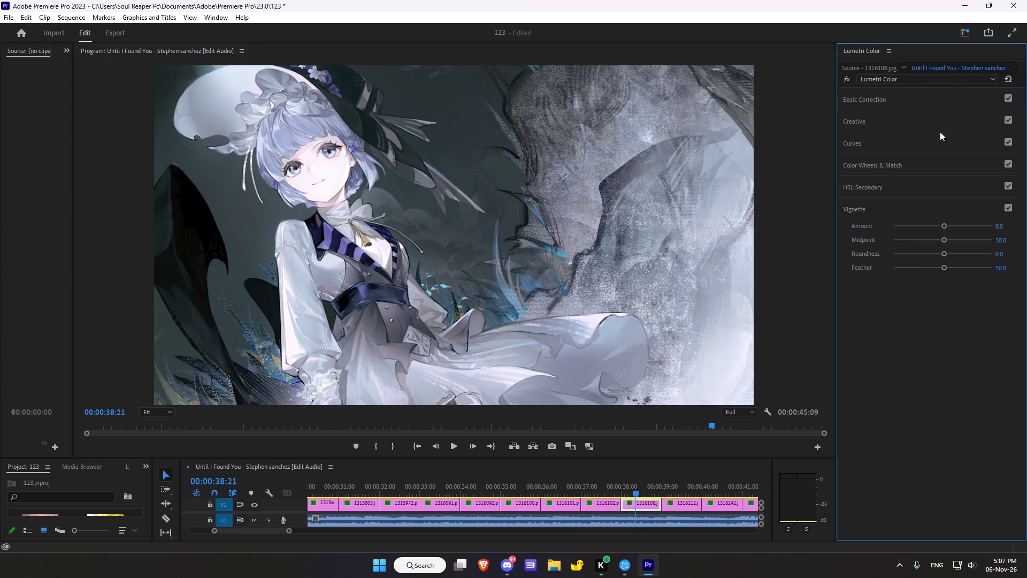
In Basic Correction for the 1316106.jpg clip, set Temperature to -1.1, Tint to 9.8 and Saturation to 127.2.
click(879, 96)
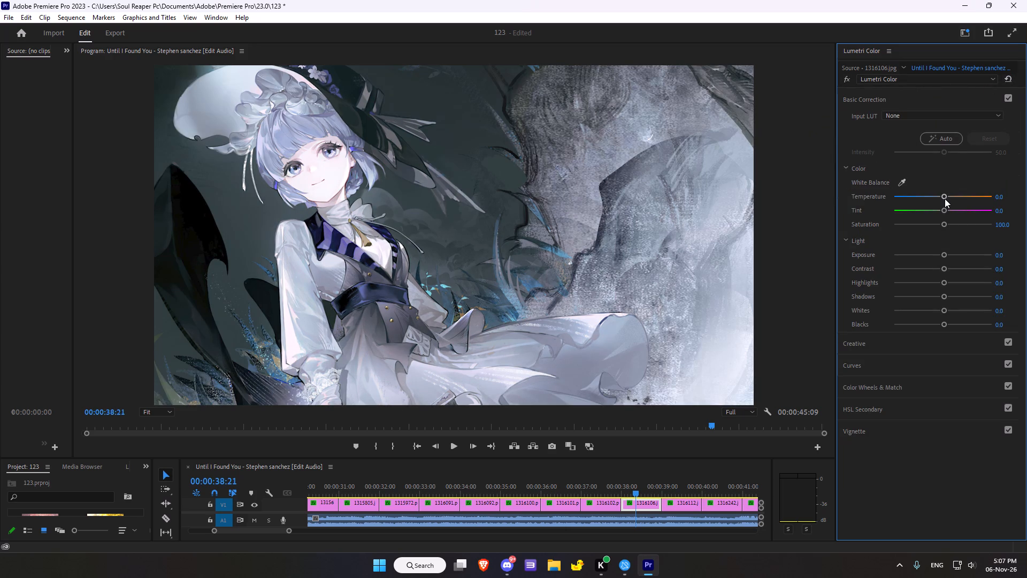
drag(944, 198, 941, 189)
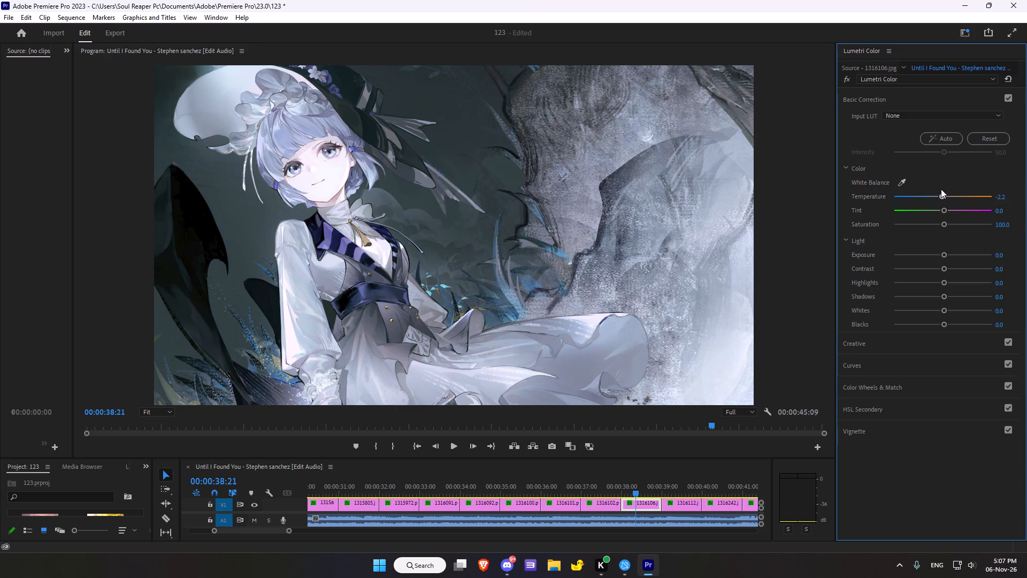
drag(941, 189, 944, 187)
drag(944, 187, 945, 187)
drag(945, 187, 941, 189)
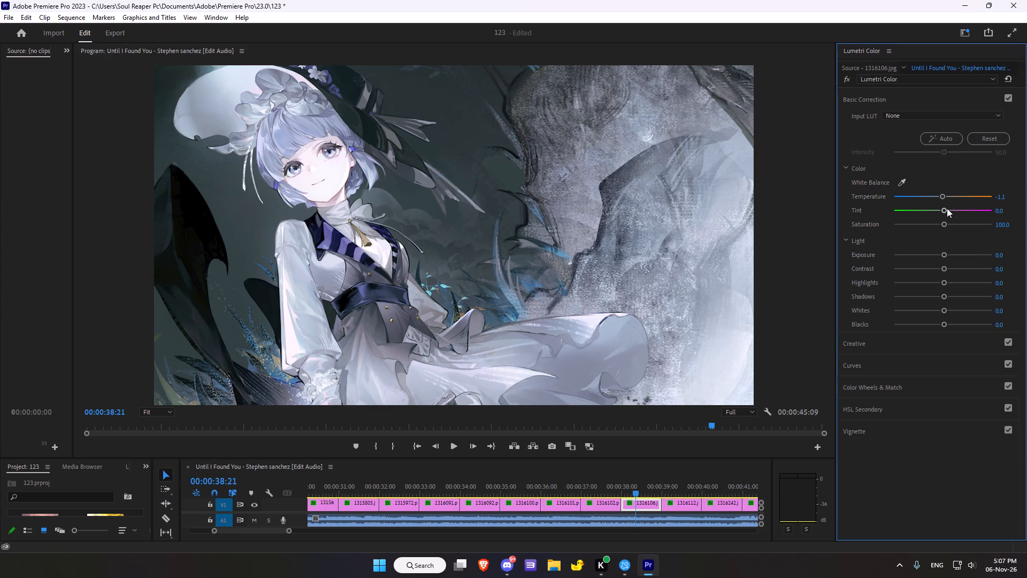
drag(945, 209, 947, 203)
drag(945, 224, 955, 219)
Set the light values to Exposure 0.4, Highlights -21.7 and Whites -14.1, and try raising Blacks.
click(945, 255)
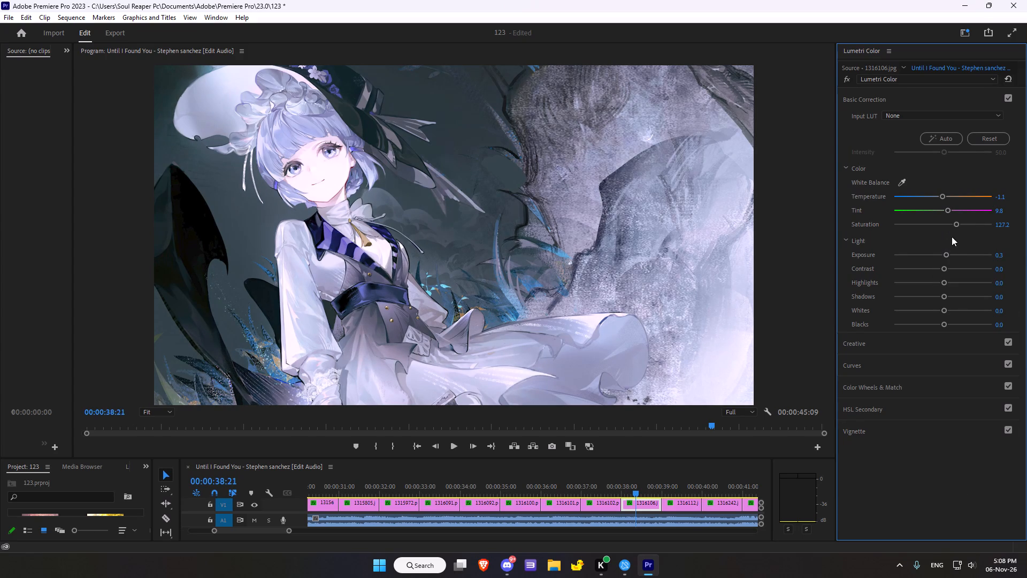
click(948, 252)
drag(946, 280, 931, 286)
drag(945, 308, 935, 311)
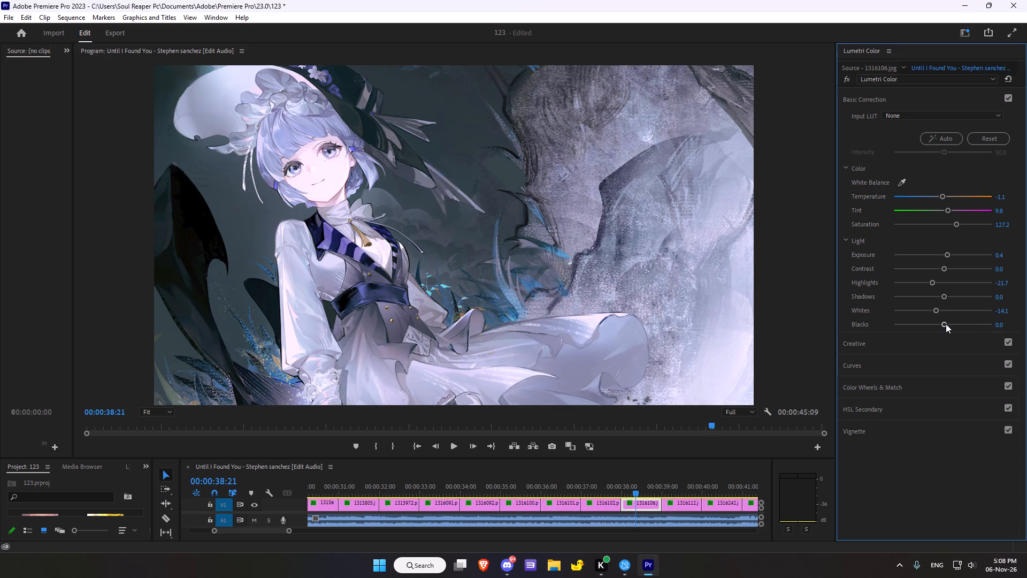
click(945, 325)
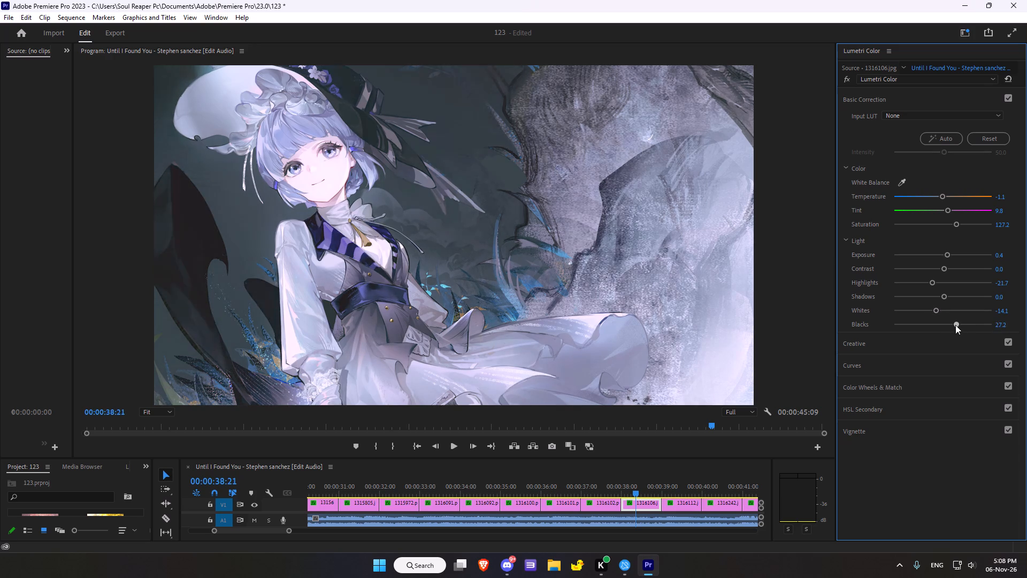
In the Creative adjustments, set Sharpen to 100.0, Vibrance to 47.8 and Saturation to 106.5.
click(871, 344)
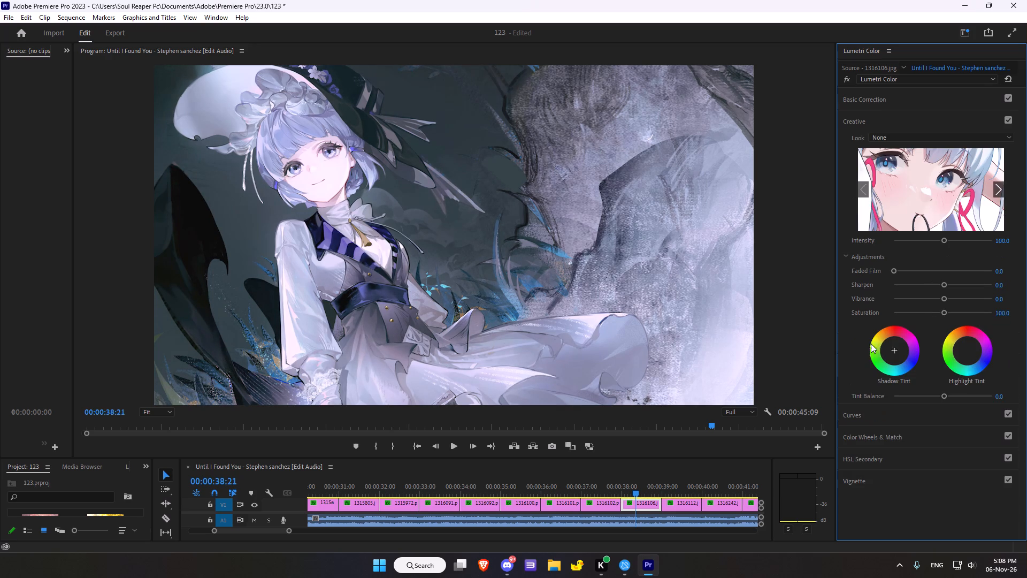
drag(945, 286, 985, 277)
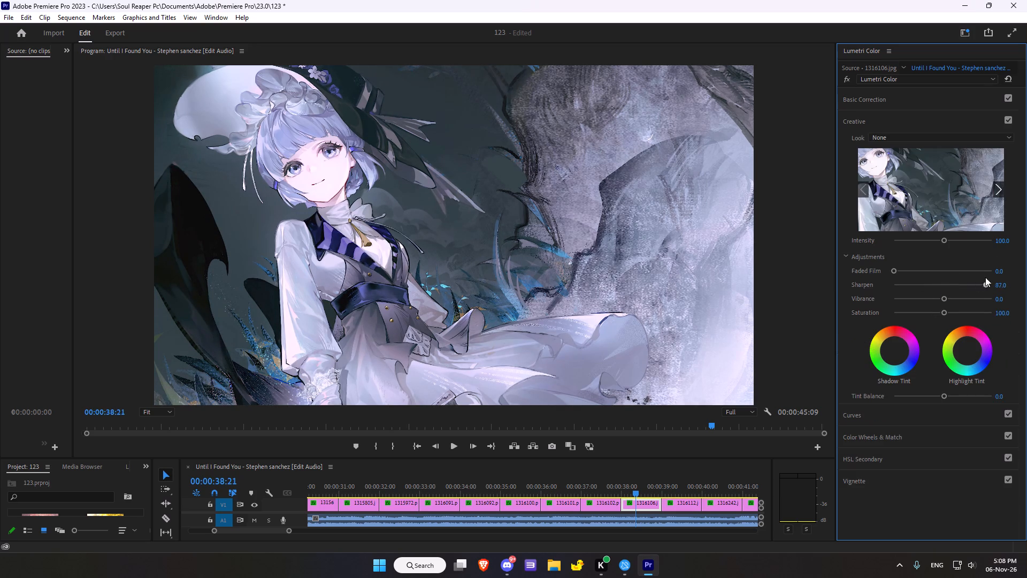
drag(985, 277, 996, 274)
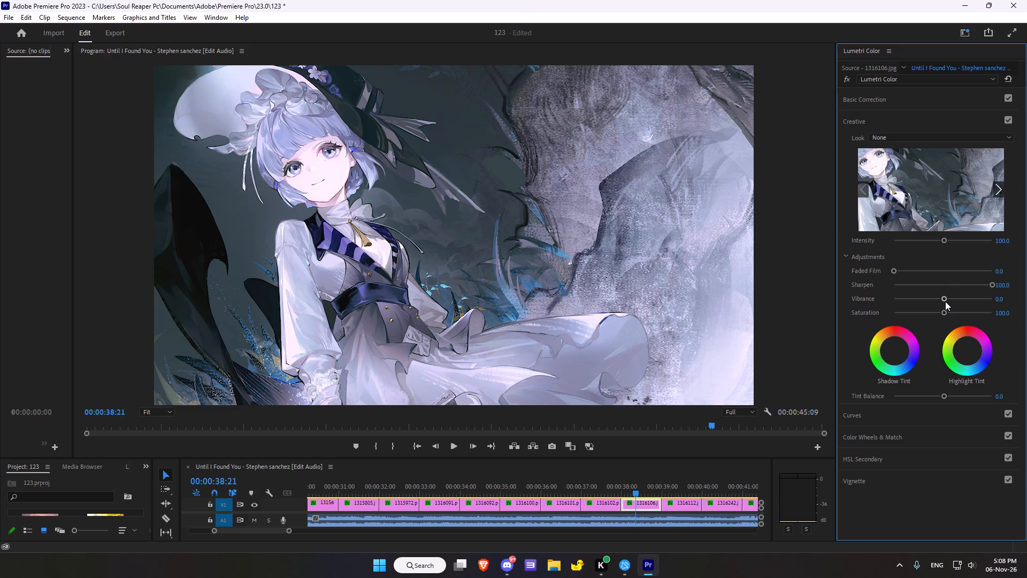
drag(945, 301, 971, 292)
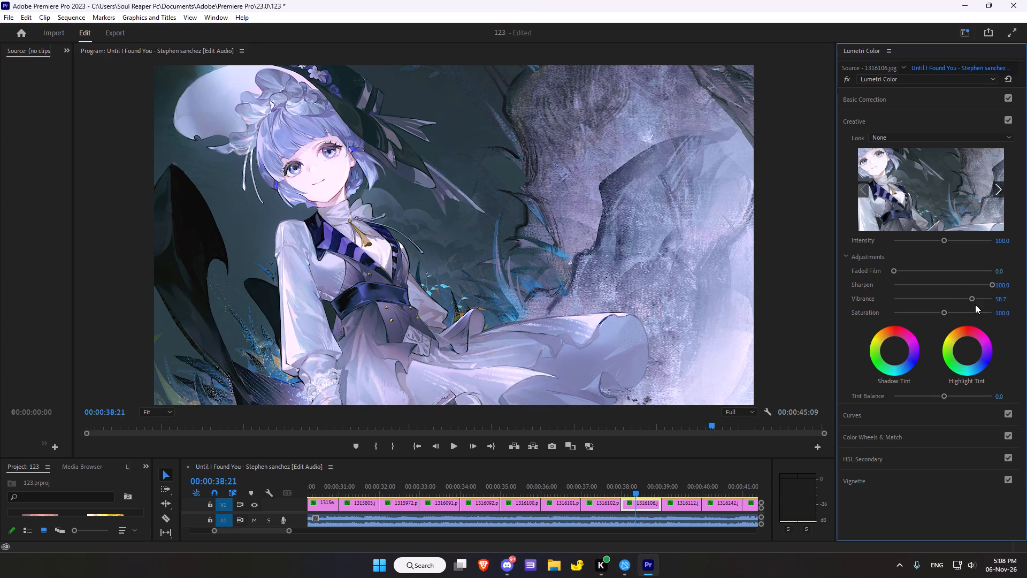
drag(972, 301, 965, 299)
drag(947, 315, 957, 311)
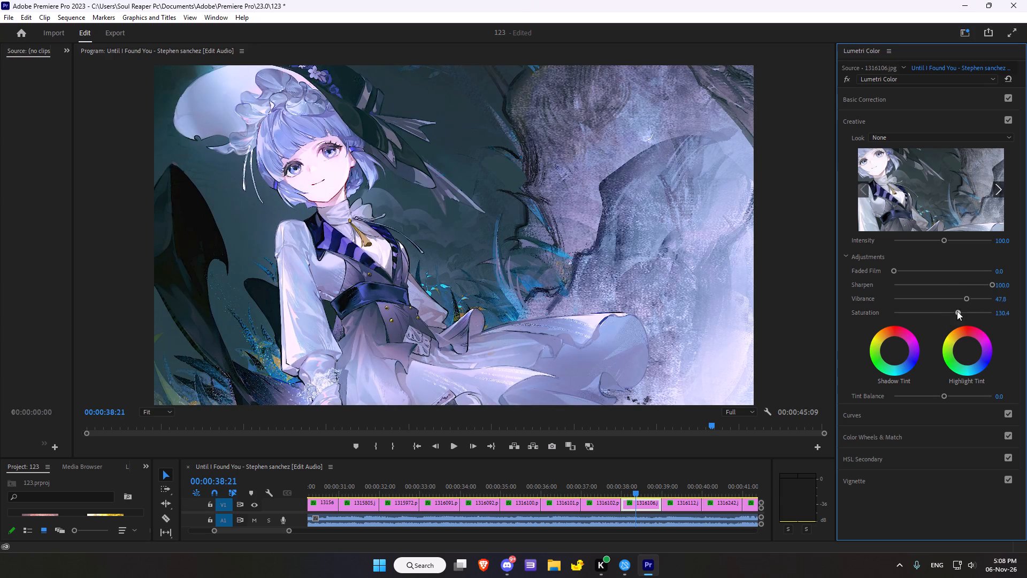
drag(957, 311, 970, 311)
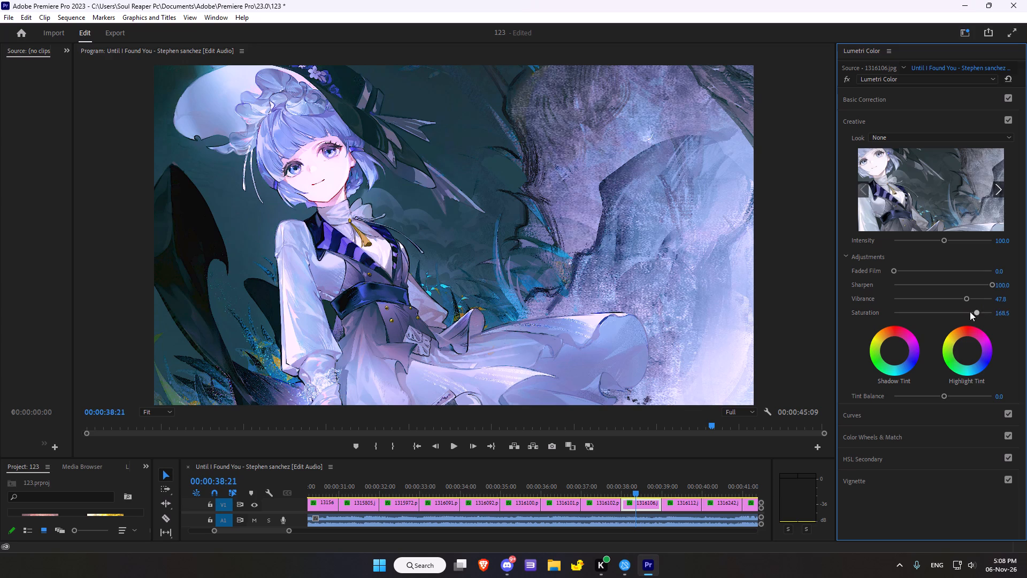
drag(970, 311, 938, 319)
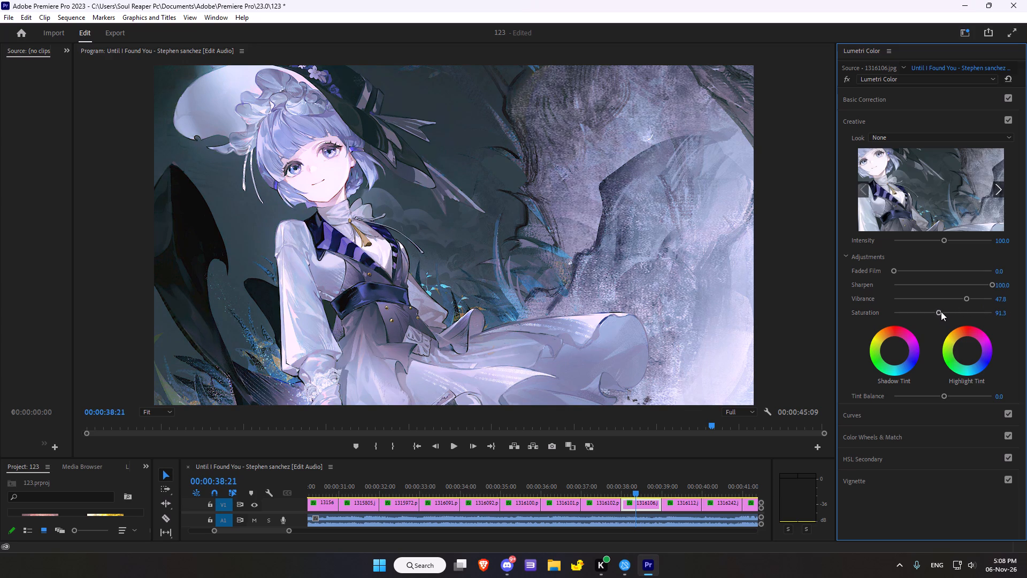
double_click(938, 313)
click(941, 311)
Shift the Creative shadow tint and highlight tint slightly toward magenta.
drag(895, 351, 937, 324)
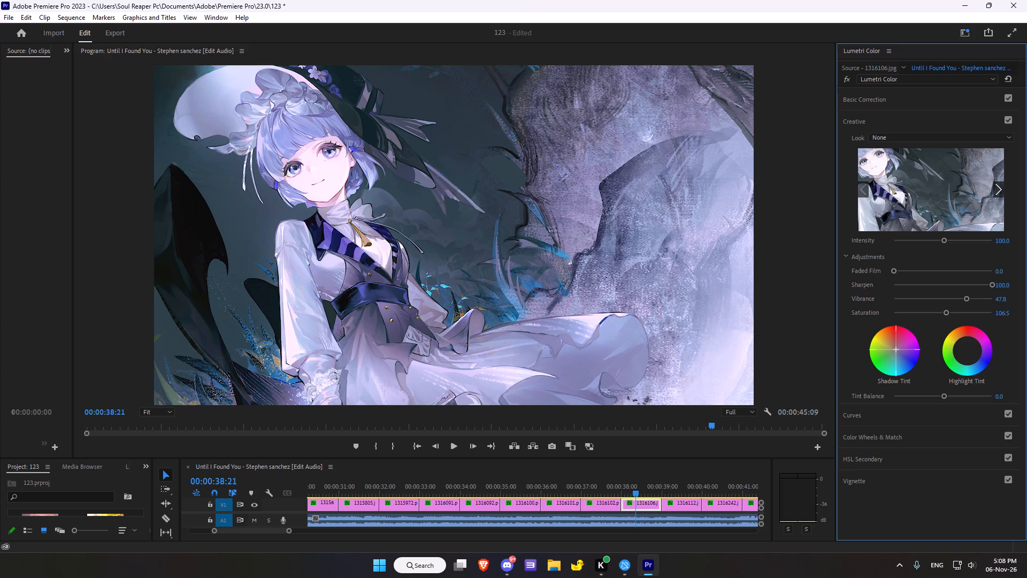
drag(937, 324, 911, 333)
drag(968, 351, 983, 337)
Add a midtone point to the white RGB curve and lower it slightly to darken the midtones.
scroll(936, 390, down, 1)
click(864, 413)
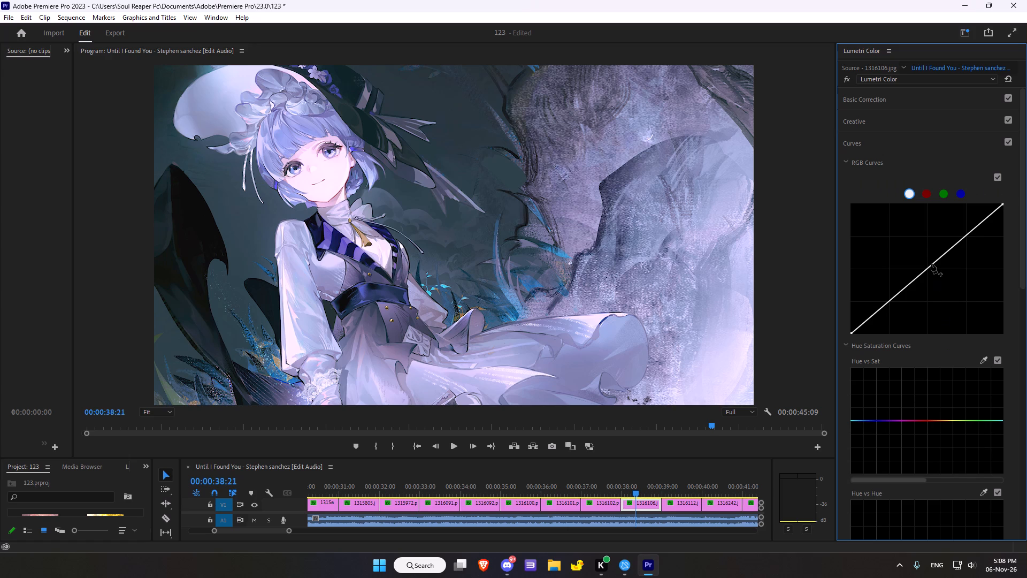
drag(931, 264, 932, 269)
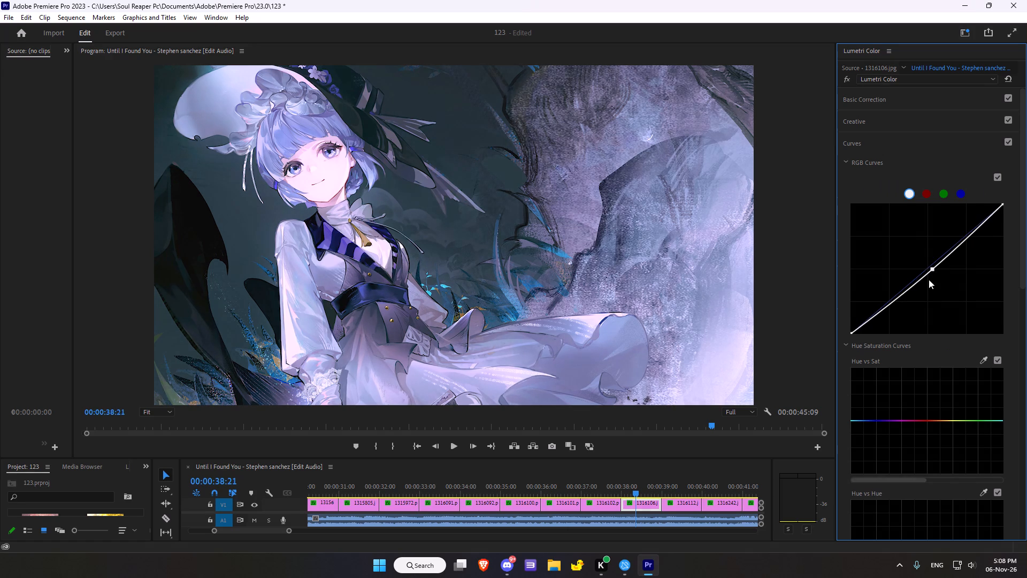
Sample the blue-violet of the character's outfit for the Hue vs Sat curve and raise that hue's saturation slightly.
scroll(928, 284, down, 5)
click(985, 306)
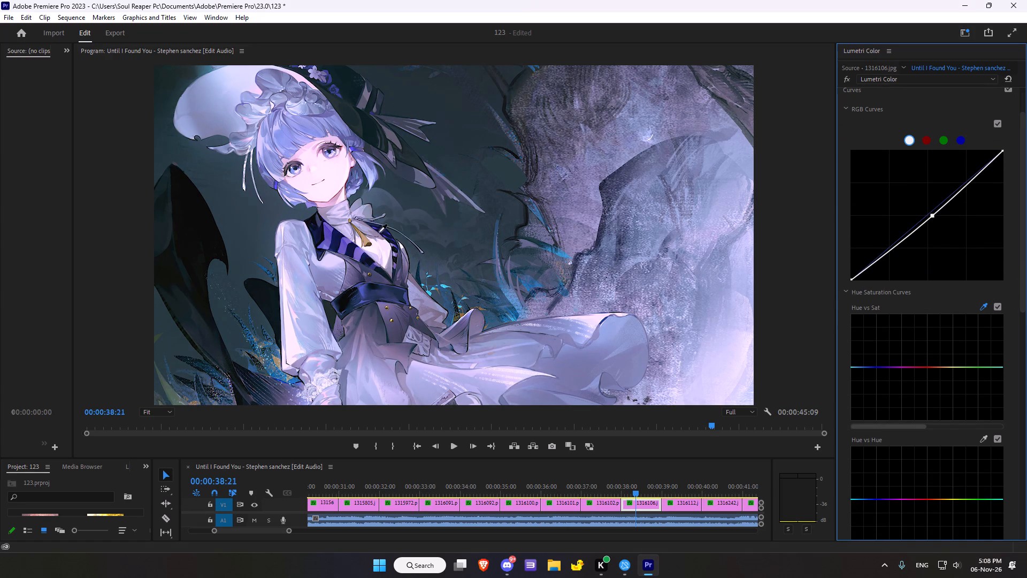
click(344, 248)
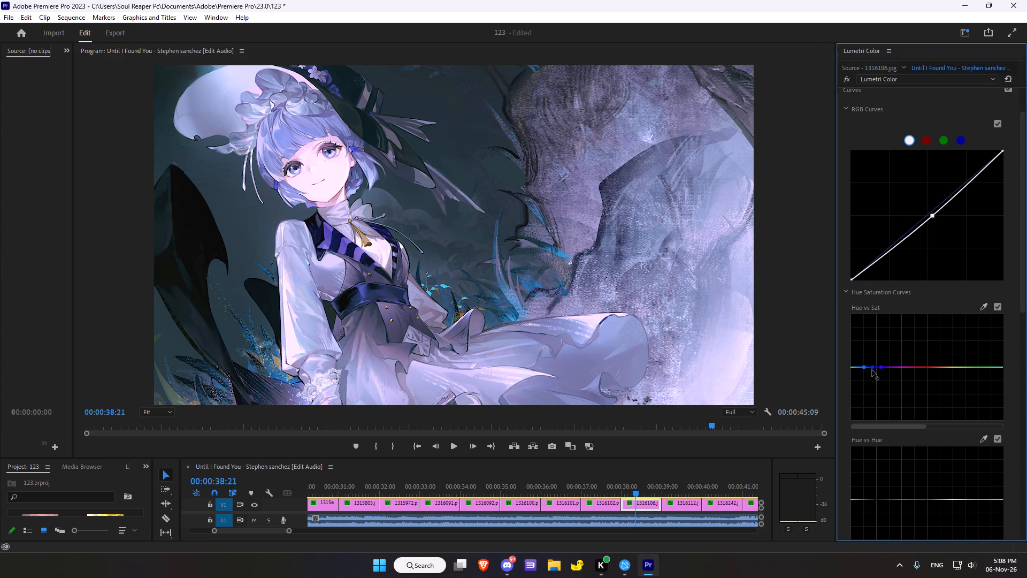
drag(874, 368, 869, 357)
drag(869, 357, 870, 359)
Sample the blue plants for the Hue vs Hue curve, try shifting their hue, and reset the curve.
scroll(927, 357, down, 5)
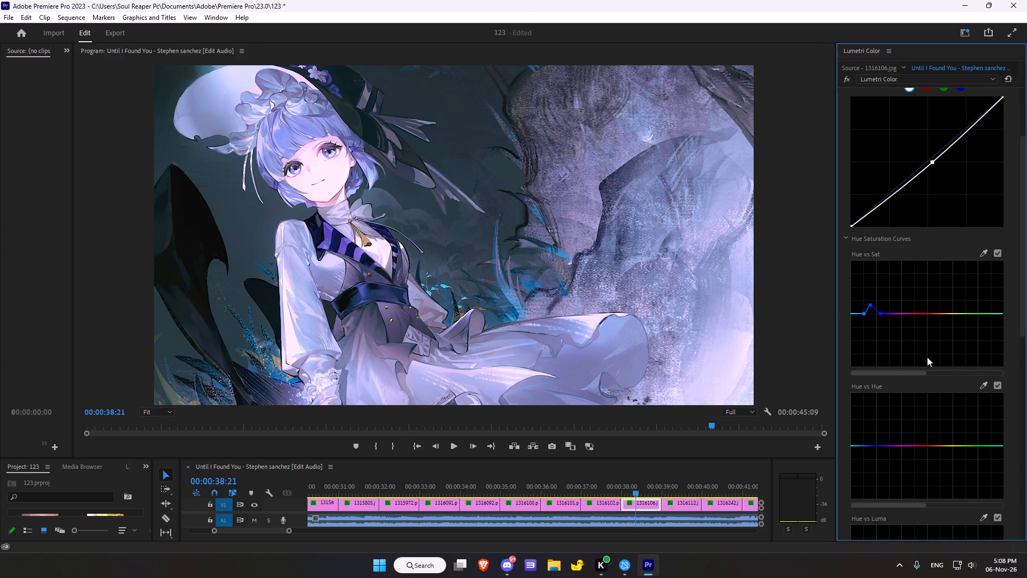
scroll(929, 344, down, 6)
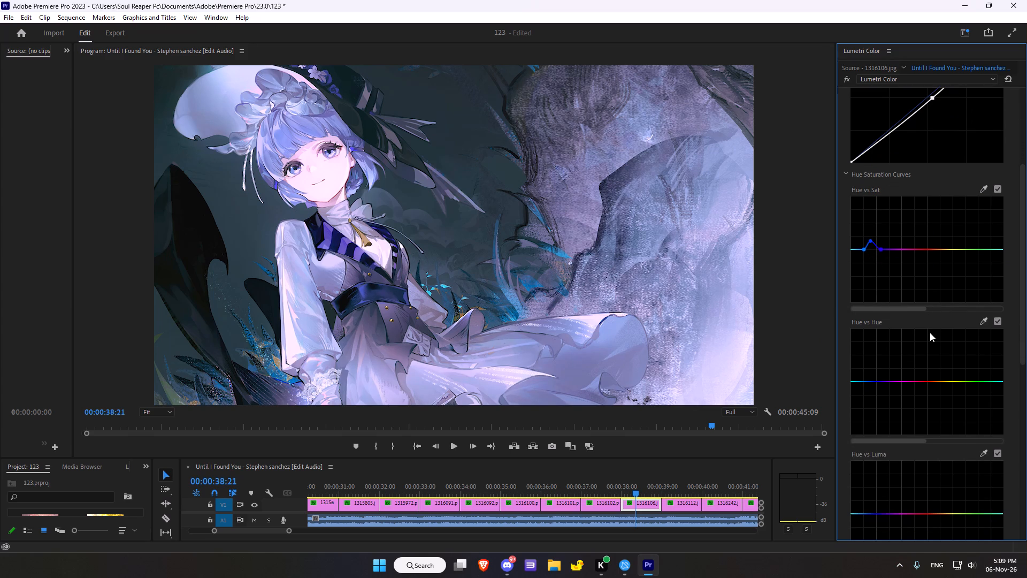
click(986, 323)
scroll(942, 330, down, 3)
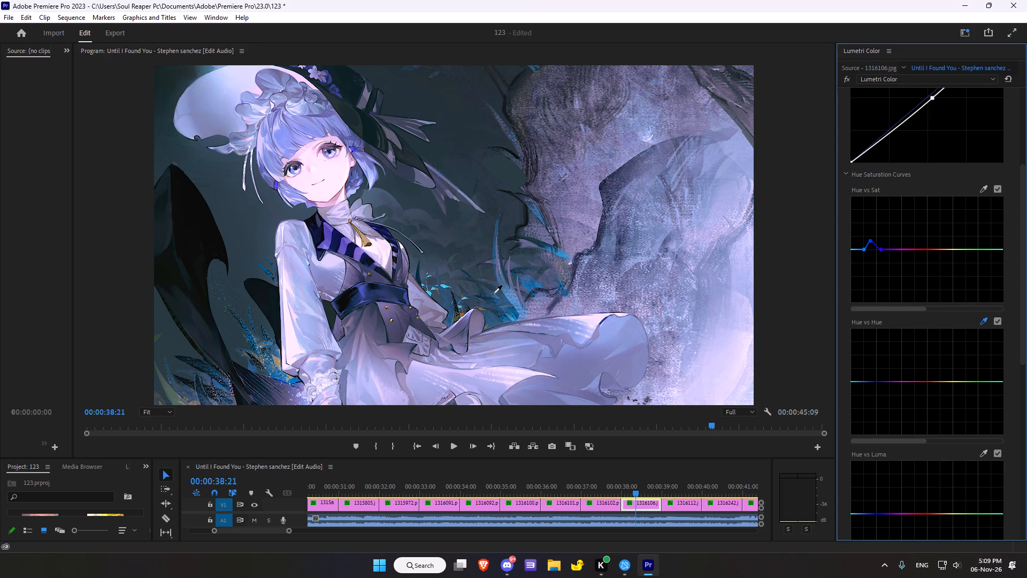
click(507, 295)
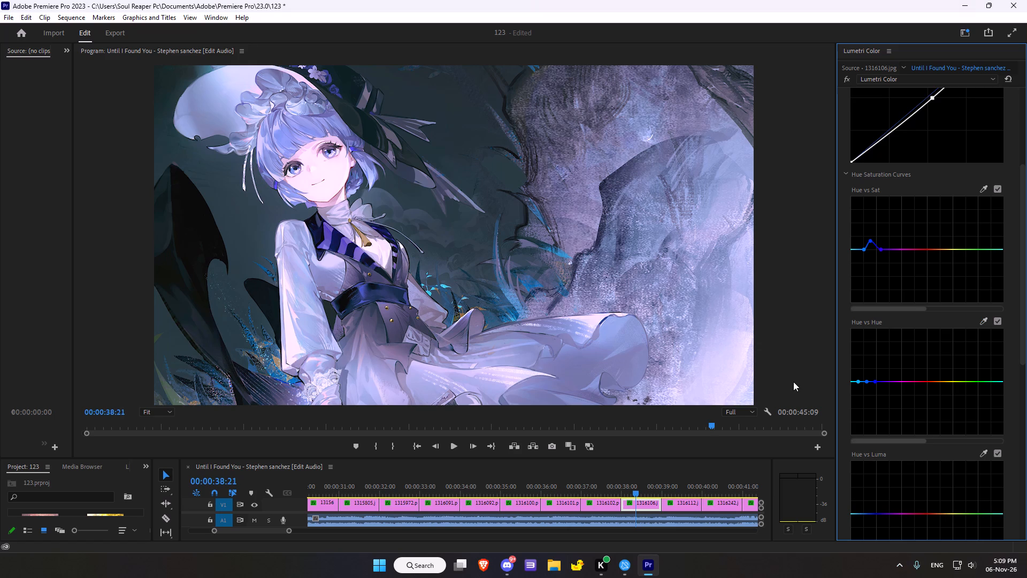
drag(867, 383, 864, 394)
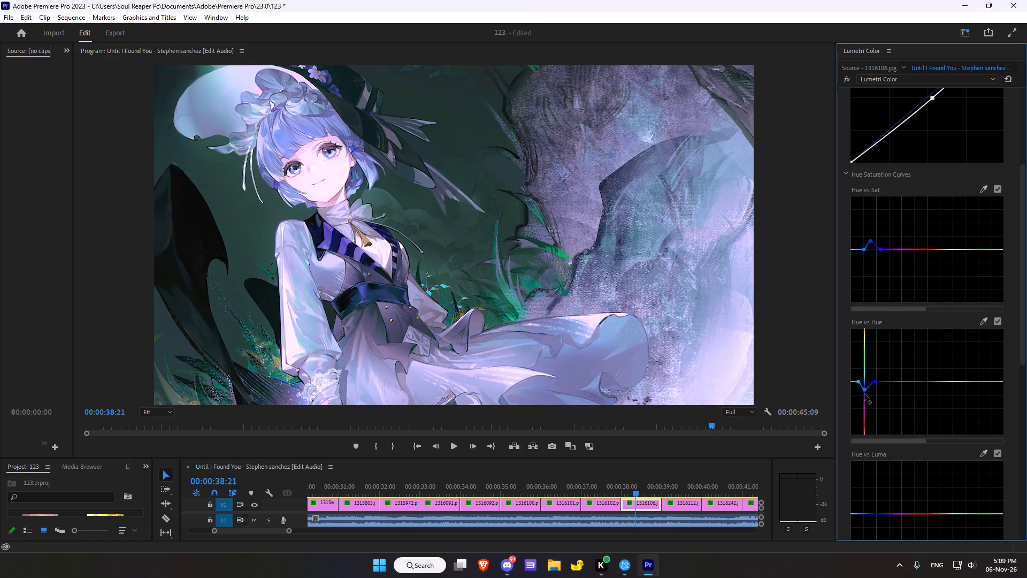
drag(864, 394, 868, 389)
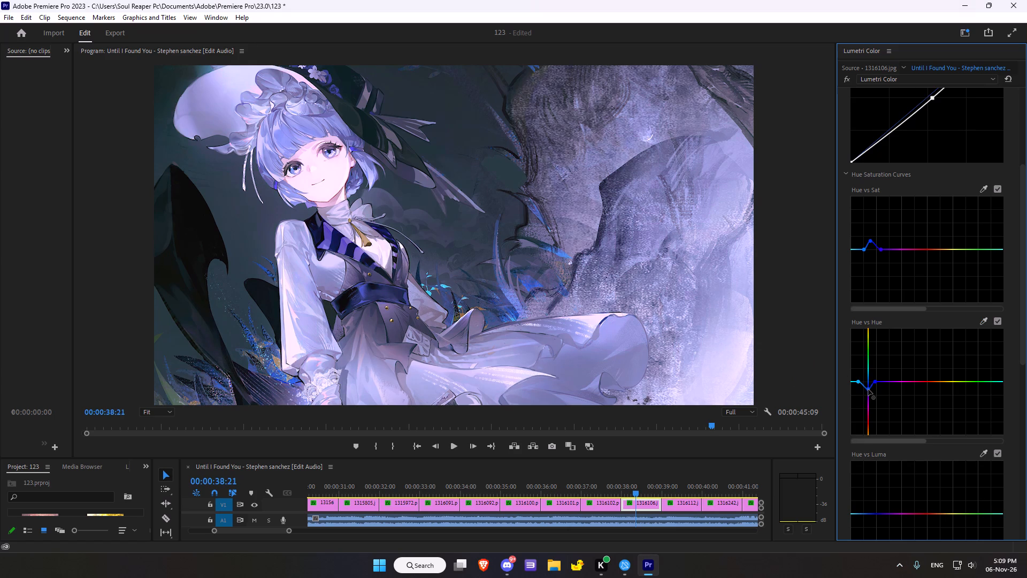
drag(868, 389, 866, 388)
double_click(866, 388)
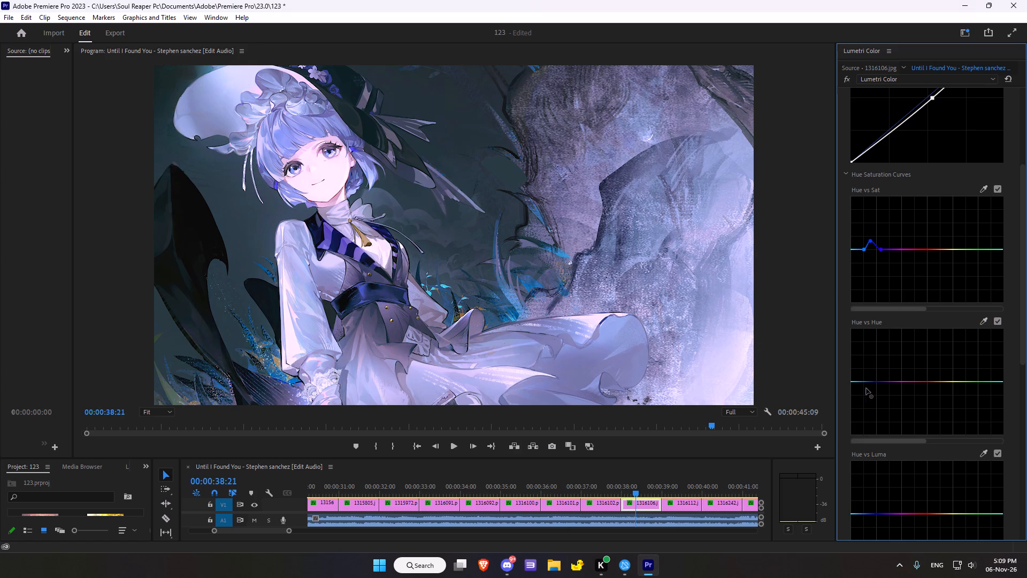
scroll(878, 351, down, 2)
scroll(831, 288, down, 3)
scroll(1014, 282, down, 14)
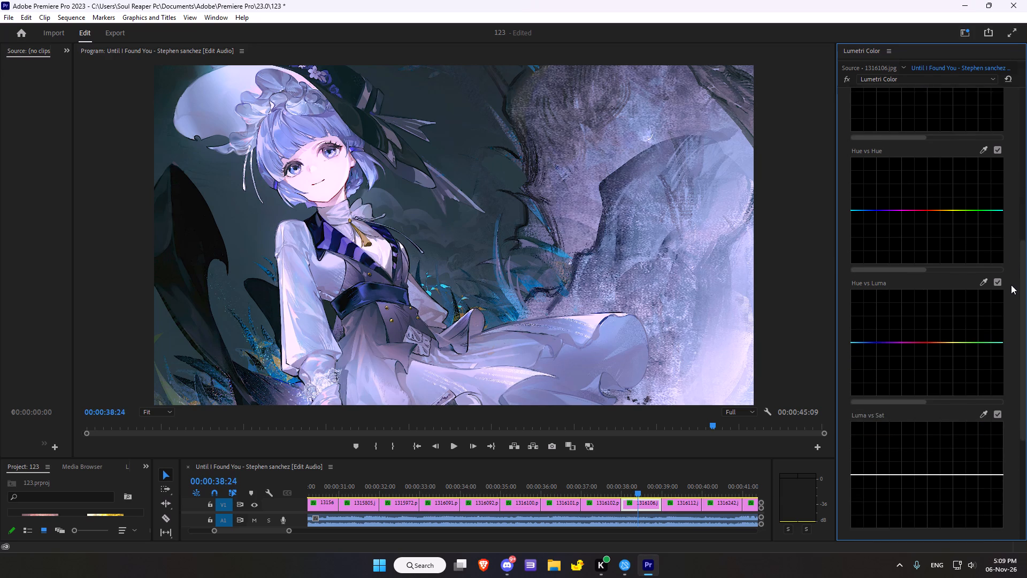
Sample the character's facial skin tone for the Hue vs Luma curve and raise that hue's brightness slightly.
scroll(1011, 285, down, 2)
click(982, 133)
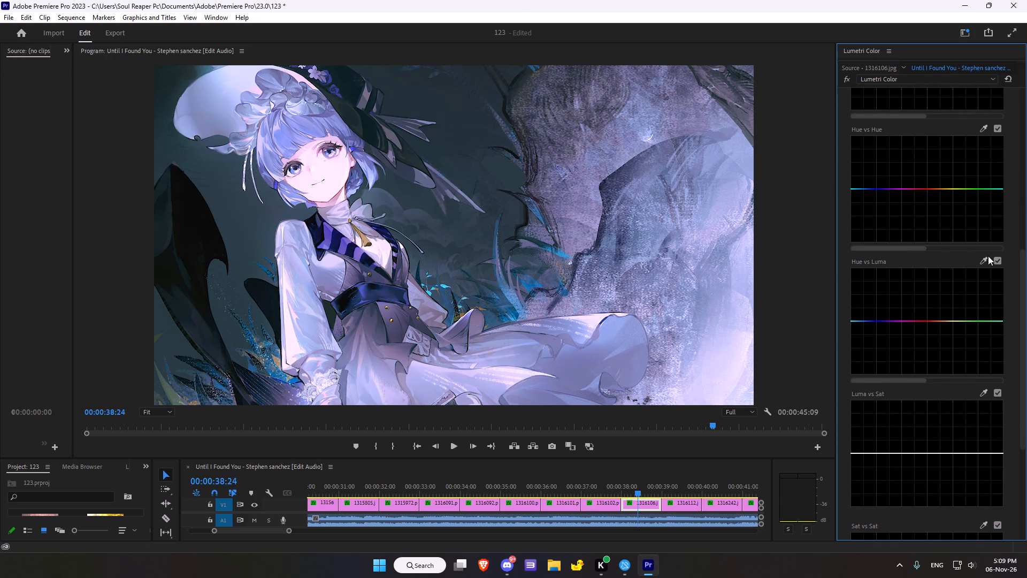
click(983, 263)
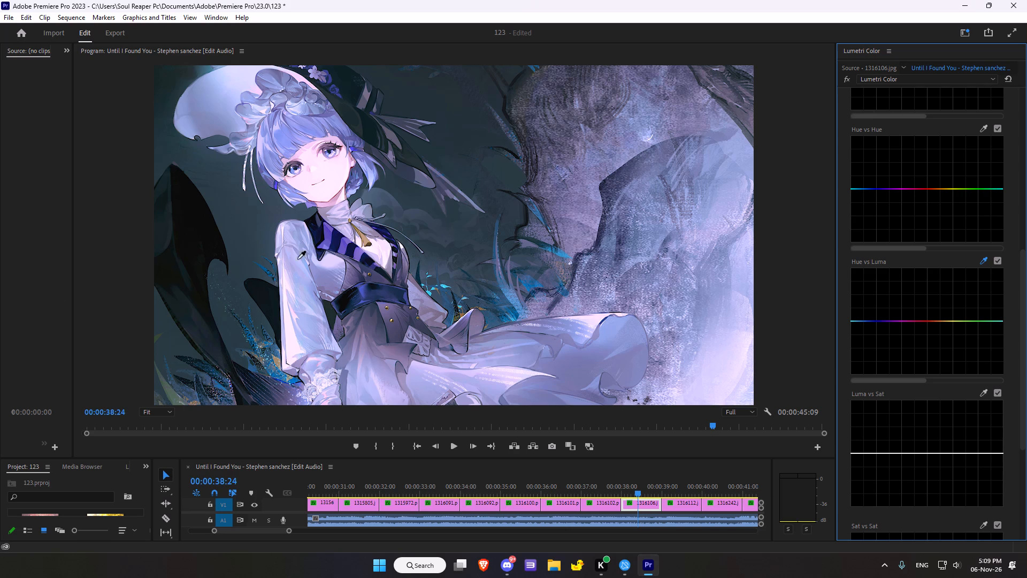
click(324, 171)
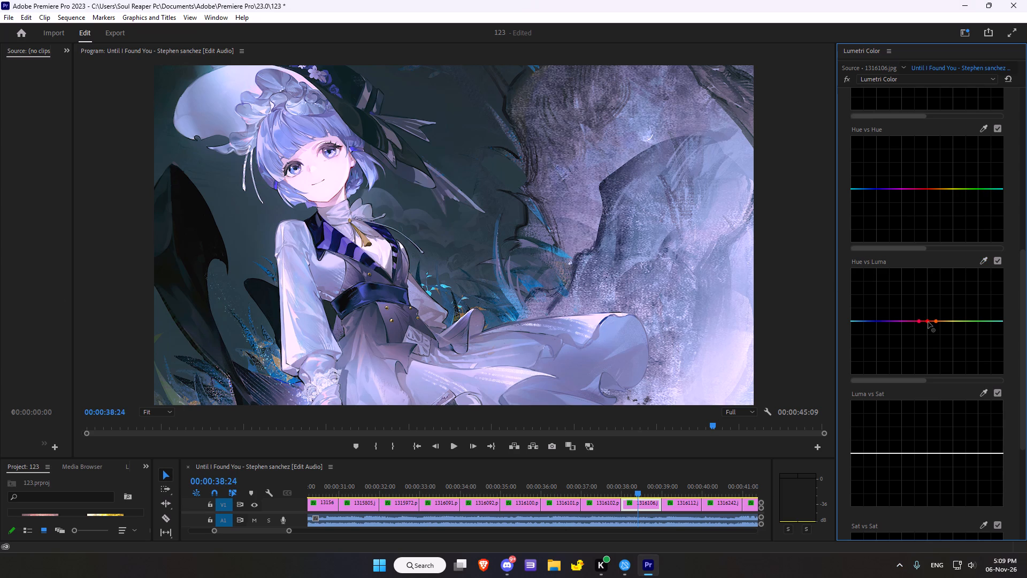
drag(928, 322, 930, 316)
drag(930, 316, 927, 317)
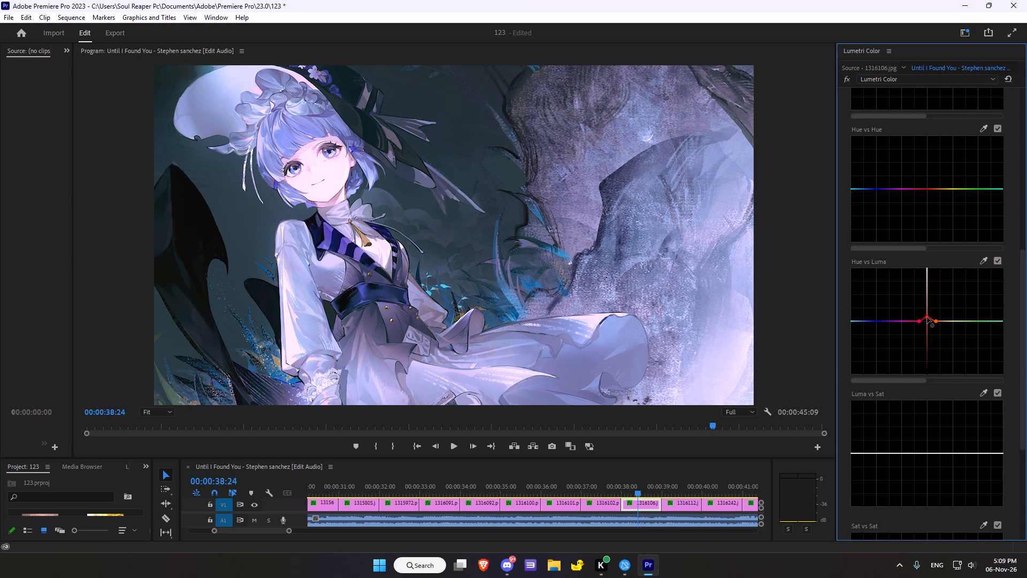
drag(927, 317, 926, 313)
Sample the dark hat for the Luma vs Sat curve, raise saturation at that brightness, and also sample the face.
scroll(926, 313, down, 7)
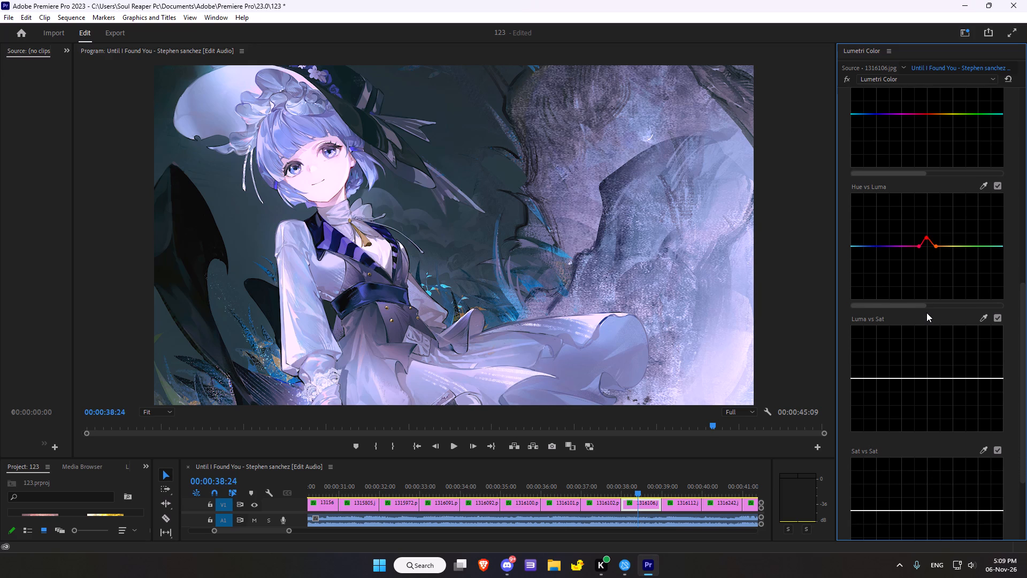
scroll(926, 313, down, 2)
click(984, 295)
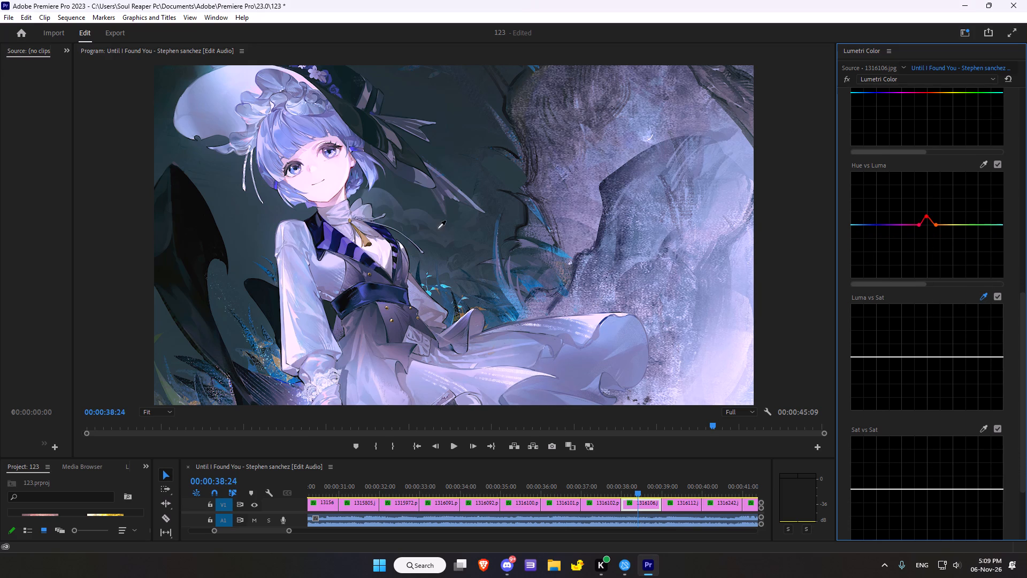
click(331, 80)
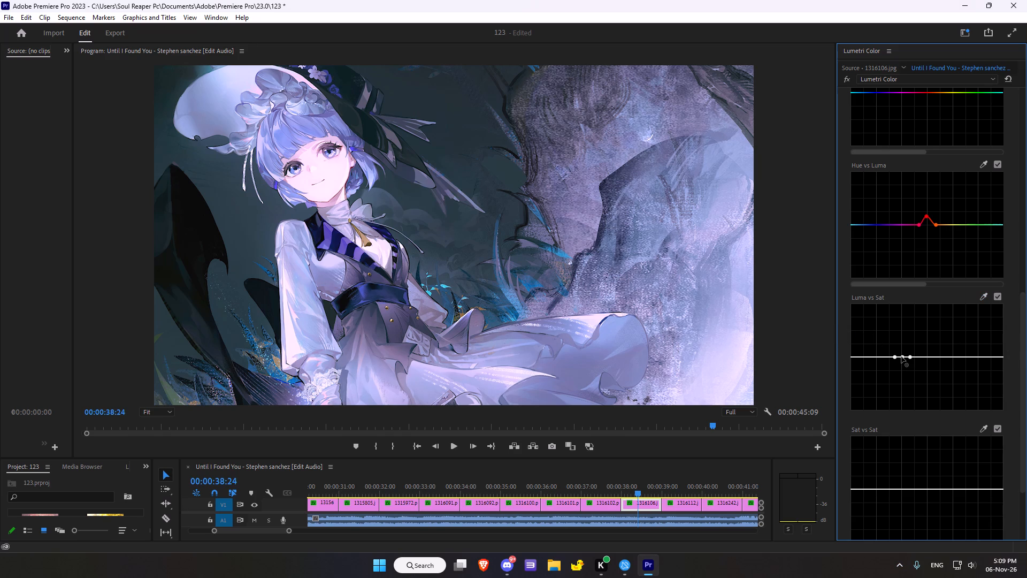
drag(901, 356, 893, 330)
drag(893, 330, 902, 334)
click(987, 296)
click(327, 168)
Sample the dark lower-left corner of the image for the Sat vs Sat curve and raise the low-saturation point slightly.
scroll(949, 314, down, 5)
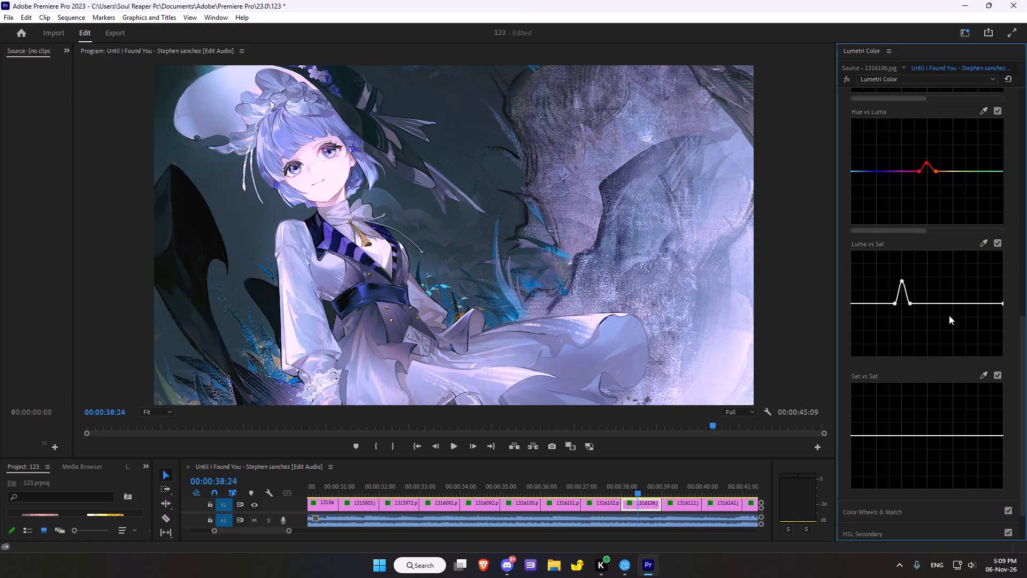
scroll(949, 315, down, 6)
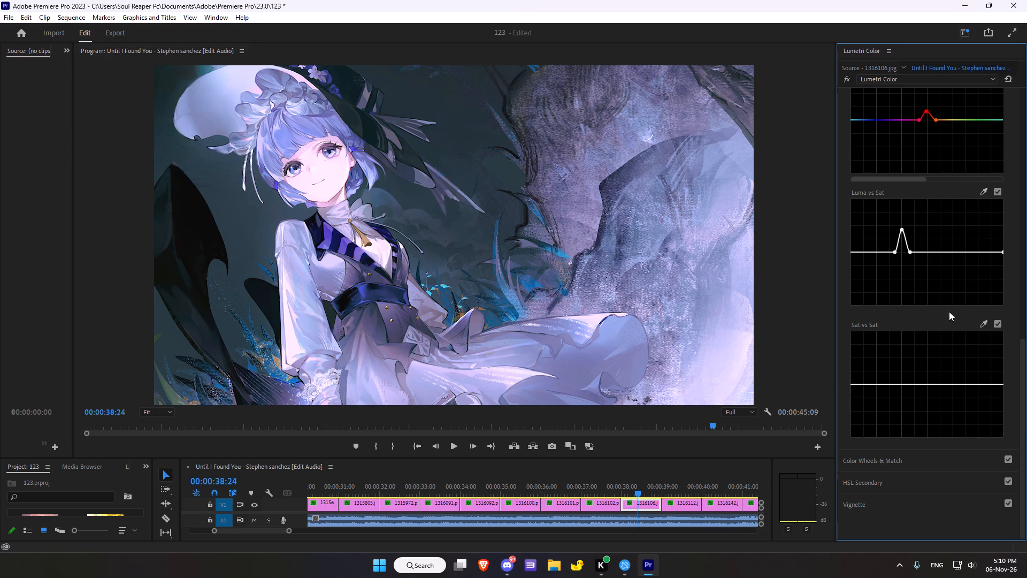
click(979, 323)
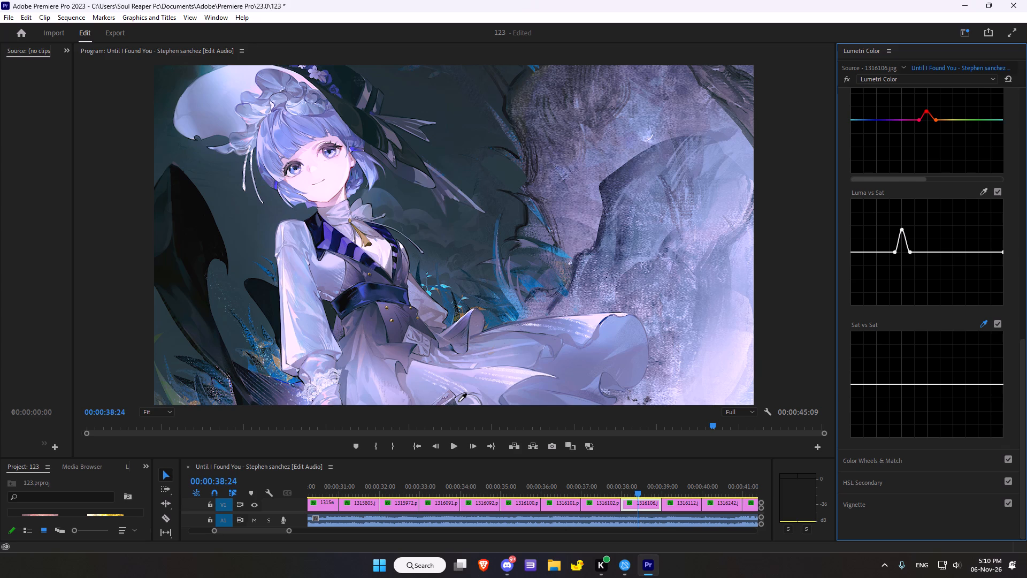
click(173, 392)
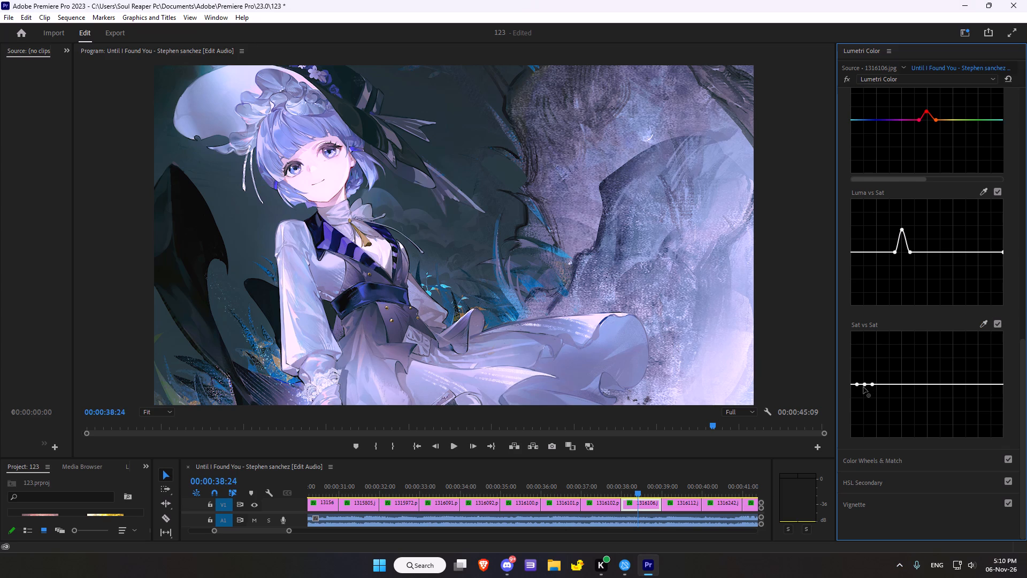
drag(865, 385, 864, 379)
drag(864, 379, 864, 365)
drag(864, 365, 864, 372)
Nudge the midtones, shadows and highlights color wheels slightly toward red.
scroll(939, 353, down, 6)
scroll(964, 405, down, 2)
click(885, 464)
drag(936, 246, 944, 231)
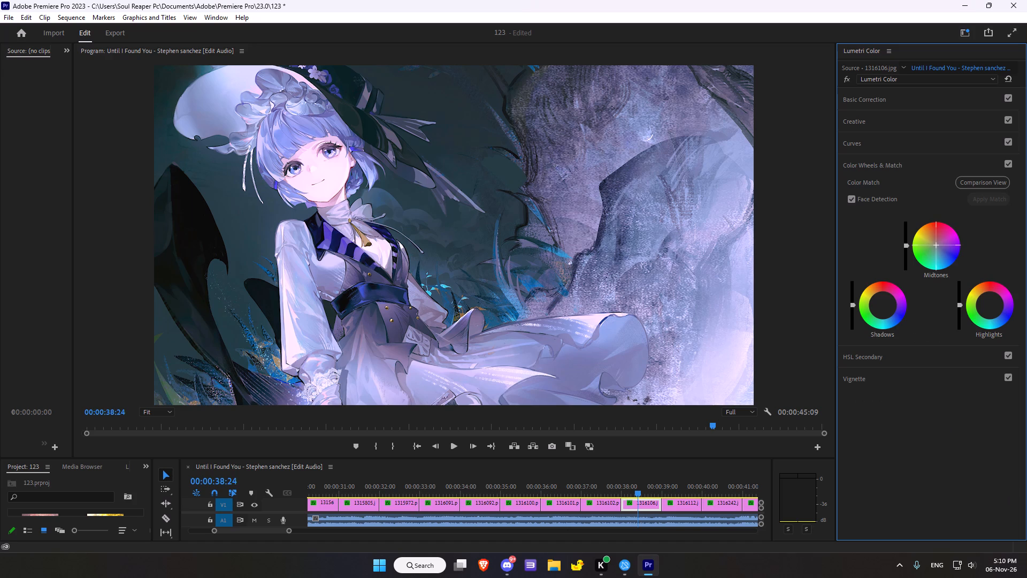
drag(944, 231, 928, 237)
drag(884, 305, 880, 287)
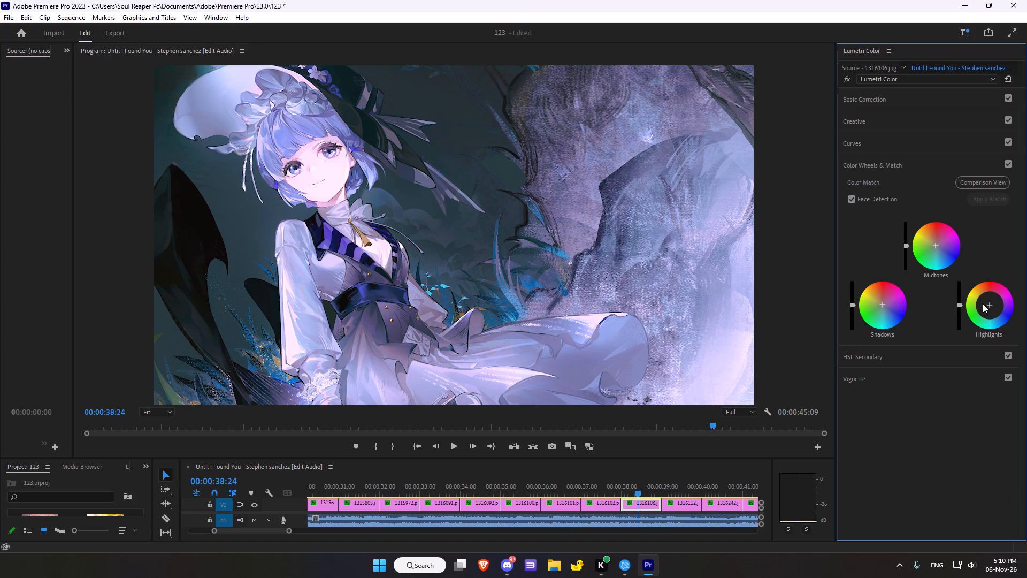
drag(987, 303, 992, 283)
Set the vignette to amount -0.5, midpoint 41.8, roundness -25.0 and feather 17.9.
click(867, 376)
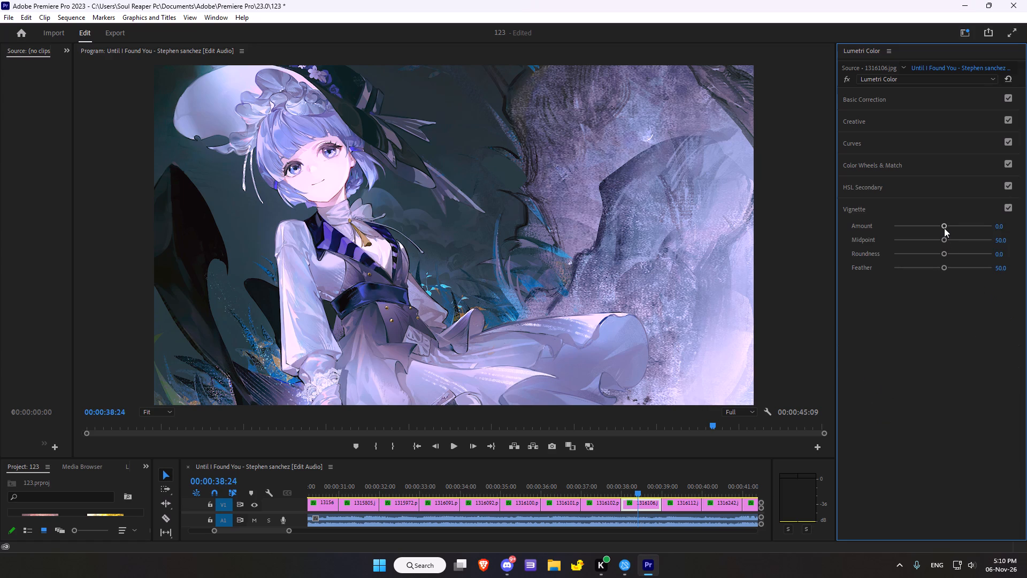
drag(945, 226, 934, 224)
drag(943, 239, 934, 244)
drag(942, 252, 930, 259)
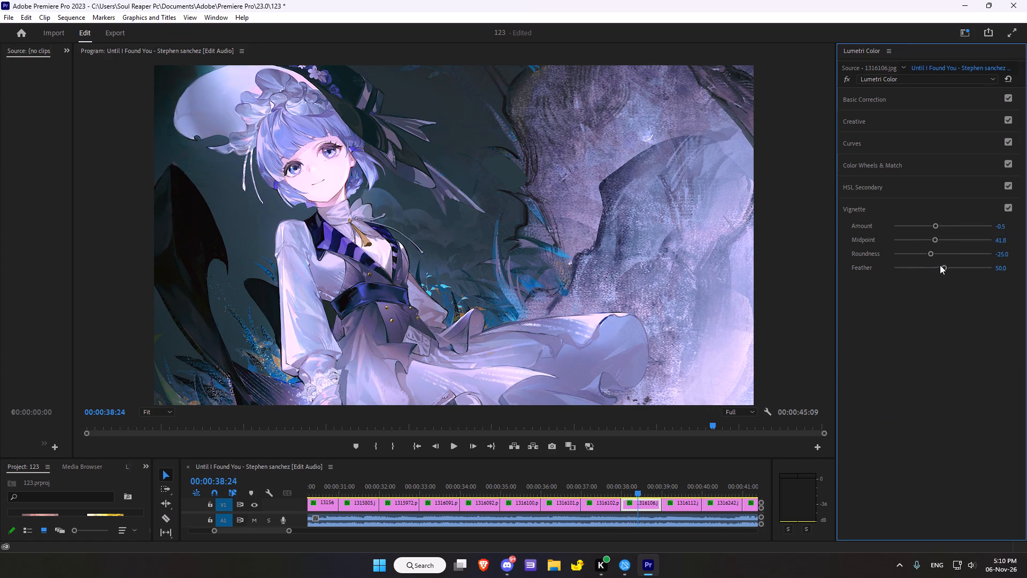
drag(941, 266, 910, 278)
Move the playhead to 00:00:39:32 on the 1316112.jpg clip, compare it without the grade, and reset its Lumetri Color effect.
scroll(585, 484, down, 13)
scroll(581, 477, up, 2)
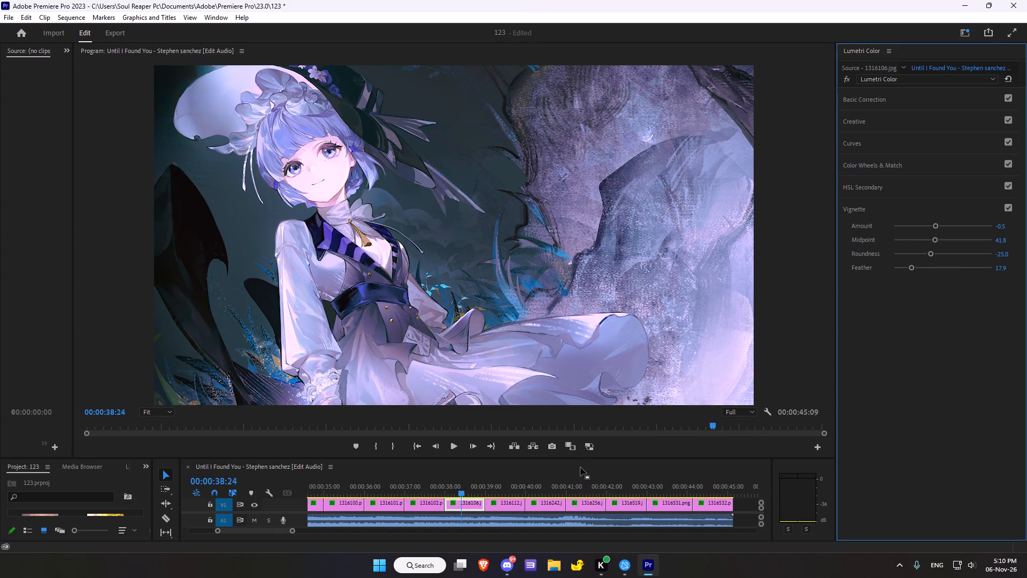
scroll(510, 422, down, 19)
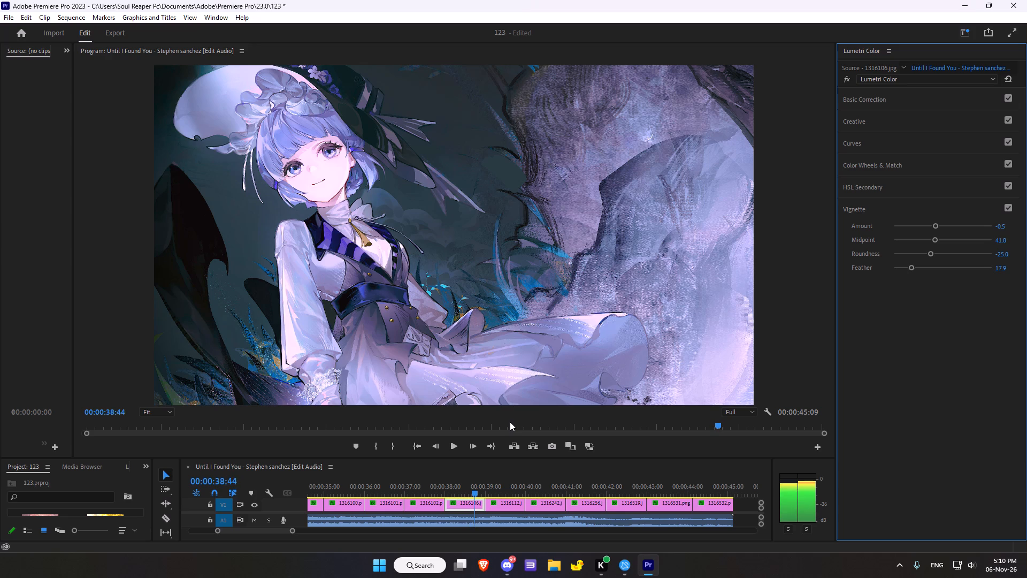
scroll(510, 422, down, 17)
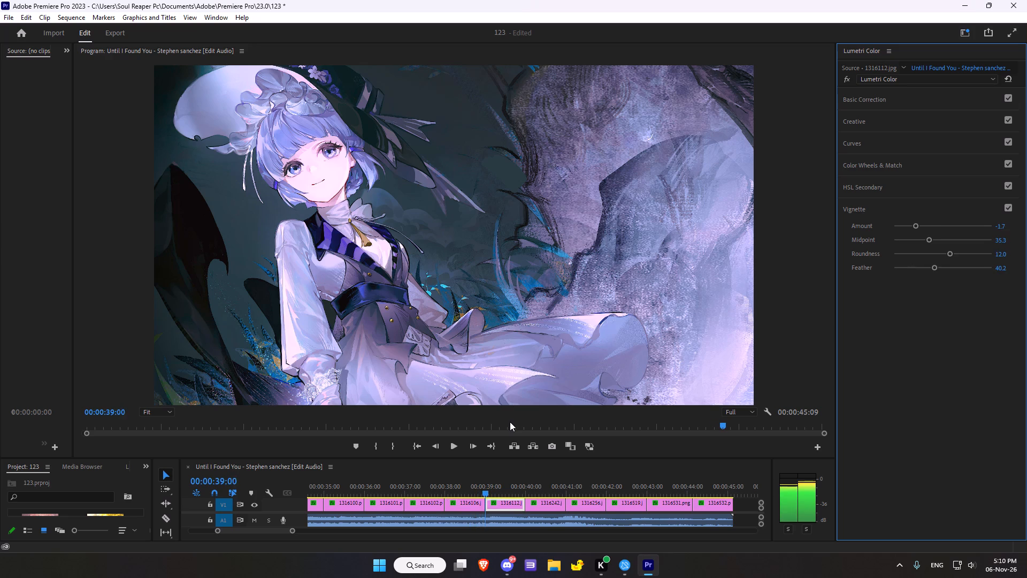
scroll(510, 422, down, 16)
scroll(510, 422, down, 5)
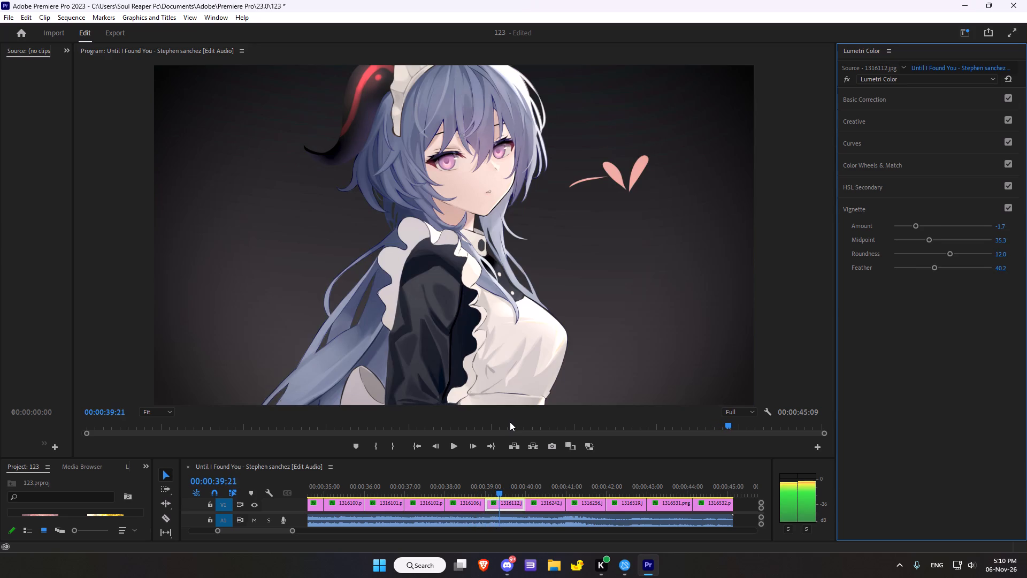
scroll(510, 422, down, 11)
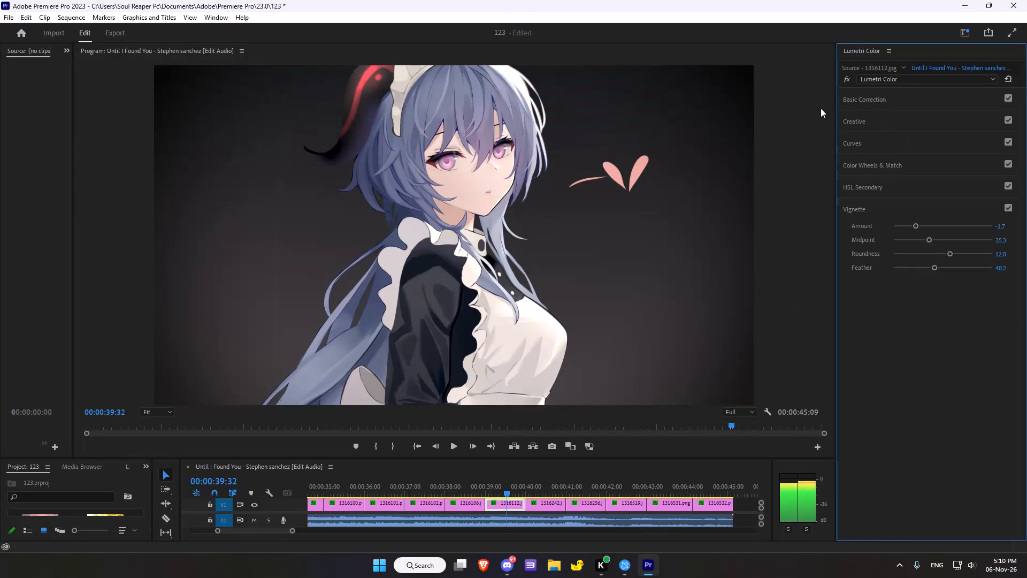
click(842, 75)
click(842, 75)
click(1007, 78)
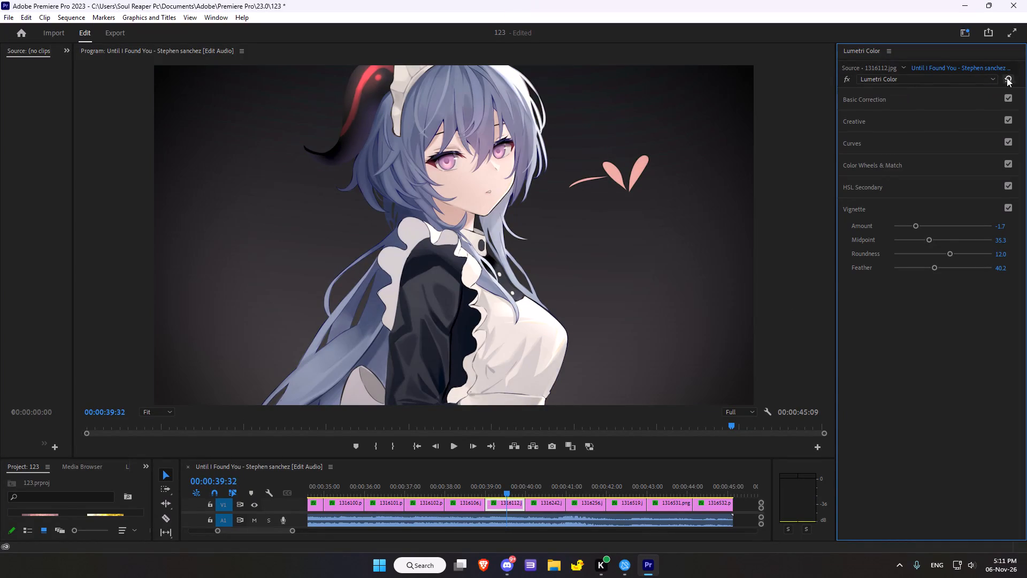
In Basic Correction, set the clip's temperature to -9.8, tint to 7.6 and saturation to 105.4.
click(902, 105)
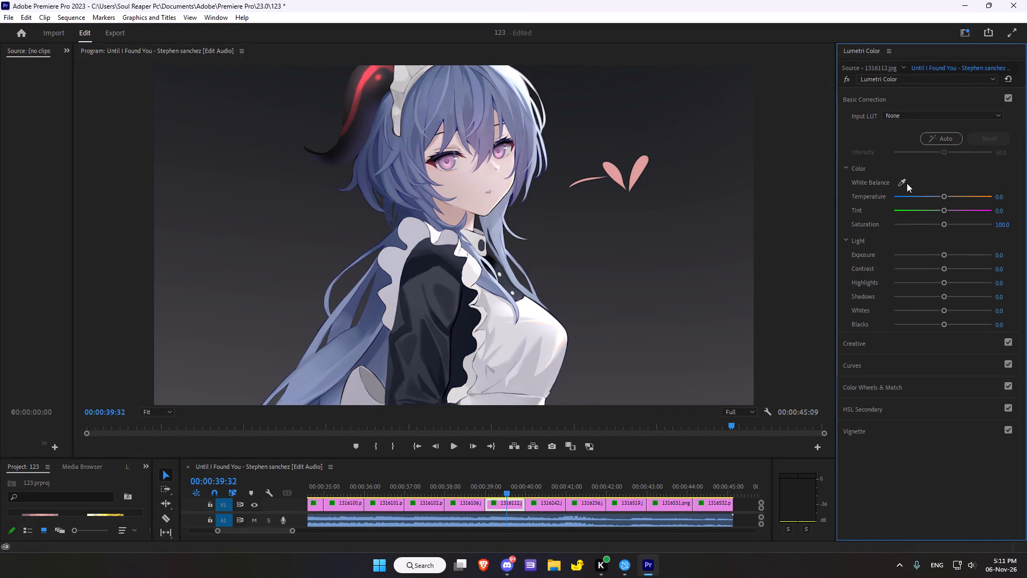
click(944, 194)
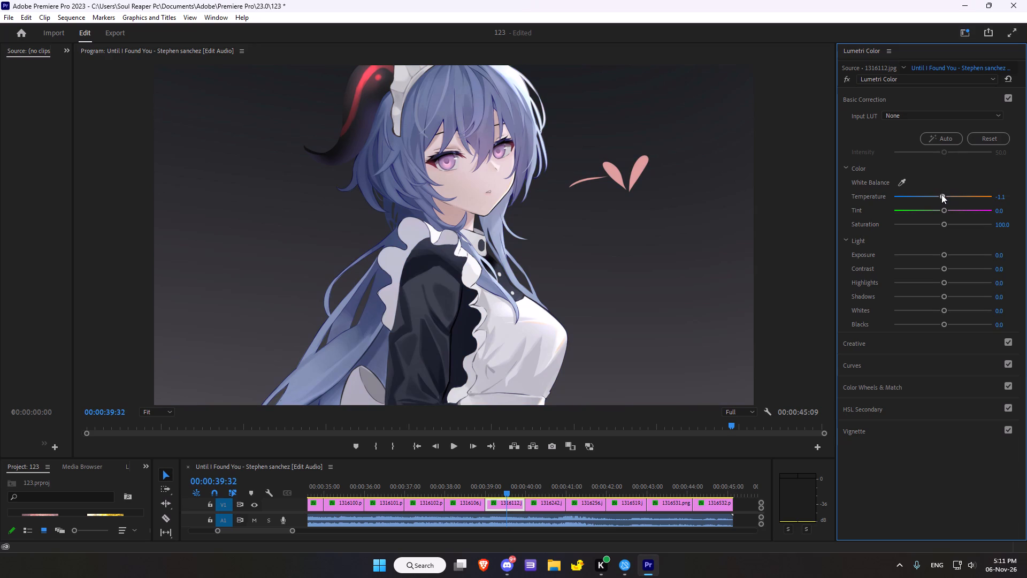
drag(942, 197, 940, 198)
drag(940, 198, 937, 200)
click(942, 211)
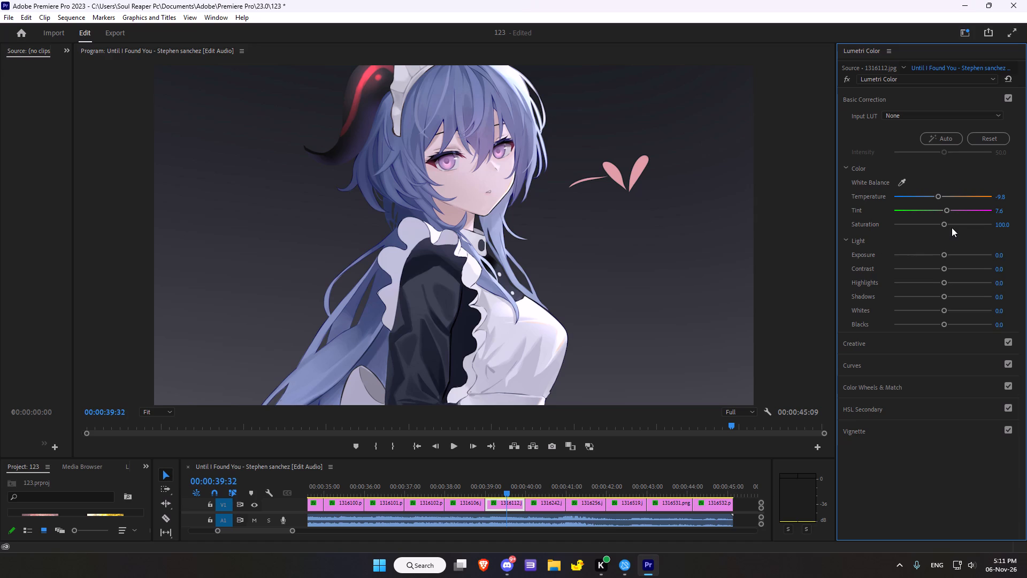
drag(946, 224, 945, 229)
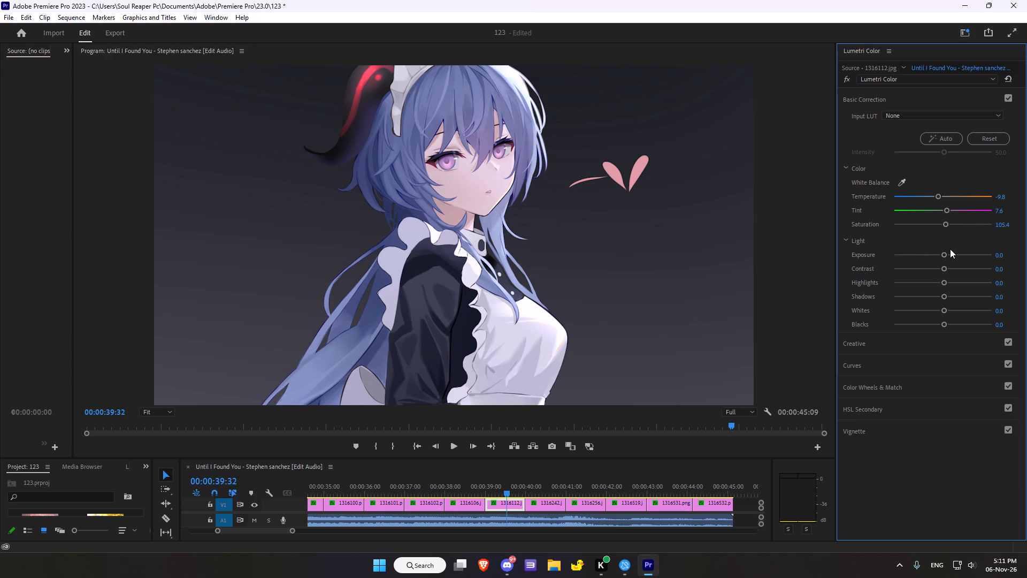
Set the light values to exposure -0.2, contrast 9.8, highlights 5.4, shadows 0.0, whites -8.7 and blacks -3.3.
click(942, 254)
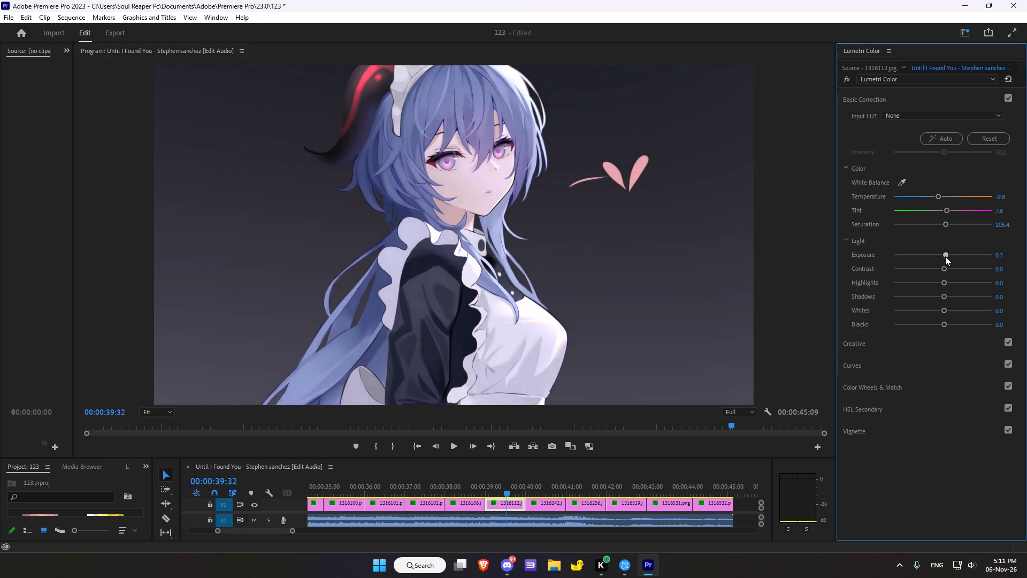
click(944, 269)
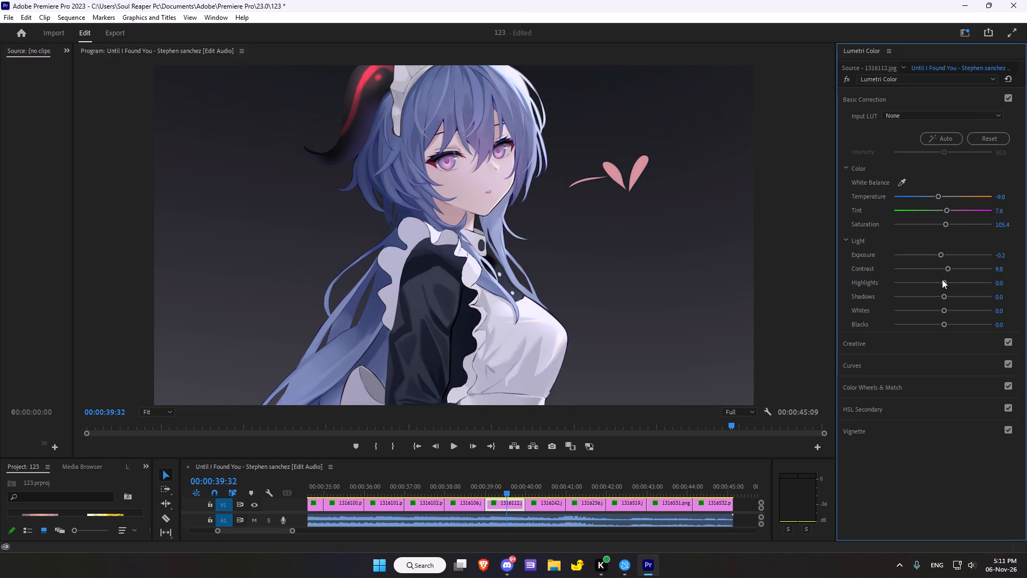
drag(942, 282, 948, 278)
drag(948, 278, 945, 277)
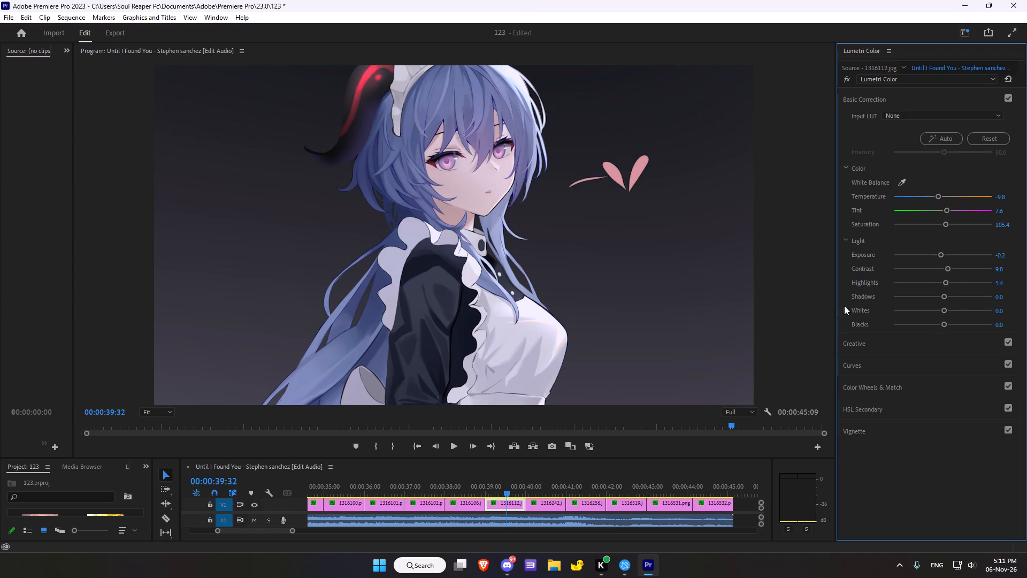
click(942, 299)
drag(944, 308, 938, 312)
click(943, 326)
In the Creative adjustments, set sharpen to 76.1 and vibrance to -14.1.
scroll(907, 339, down, 3)
click(854, 346)
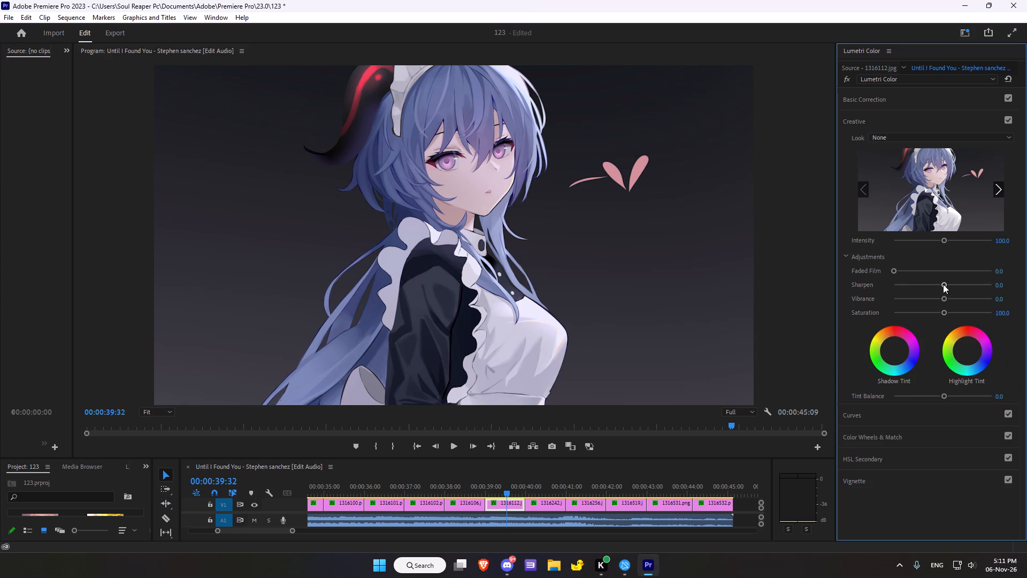
drag(943, 284, 979, 282)
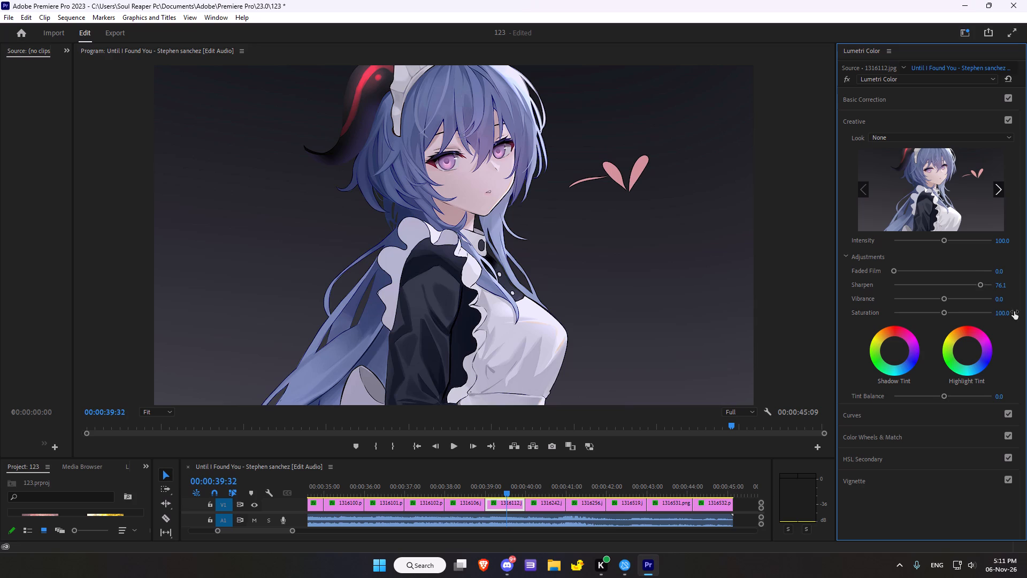
drag(944, 302, 932, 300)
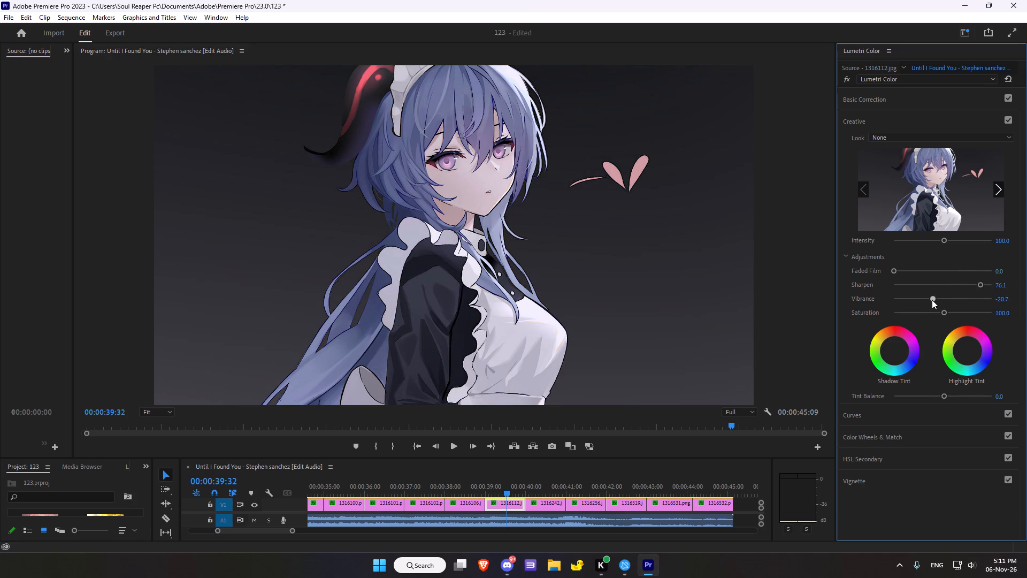
drag(932, 300, 937, 288)
drag(937, 288, 936, 286)
drag(936, 286, 935, 290)
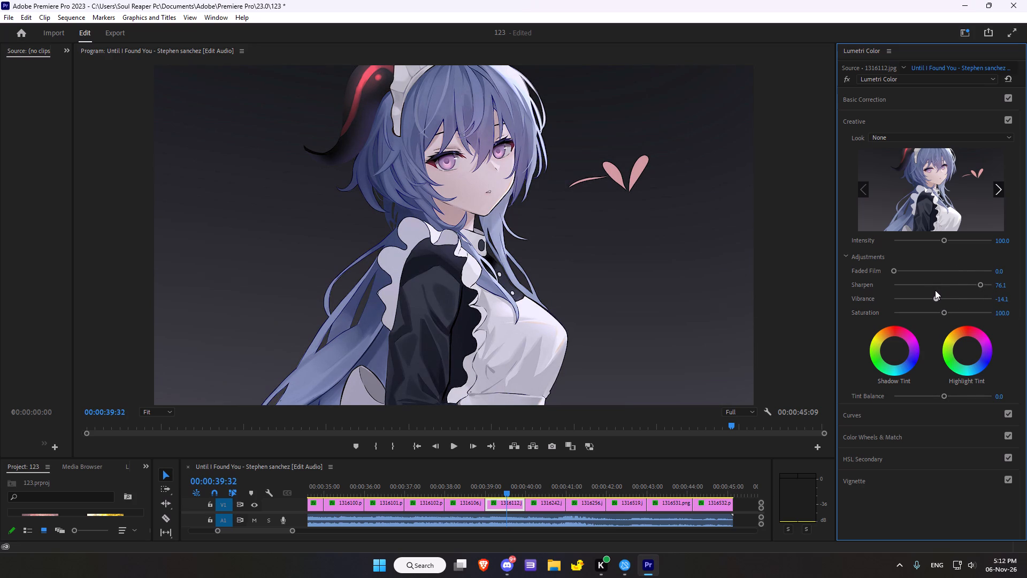
Nudge the shadow tint slightly toward red and the highlight tint slightly toward magenta, with tint balance reset to 0.0.
drag(892, 349, 895, 313)
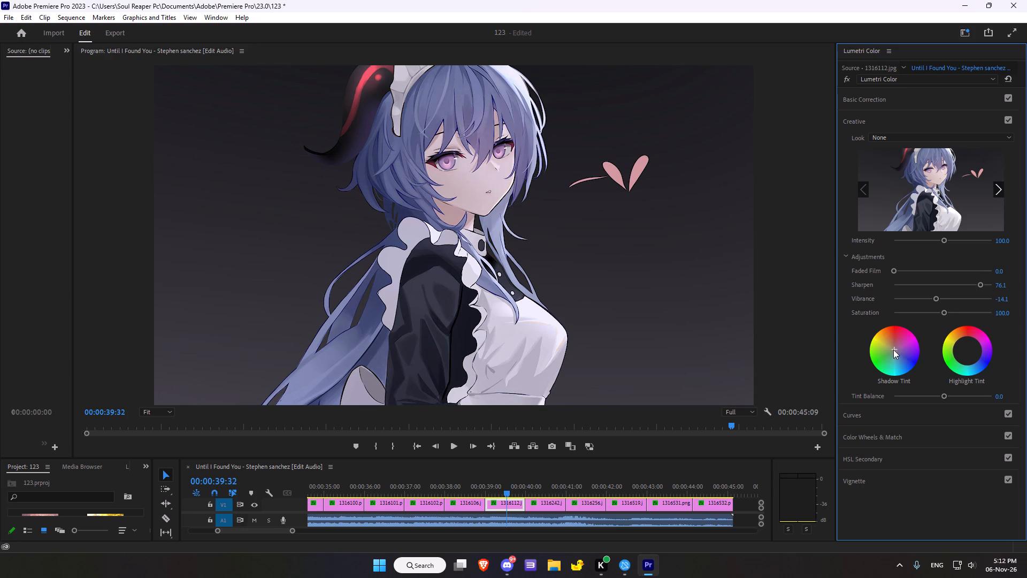
drag(967, 353, 987, 330)
scroll(926, 365, down, 3)
click(944, 397)
double_click(940, 398)
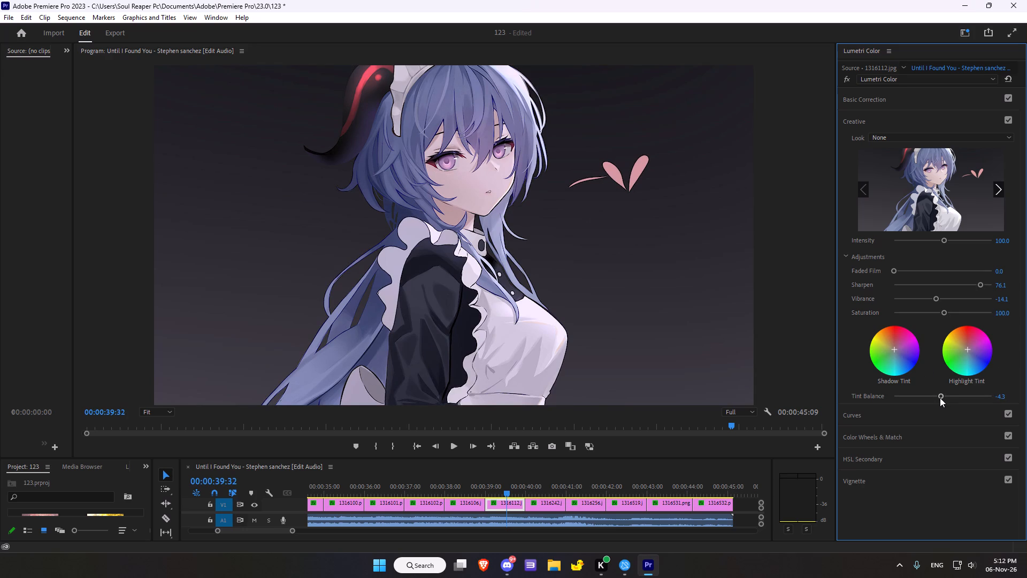
Add a midpoint to the white RGB curve and pull it slightly down to darken the midtones.
click(898, 419)
double_click(896, 424)
right_click(896, 425)
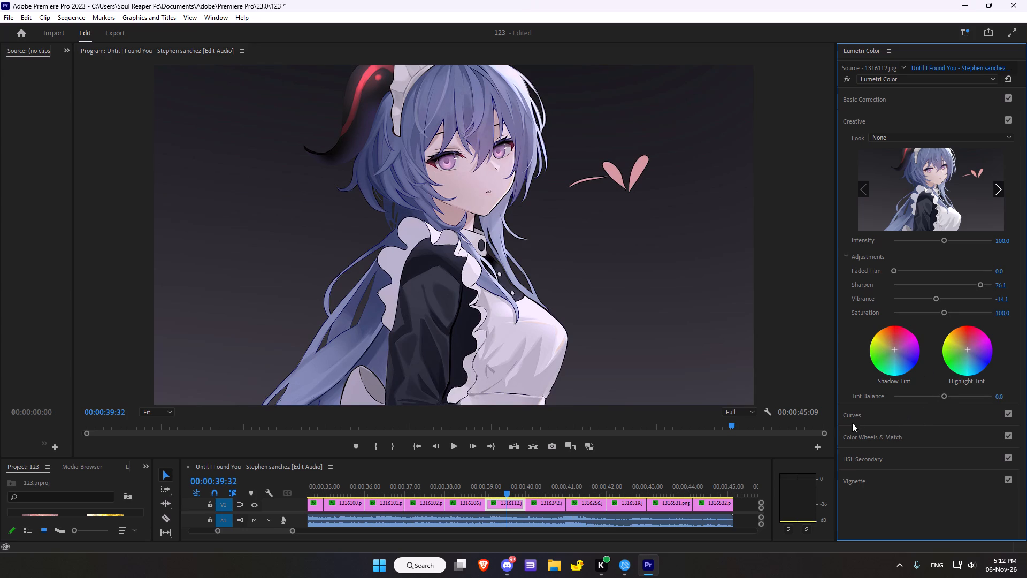
double_click(856, 421)
double_click(867, 423)
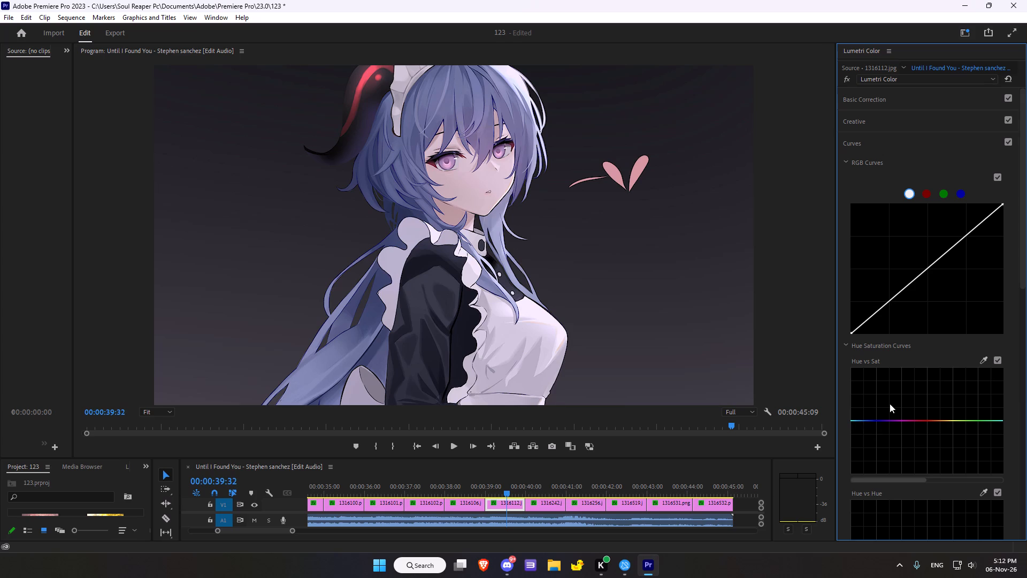
click(928, 266)
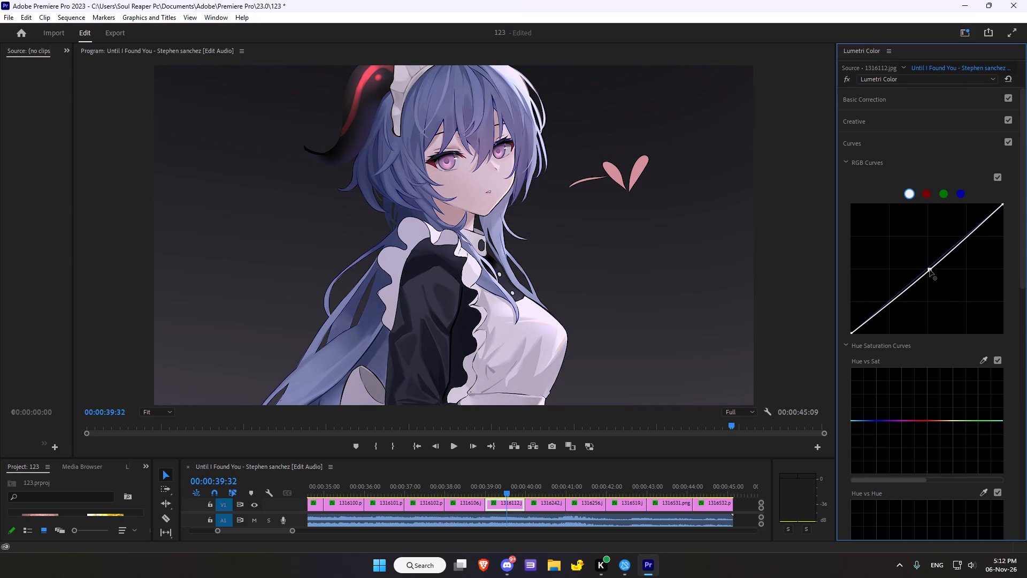
Sample the character's pink-purple eye for the Hue vs Sat curve and raise the purple point moderately.
scroll(921, 295, down, 4)
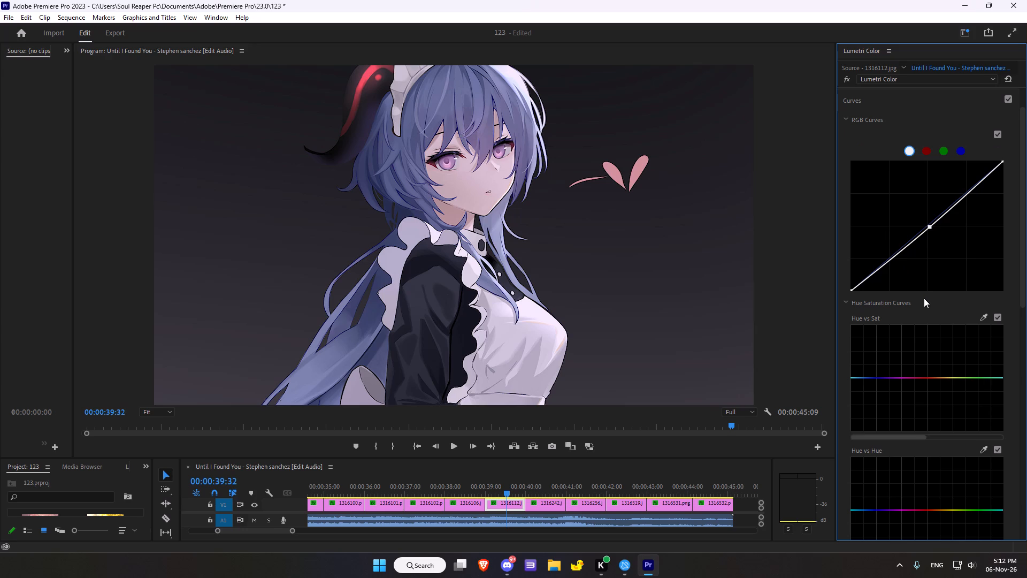
scroll(924, 298, down, 3)
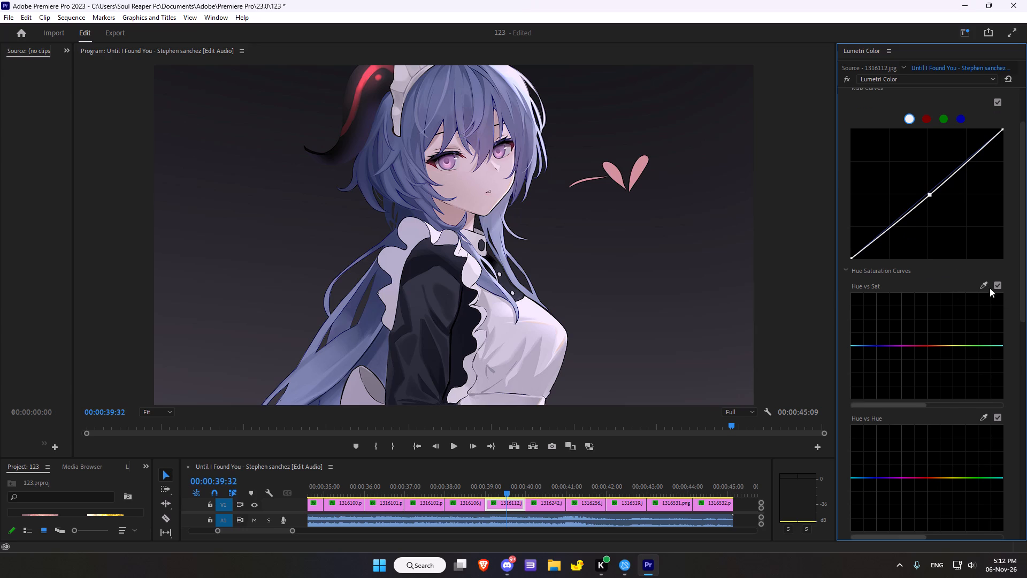
click(985, 288)
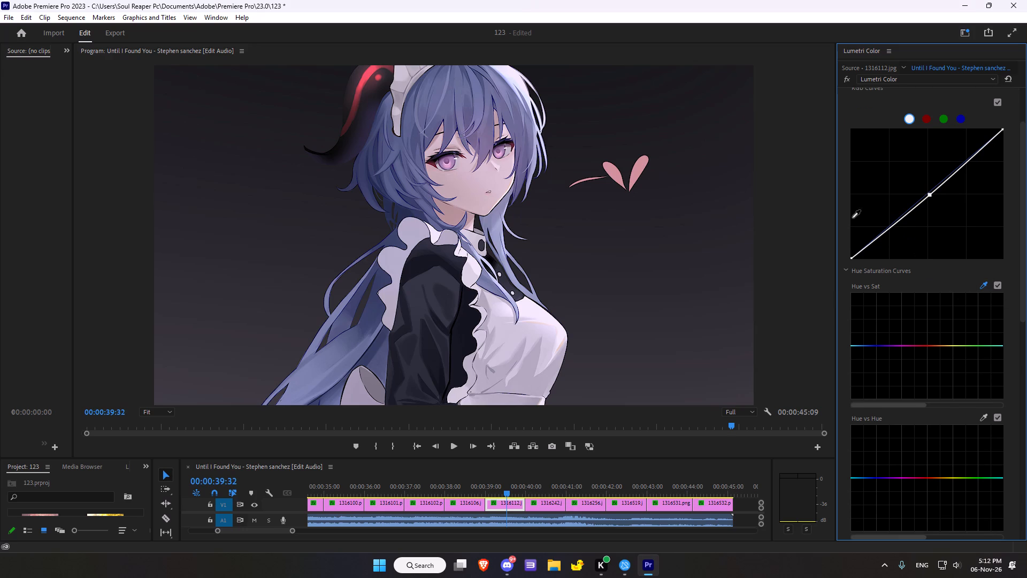
click(451, 162)
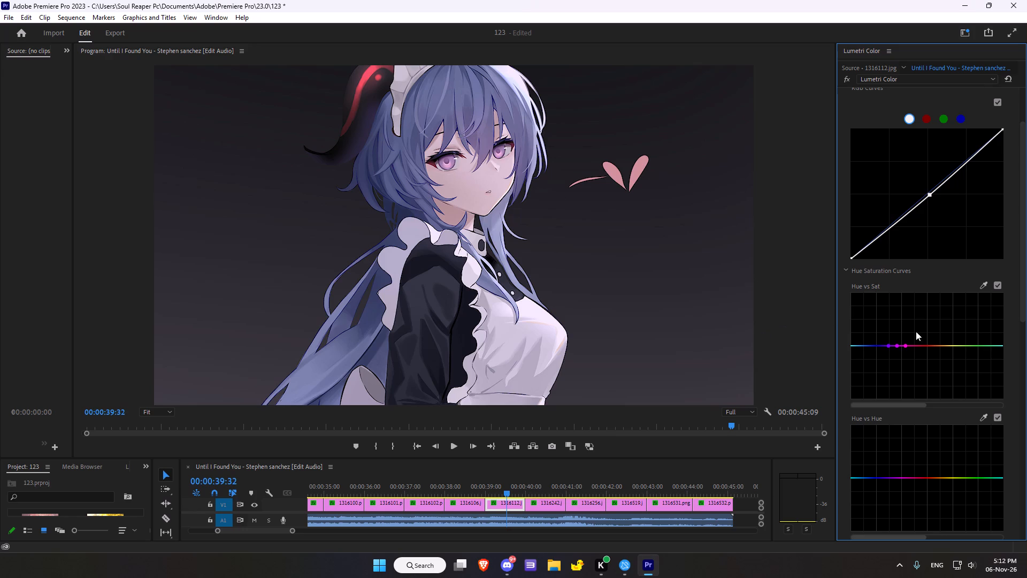
drag(898, 347, 898, 322)
drag(898, 322, 896, 327)
Sample the red of the horn for the Hue vs Sat curve and raise the red point slightly.
scroll(933, 335, down, 5)
click(985, 233)
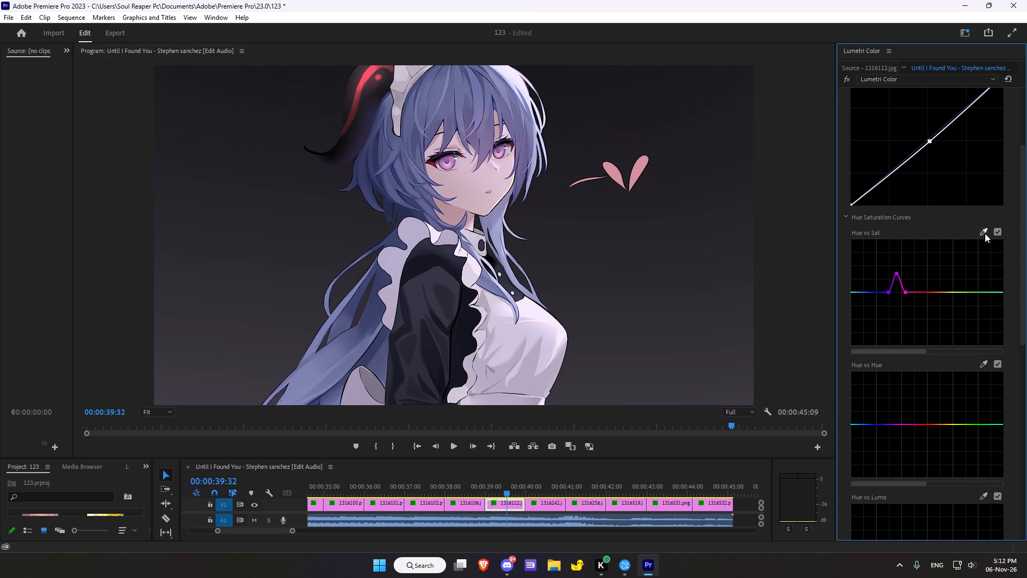
click(367, 75)
drag(925, 294, 925, 290)
drag(925, 290, 924, 285)
drag(924, 285, 924, 285)
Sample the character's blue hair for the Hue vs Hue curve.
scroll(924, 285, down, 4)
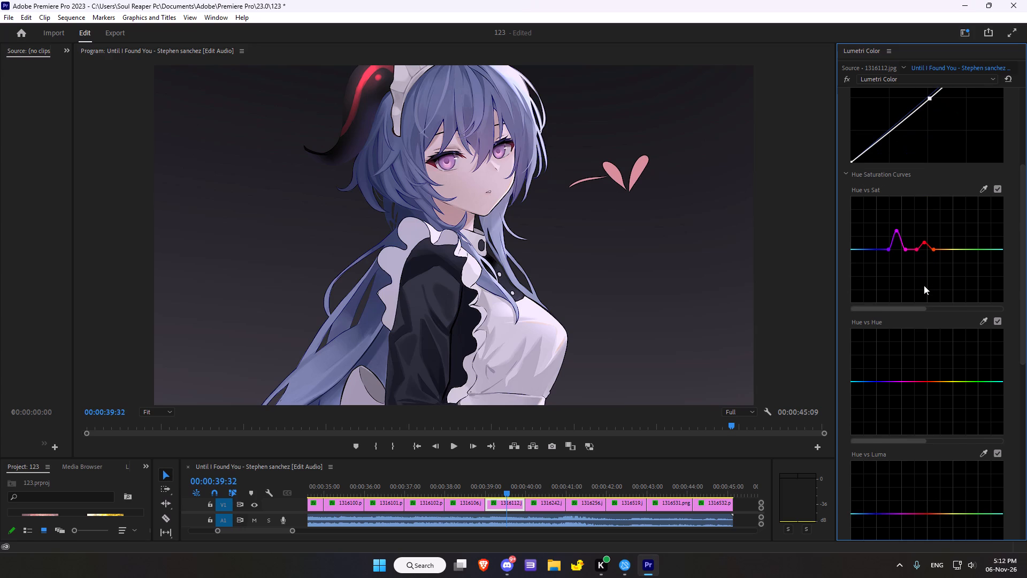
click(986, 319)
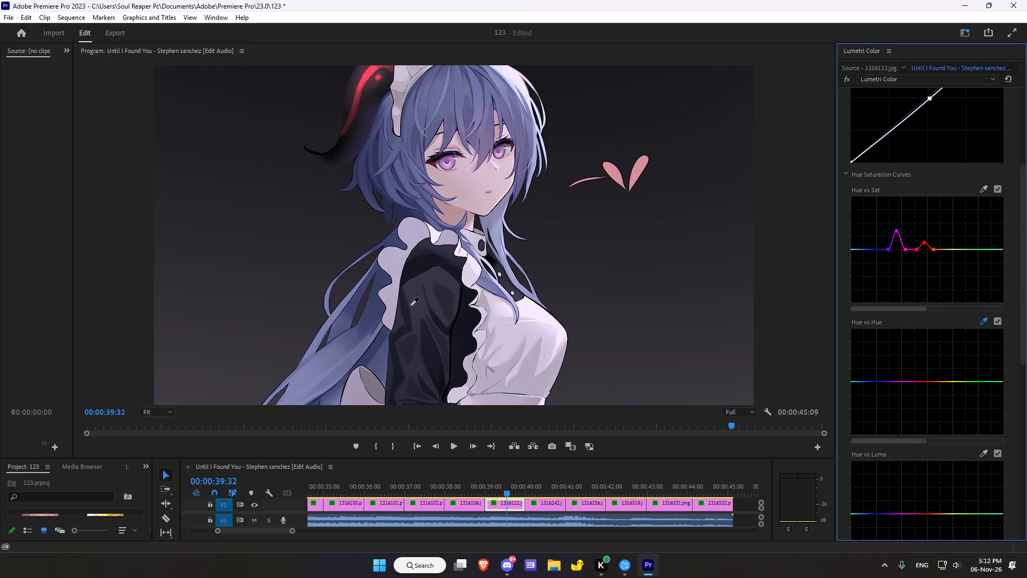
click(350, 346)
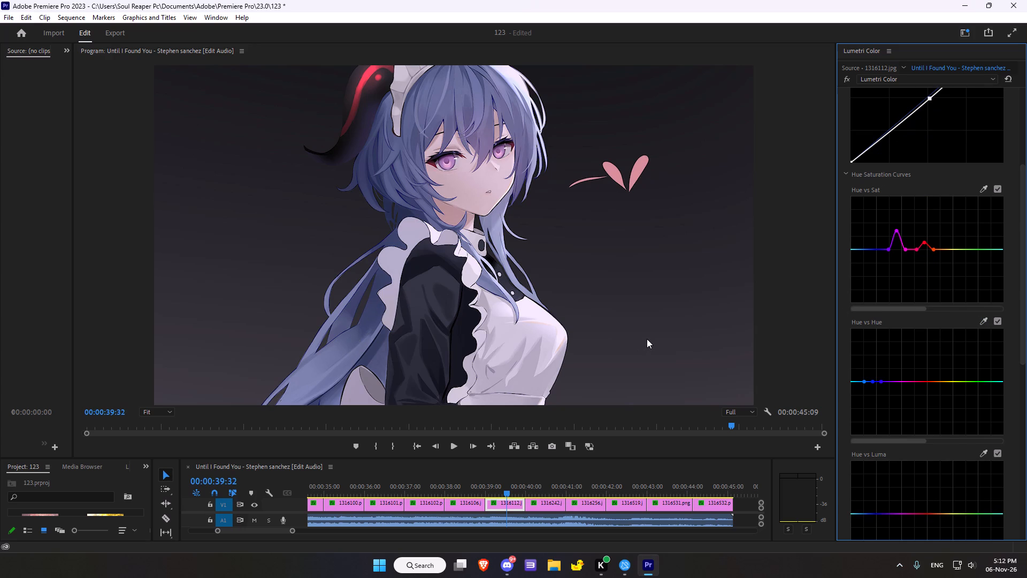
Sample the character's blue hair for the Hue vs Sat curve and raise the blue point moderately.
click(987, 186)
click(359, 339)
drag(873, 251, 875, 227)
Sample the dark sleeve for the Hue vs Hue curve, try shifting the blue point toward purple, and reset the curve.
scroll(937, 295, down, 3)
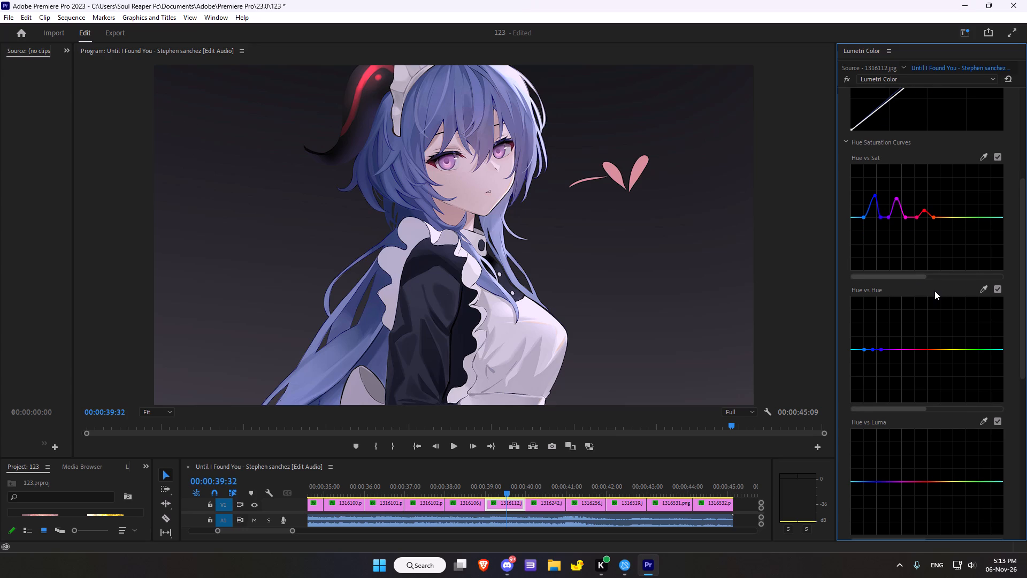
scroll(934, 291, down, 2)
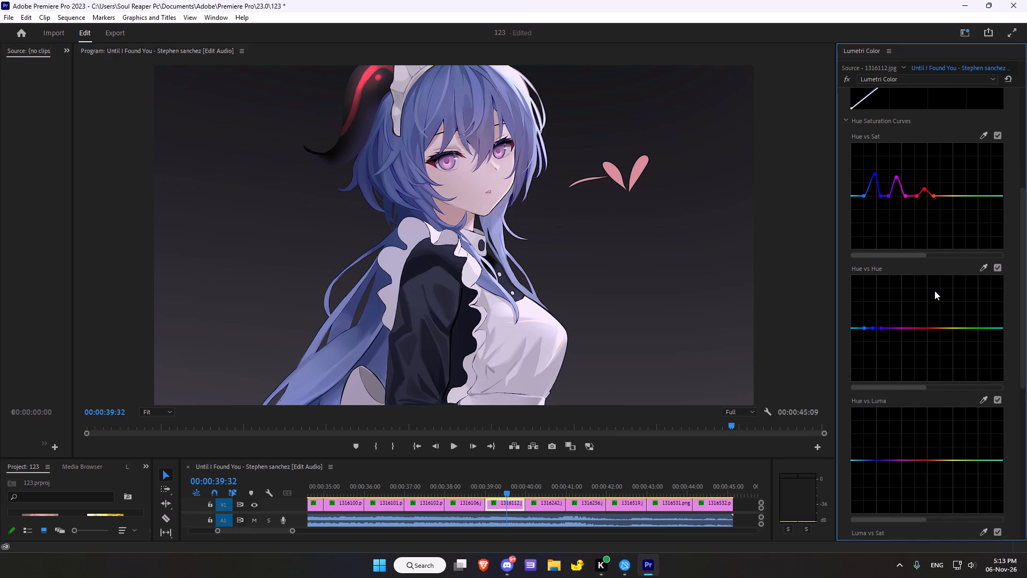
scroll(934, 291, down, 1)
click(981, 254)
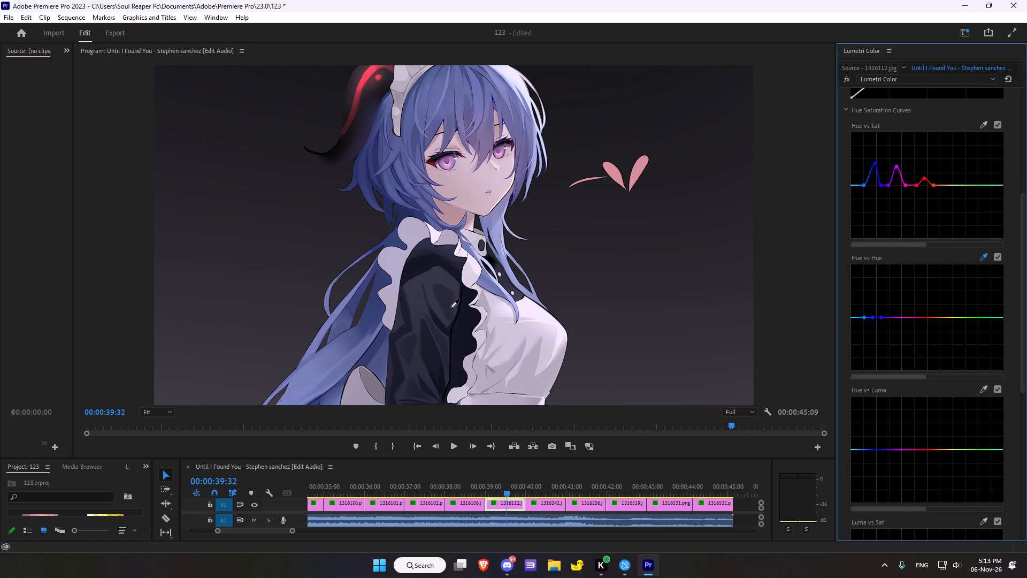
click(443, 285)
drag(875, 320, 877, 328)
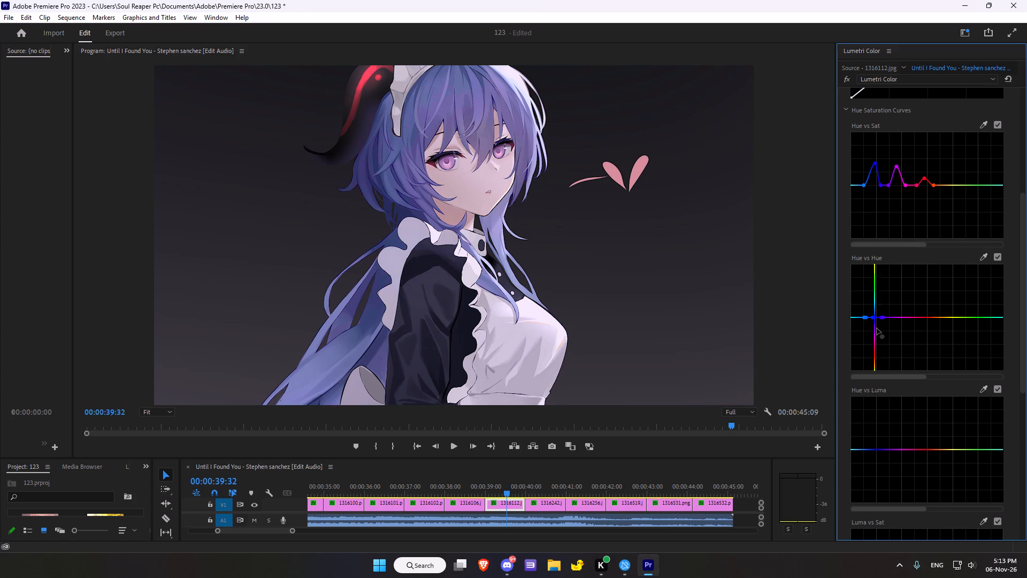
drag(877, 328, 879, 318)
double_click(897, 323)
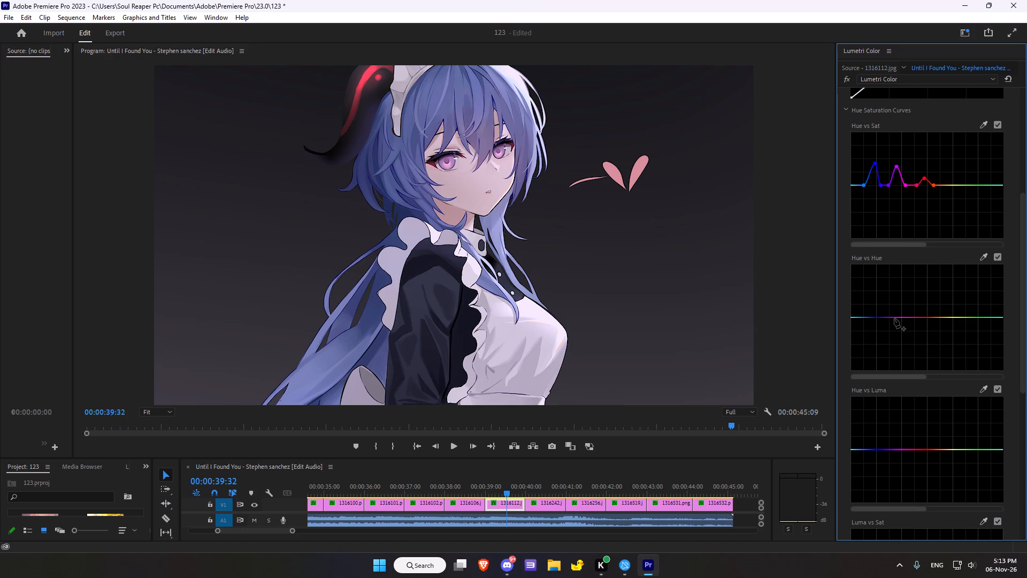
Activate the color sampler for the Hue vs Luma curve.
scroll(905, 311, down, 4)
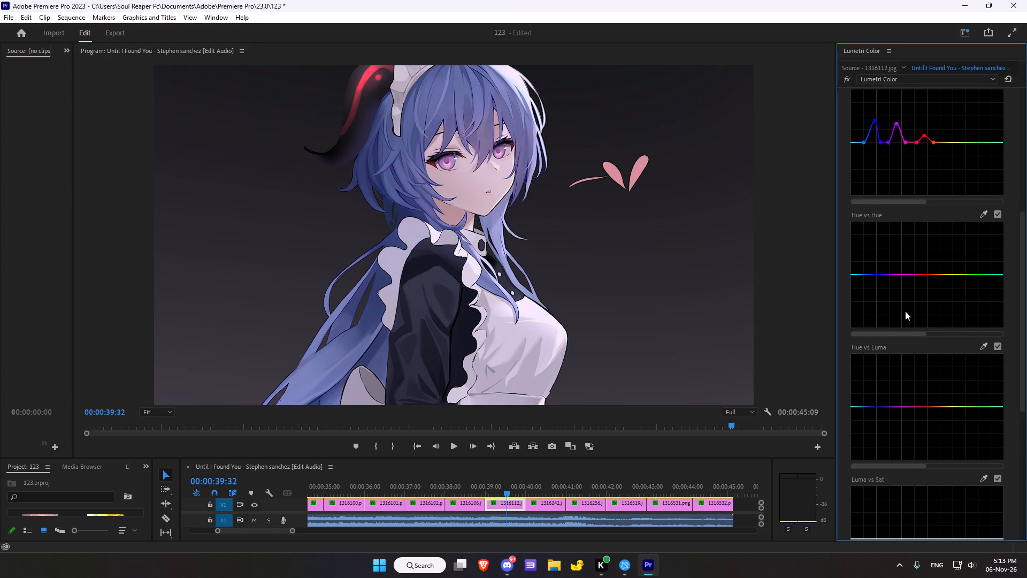
scroll(905, 311, down, 2)
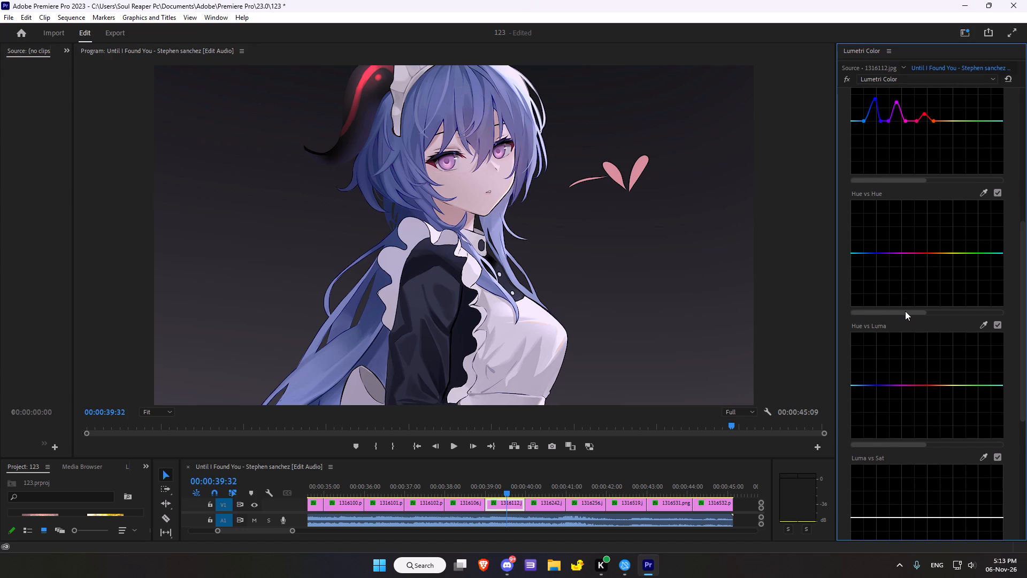
scroll(904, 307, down, 1)
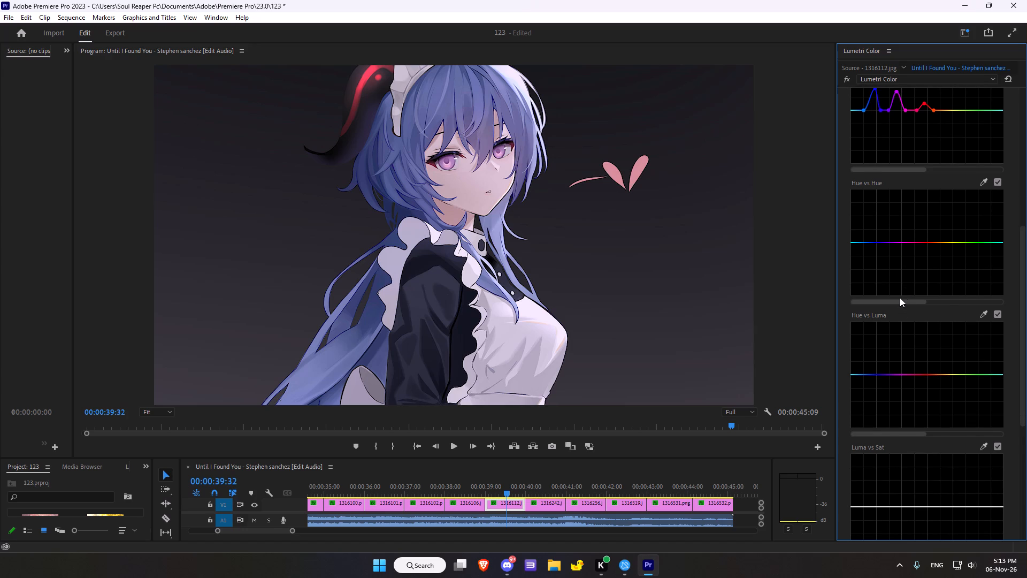
click(987, 318)
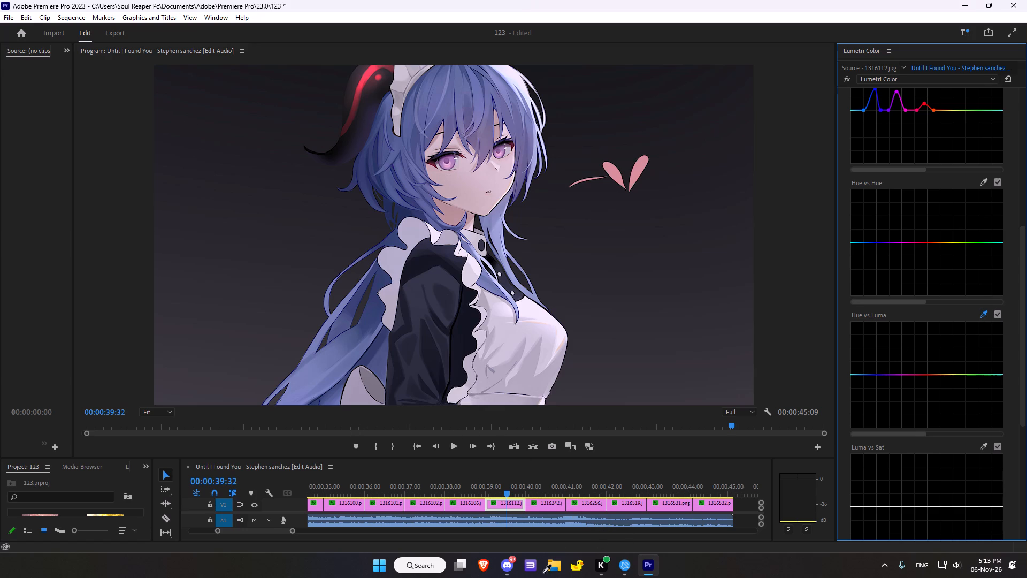
Switch to Discord.
click(508, 572)
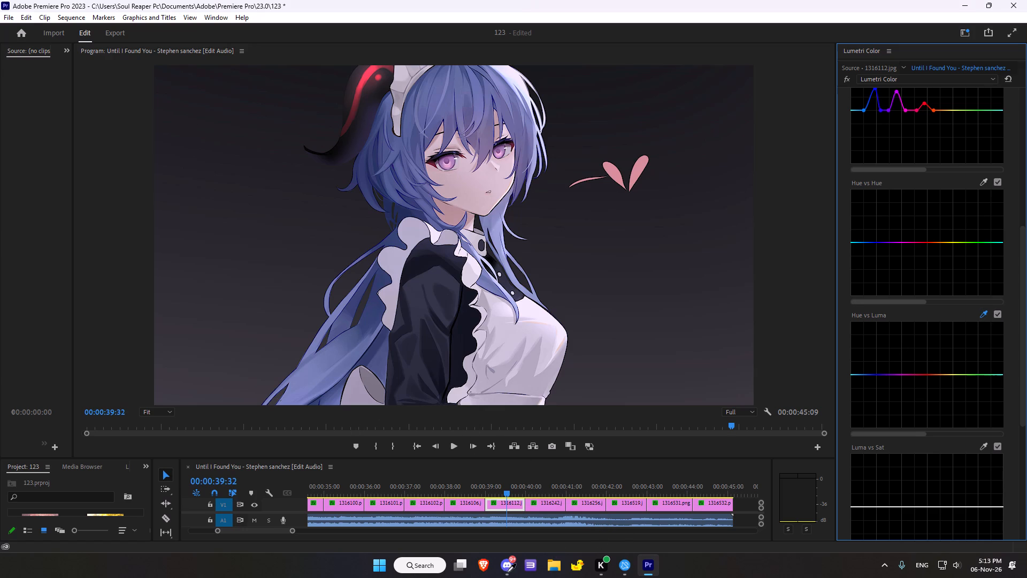
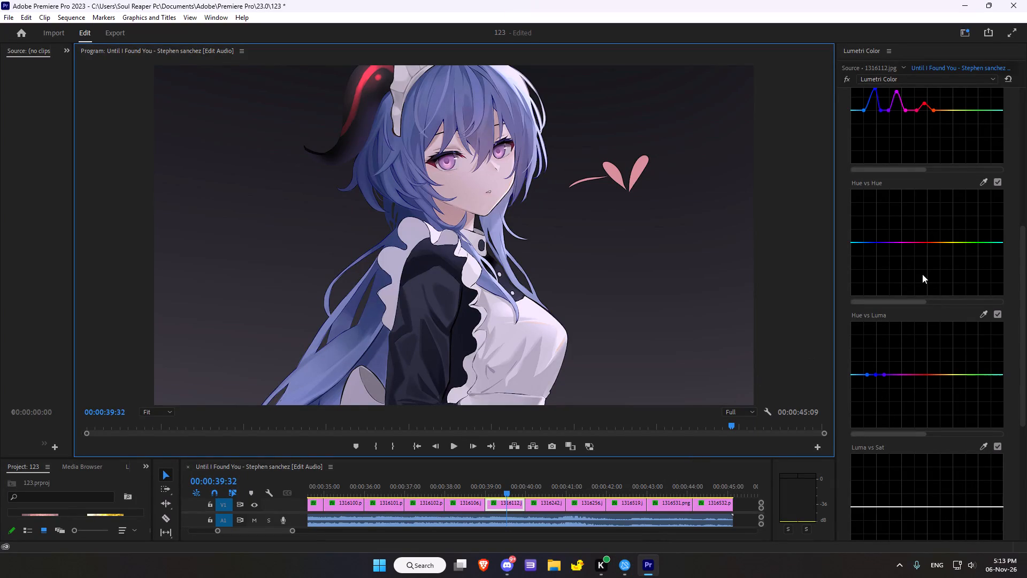
Sample the character's purple eye for the Hue vs Hue curve and raise the magenta point slightly.
click(982, 182)
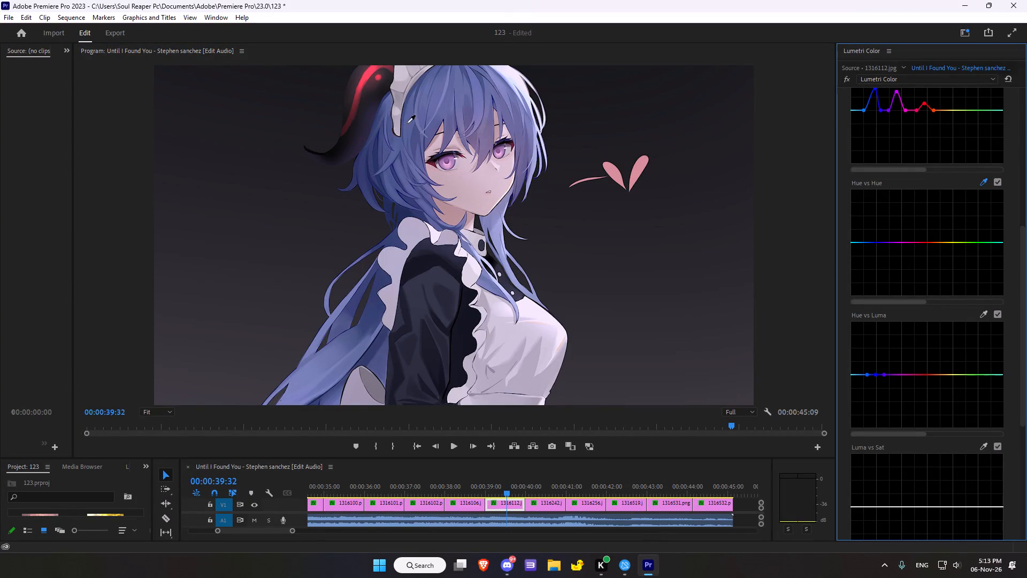
click(444, 163)
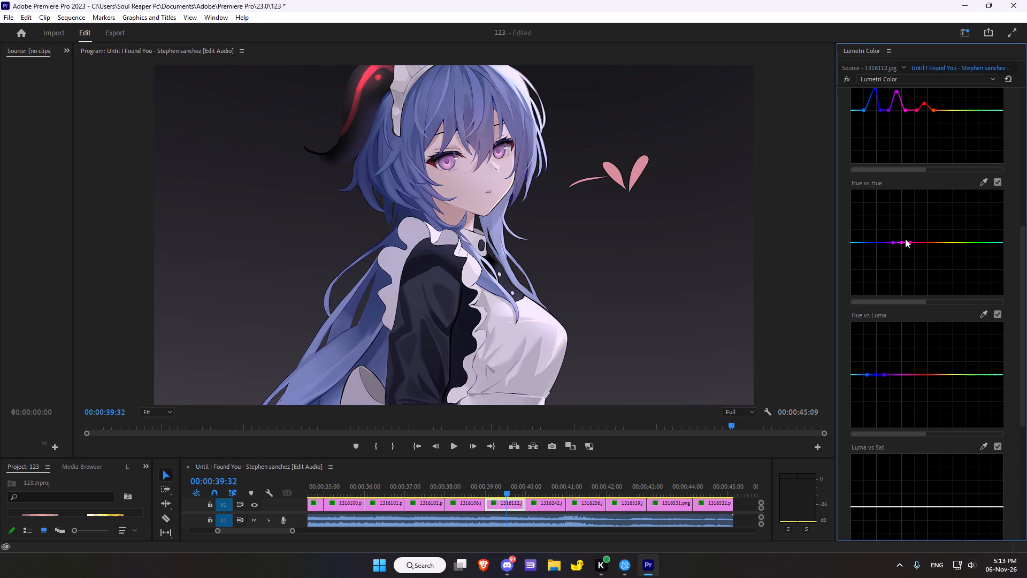
drag(901, 244, 902, 248)
drag(902, 248, 901, 230)
drag(901, 230, 901, 230)
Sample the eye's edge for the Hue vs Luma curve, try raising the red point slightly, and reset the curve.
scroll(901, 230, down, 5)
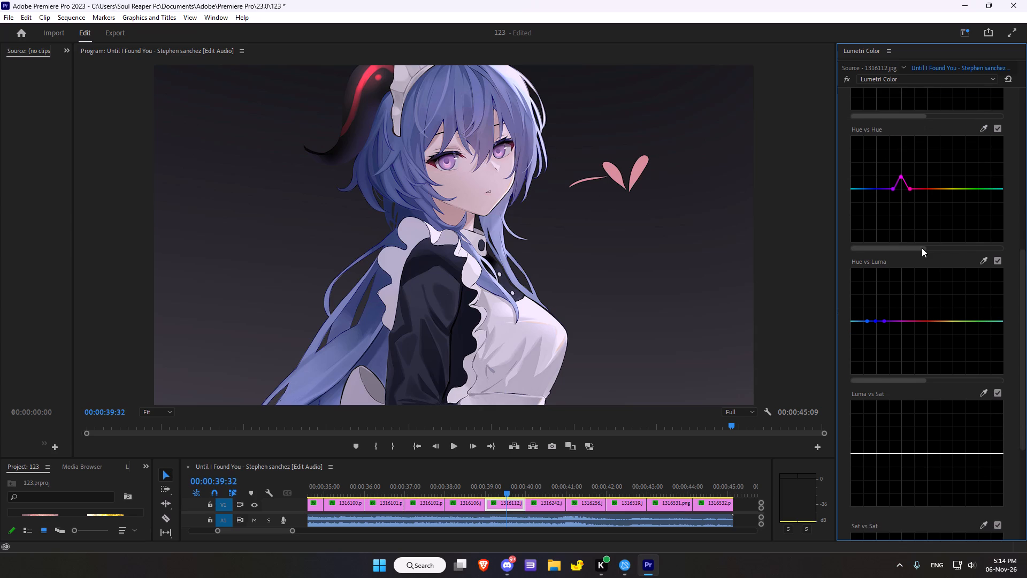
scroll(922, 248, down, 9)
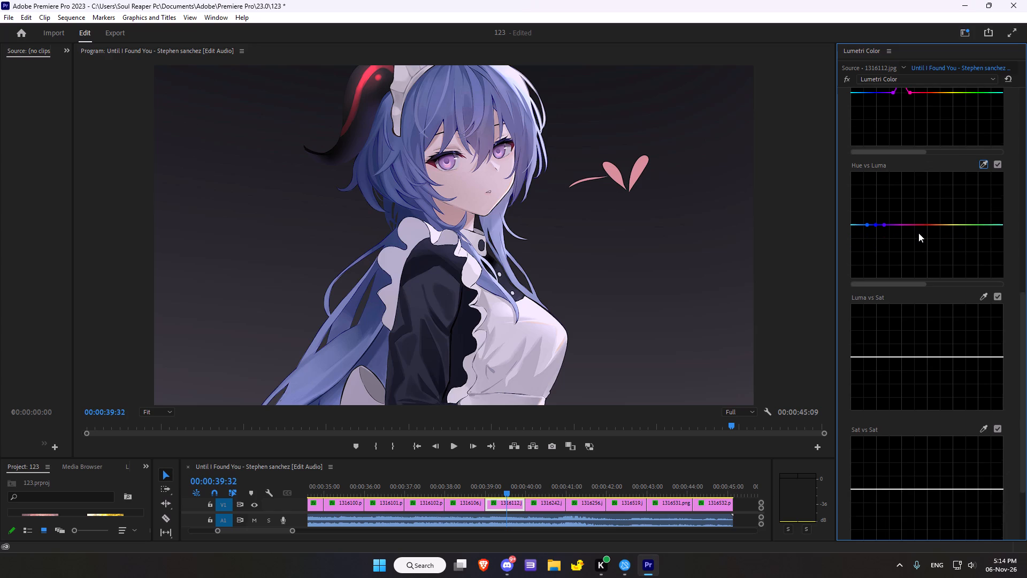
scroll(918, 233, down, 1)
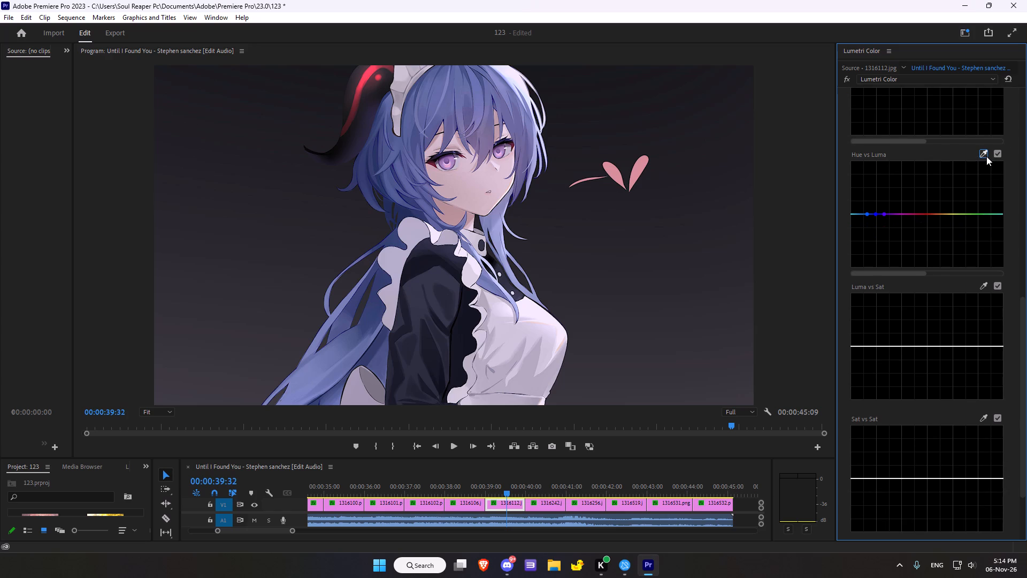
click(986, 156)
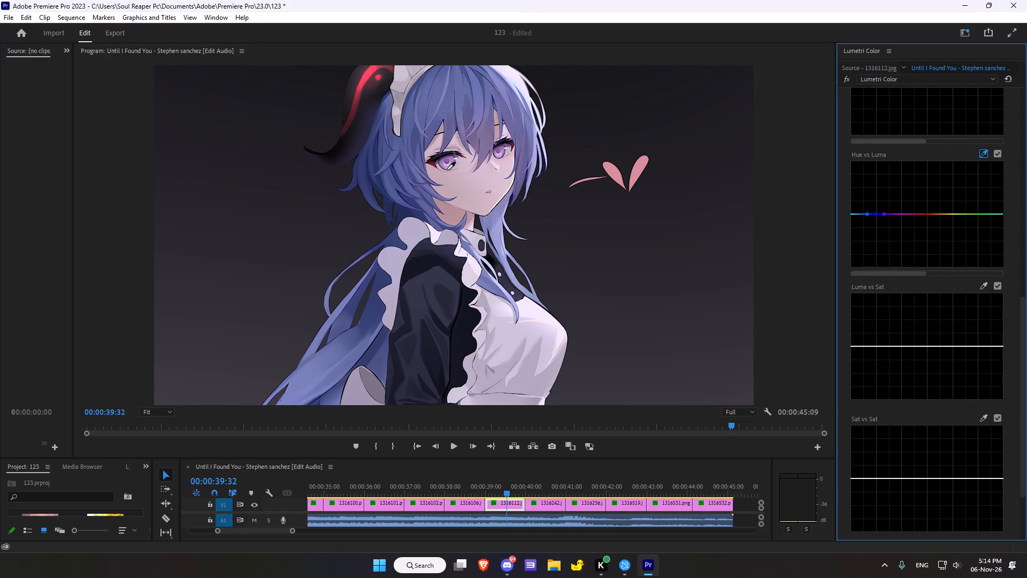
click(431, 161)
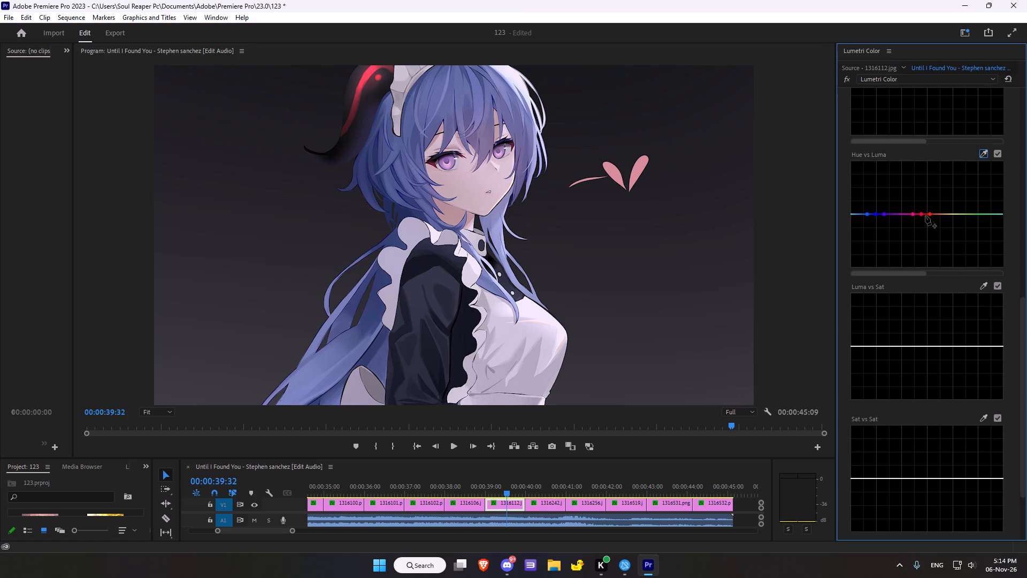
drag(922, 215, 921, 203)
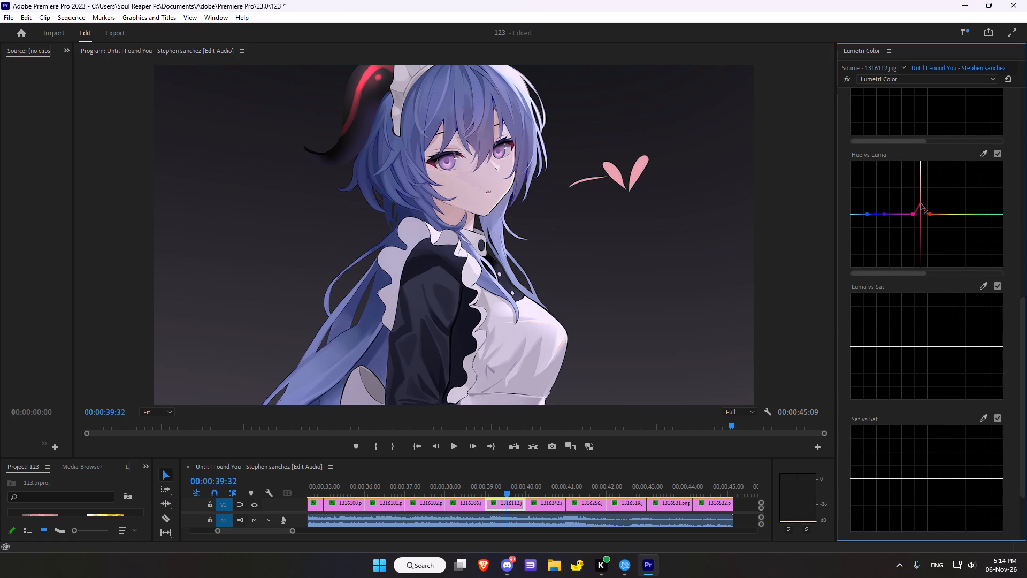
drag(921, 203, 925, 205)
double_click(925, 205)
Activate the color sampler for the Luma vs Sat curve.
scroll(898, 273, down, 4)
click(979, 244)
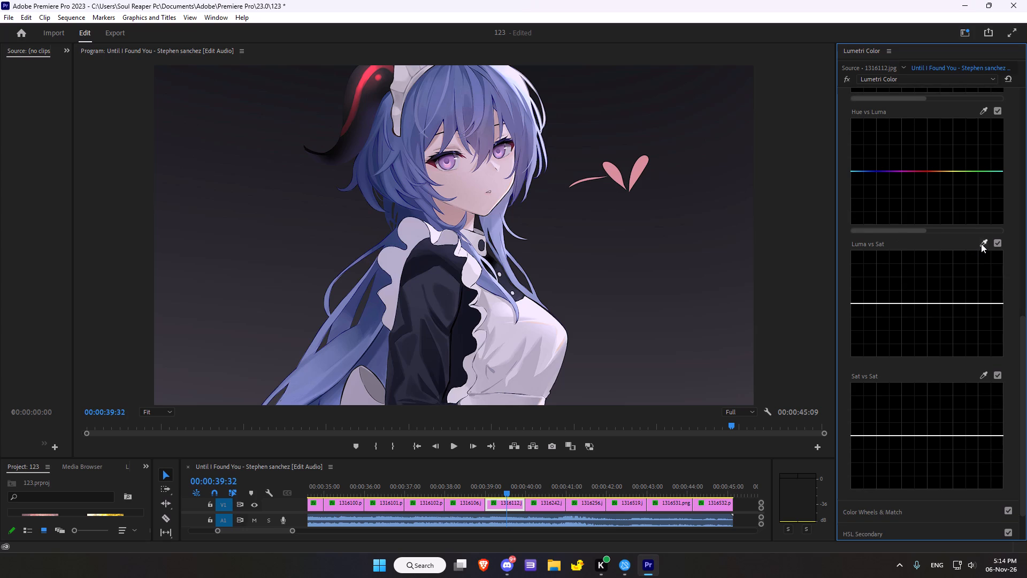
click(981, 244)
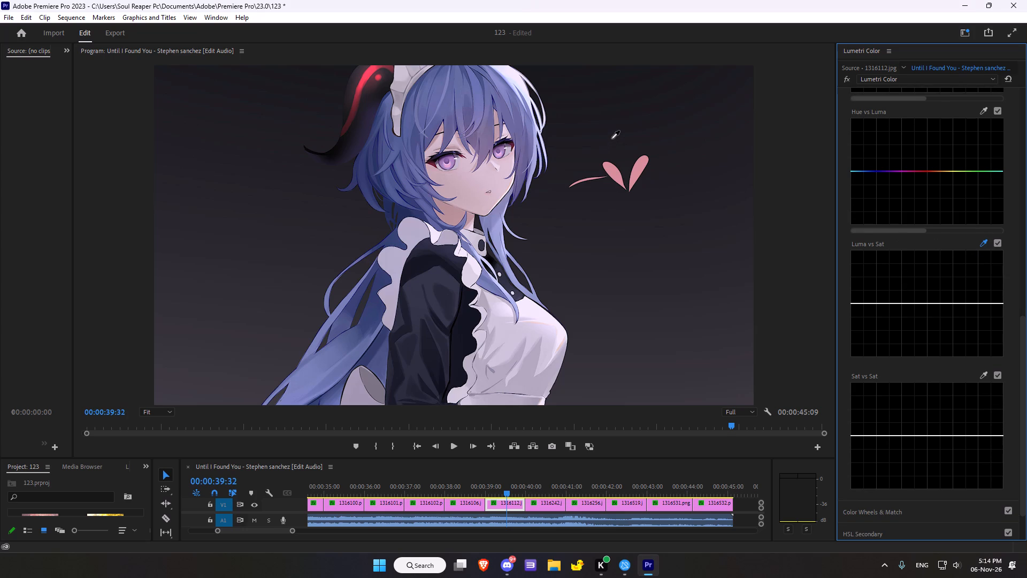
scroll(492, 235, down, 4)
Sample the character's long blue hair for the Sat vs Sat curve and raise the low-saturation point moderately.
double_click(984, 376)
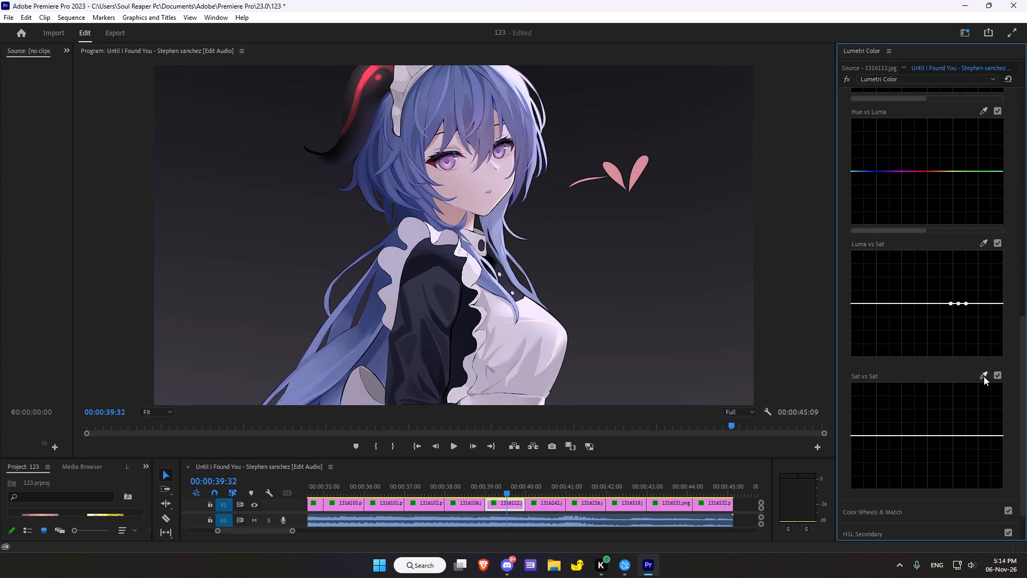
scroll(480, 235, down, 3)
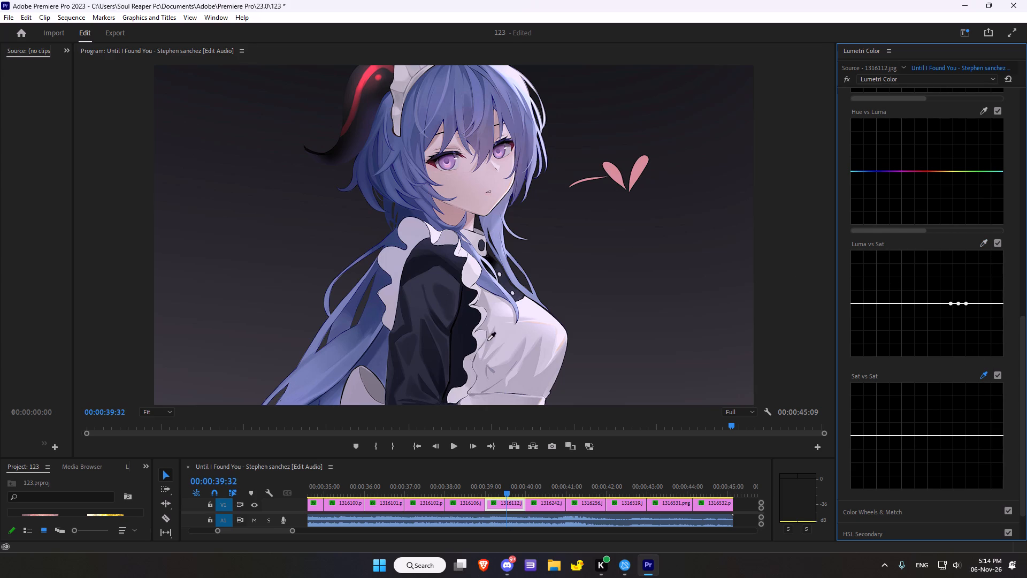
click(336, 360)
drag(882, 436, 878, 416)
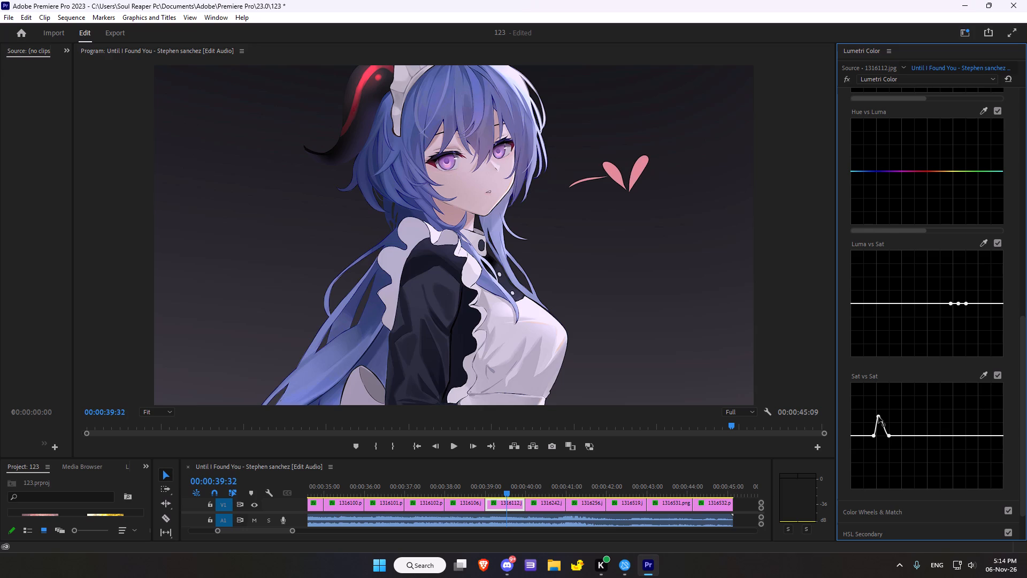
drag(878, 416, 882, 415)
drag(882, 415, 881, 416)
Try a midtones tint, reset it, and set the midtones, shadows and highlights color wheels close to neutral.
scroll(879, 402, down, 3)
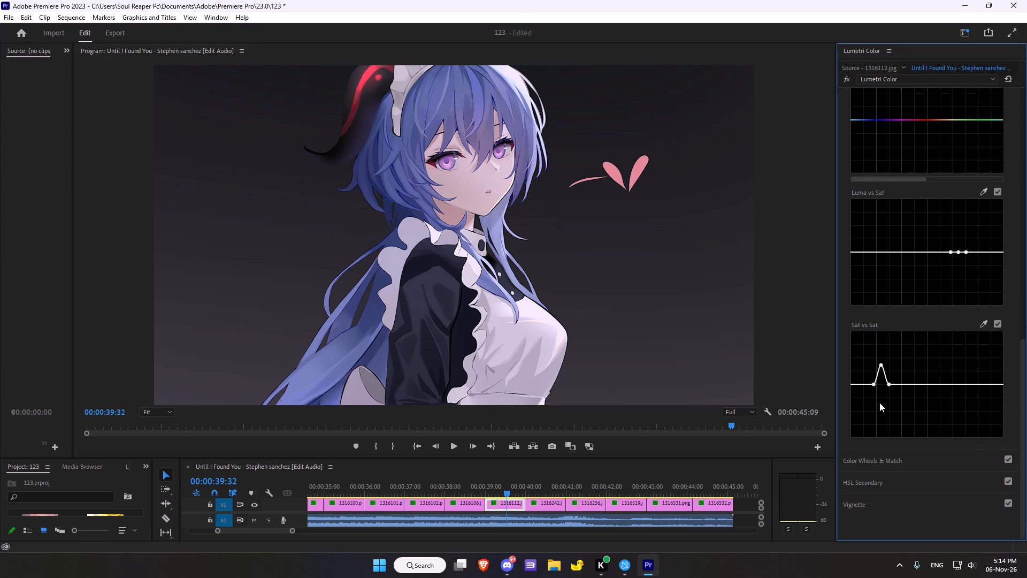
scroll(879, 402, down, 7)
click(883, 460)
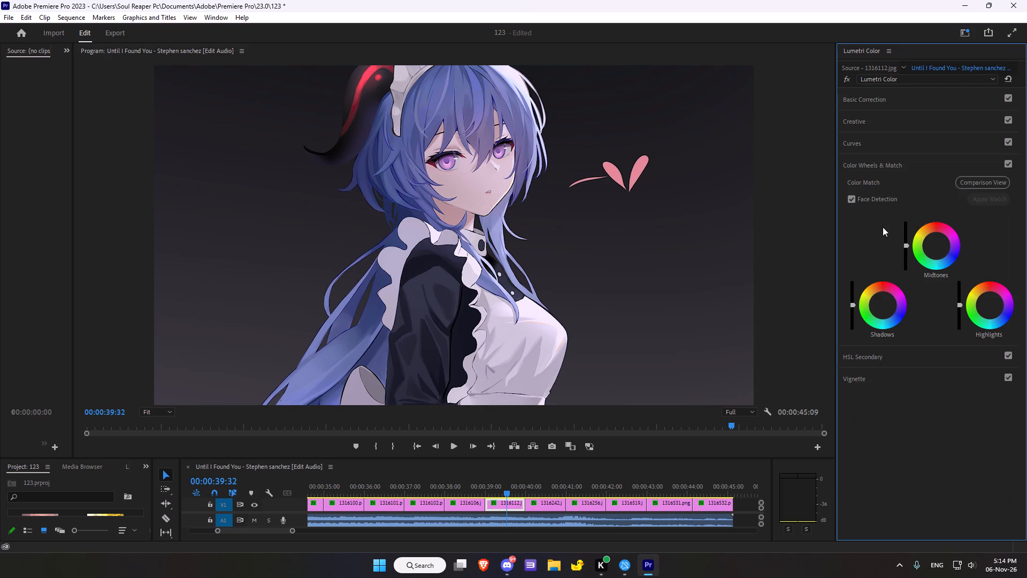
drag(937, 246, 871, 222)
double_click(945, 245)
click(936, 243)
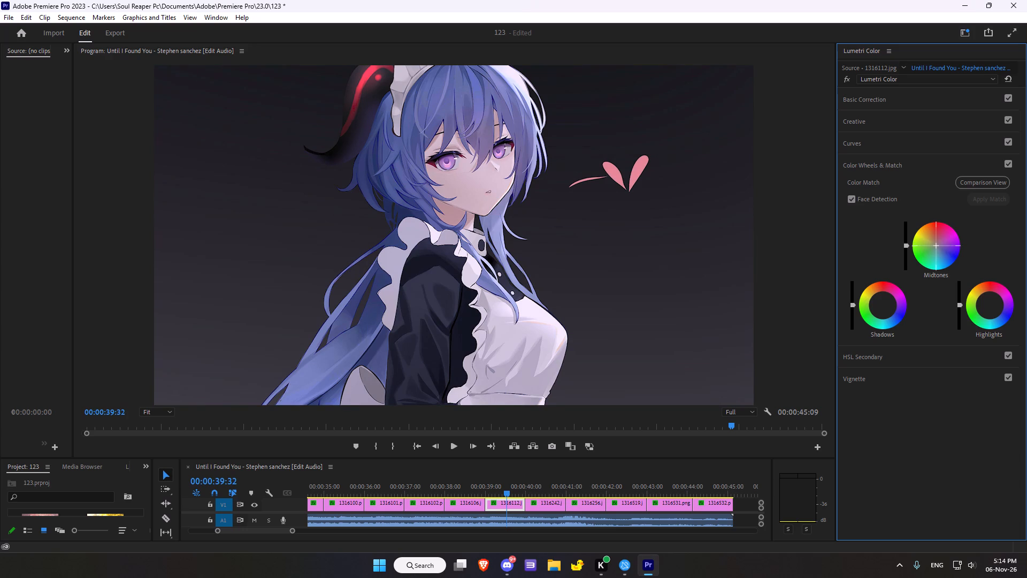
click(881, 306)
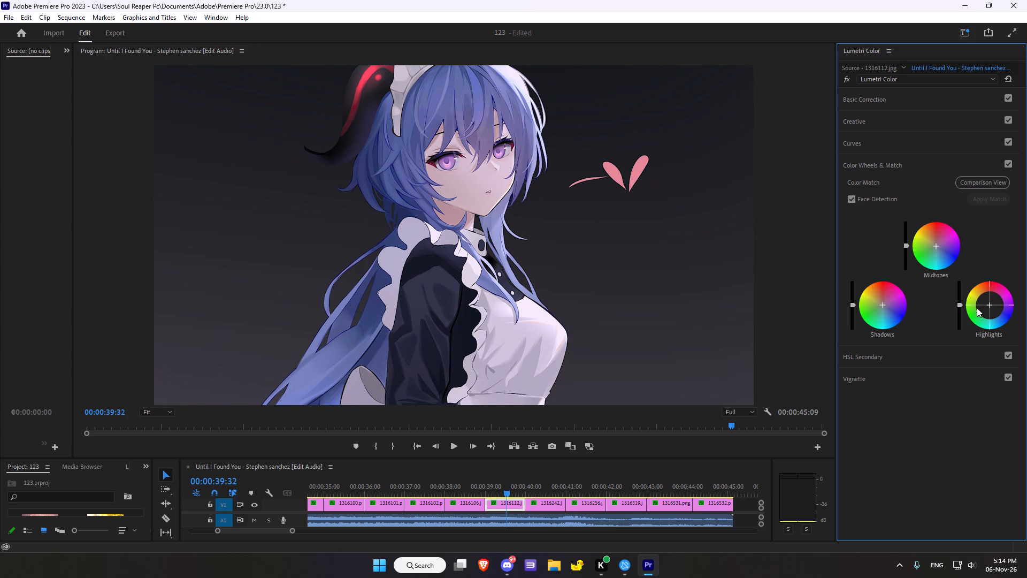
drag(992, 307, 990, 298)
Set the clip's vignette to amount -1.4, midpoint 40.2, roundness -27.2 and feather 90.8.
click(867, 361)
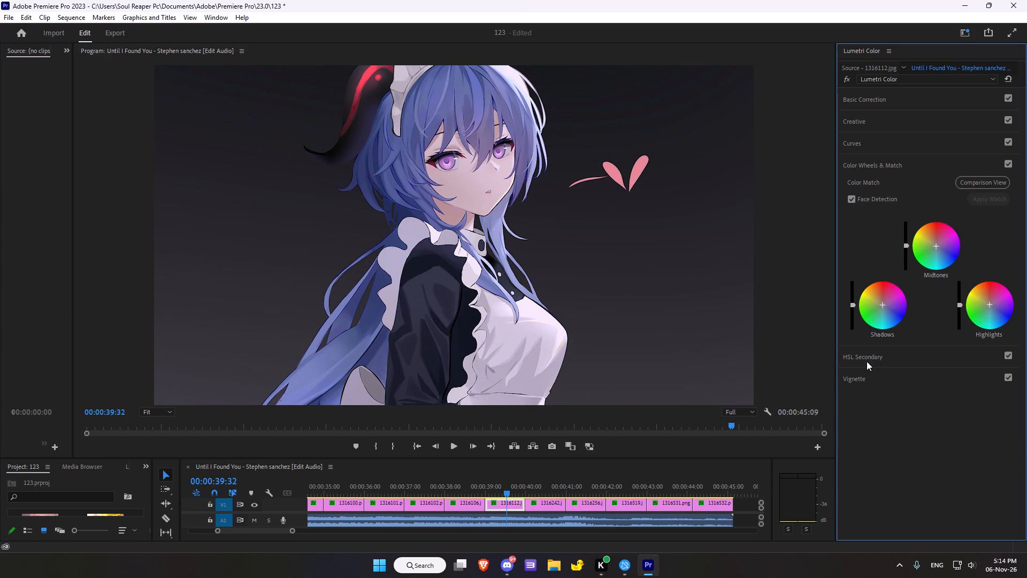
scroll(865, 369, down, 18)
click(857, 504)
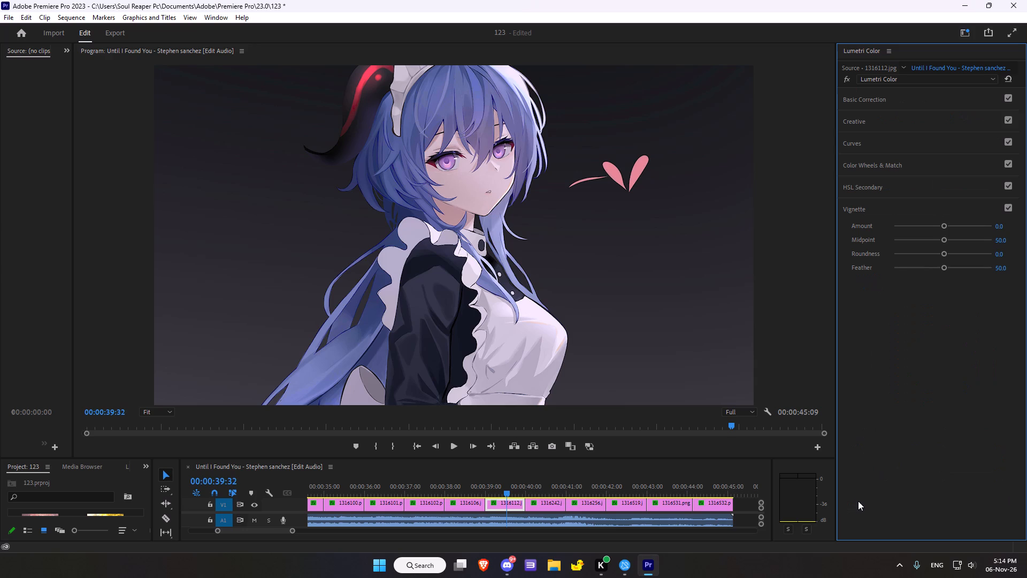
drag(944, 227, 919, 231)
drag(942, 240, 936, 244)
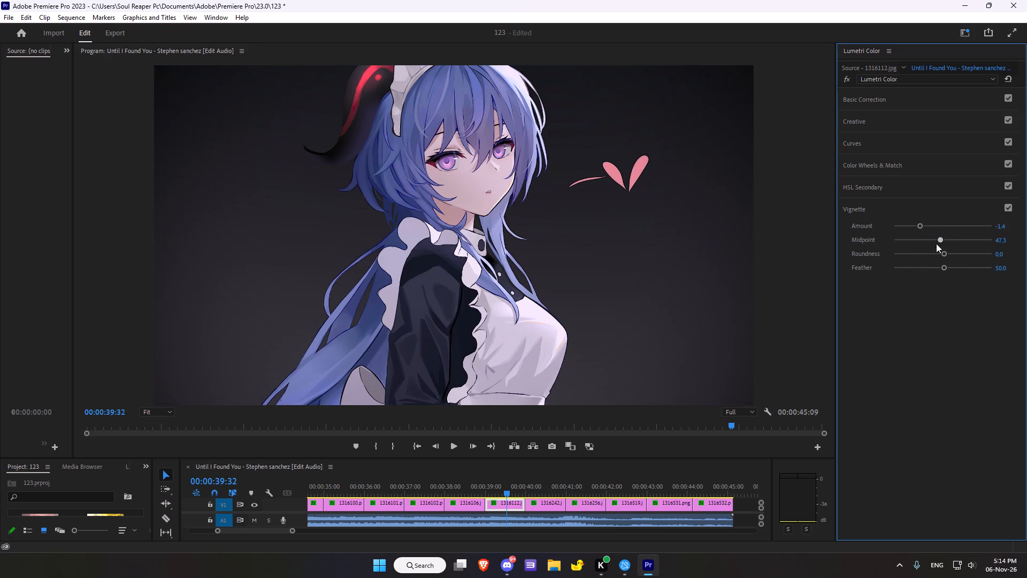
drag(936, 244, 932, 245)
drag(948, 254, 928, 258)
drag(928, 258, 929, 258)
drag(944, 269, 955, 264)
drag(955, 264, 982, 257)
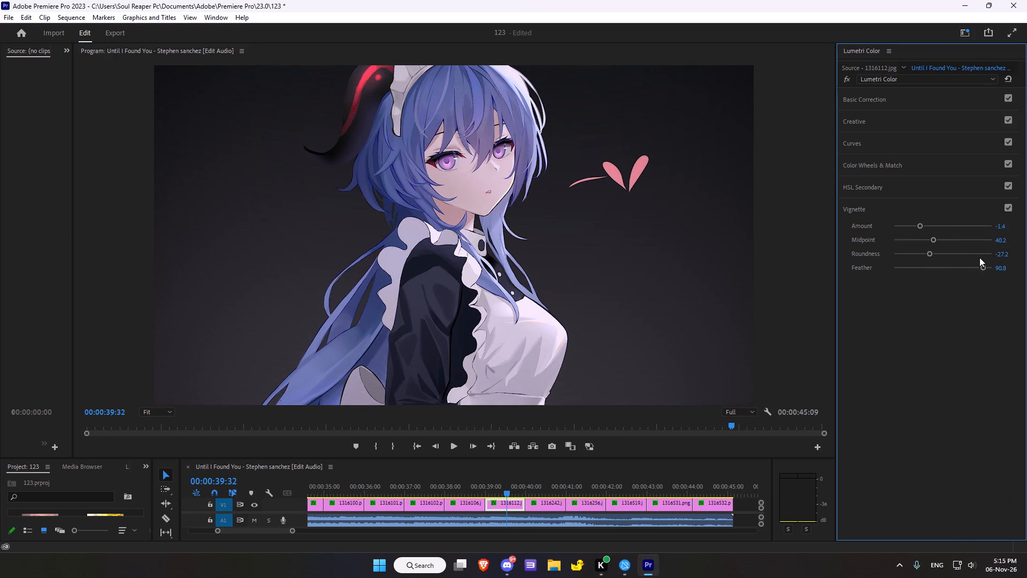
Review the graded clip and advance the playhead to clip 1316242.jpg, around 00:00:40:29.
scroll(522, 424, down, 9)
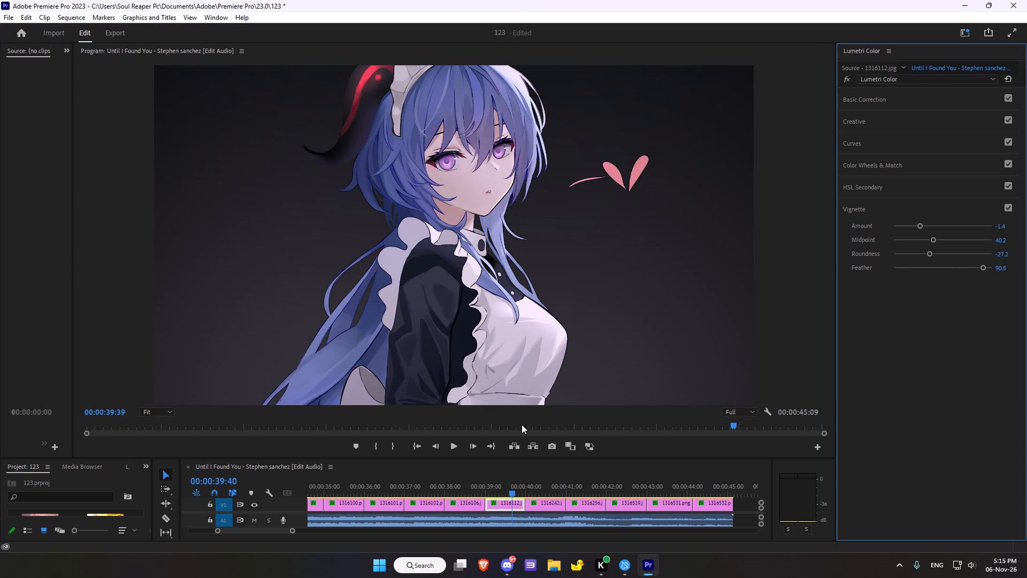
scroll(522, 424, down, 10)
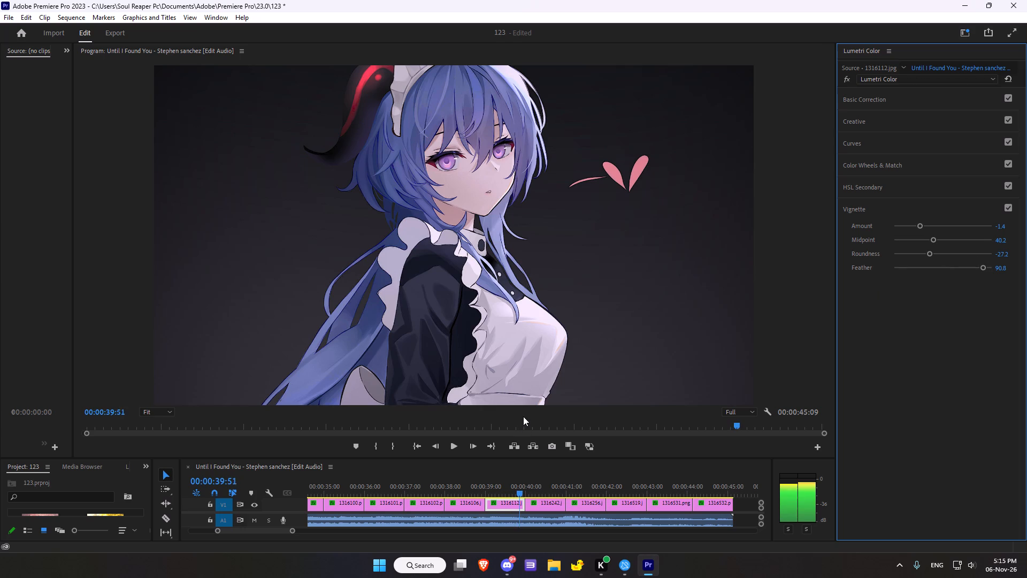
scroll(523, 416, down, 17)
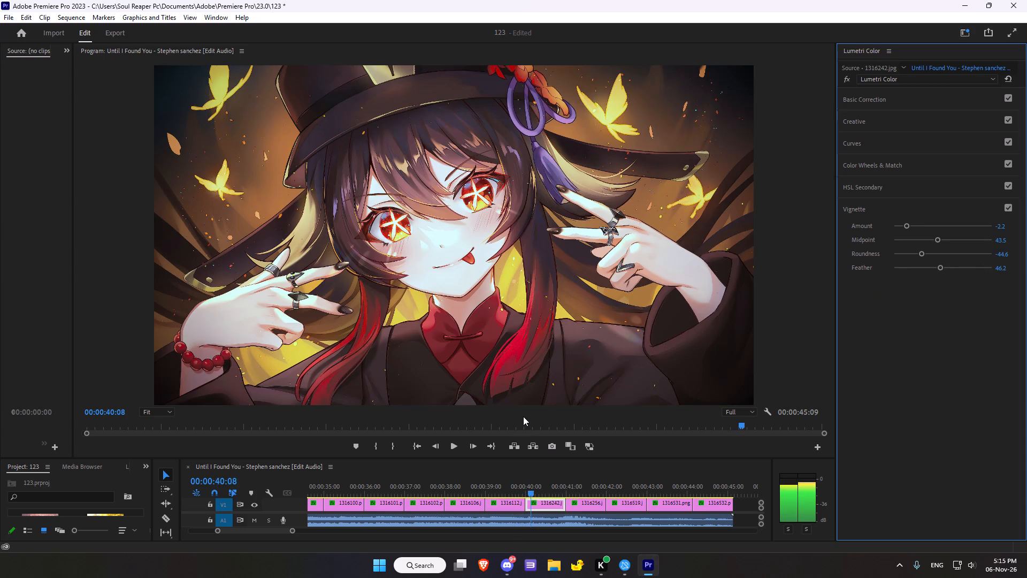
scroll(523, 416, down, 20)
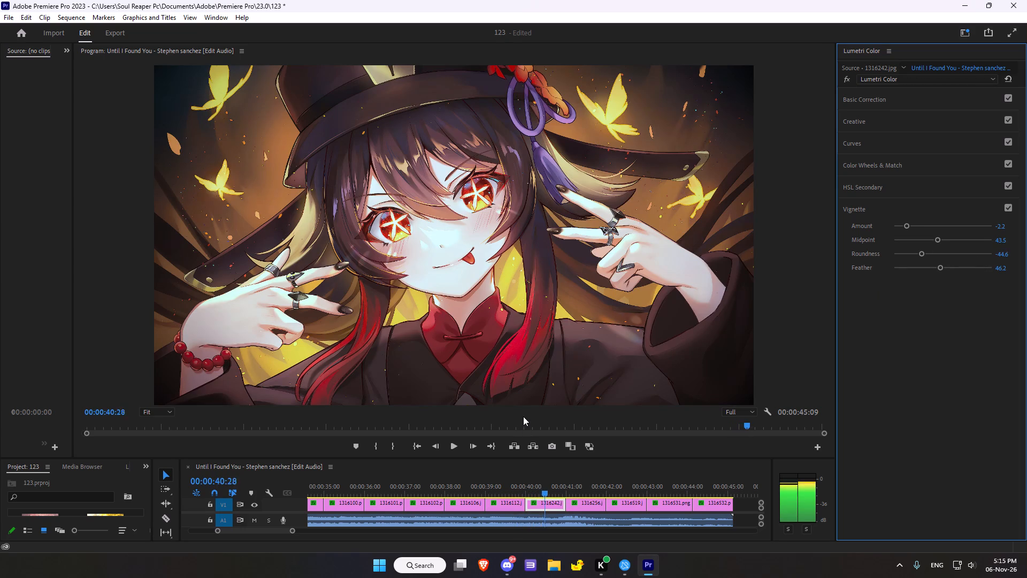
scroll(523, 416, down, 3)
scroll(523, 416, up, 3)
scroll(523, 416, down, 1)
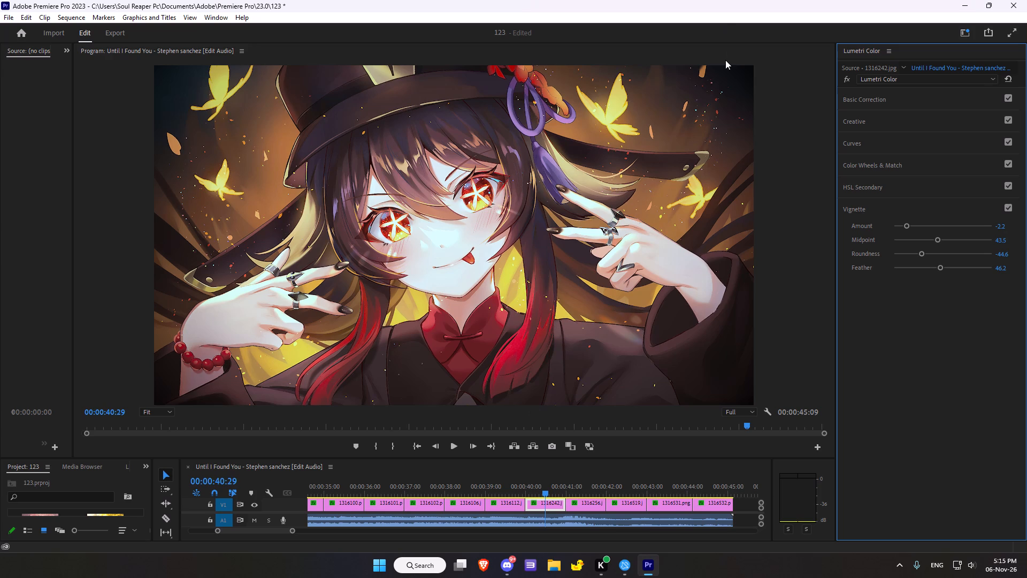
Compare clip 1316242.jpg with its Lumetri effect toggled off and on, and reset all its Lumetri Color settings.
click(849, 81)
click(849, 81)
click(1013, 83)
In Basic Correction for clip 1316242.jpg, set temperature to -17.4, tint to 10.9 and saturation to 105.4.
click(885, 95)
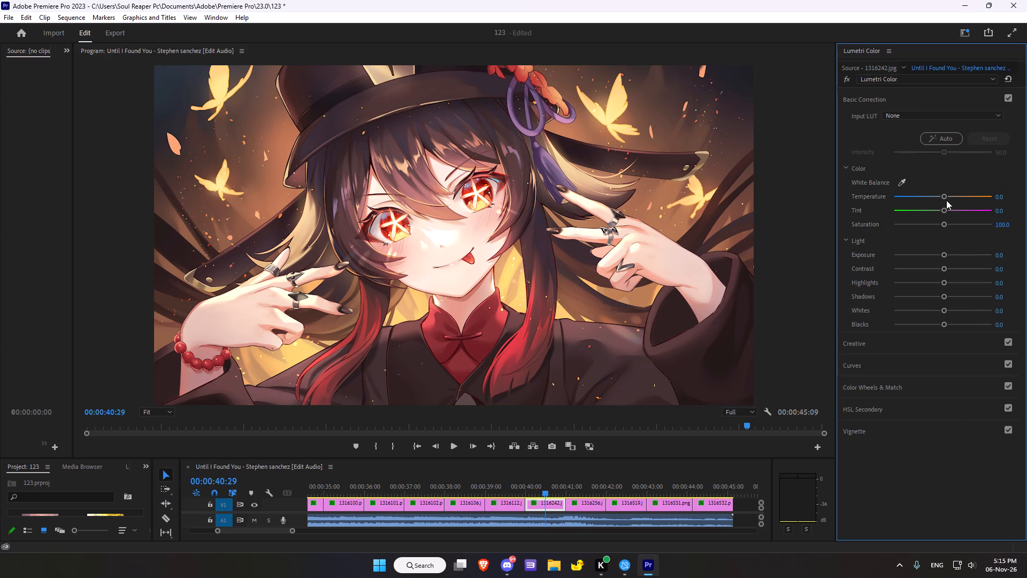
drag(947, 199, 934, 203)
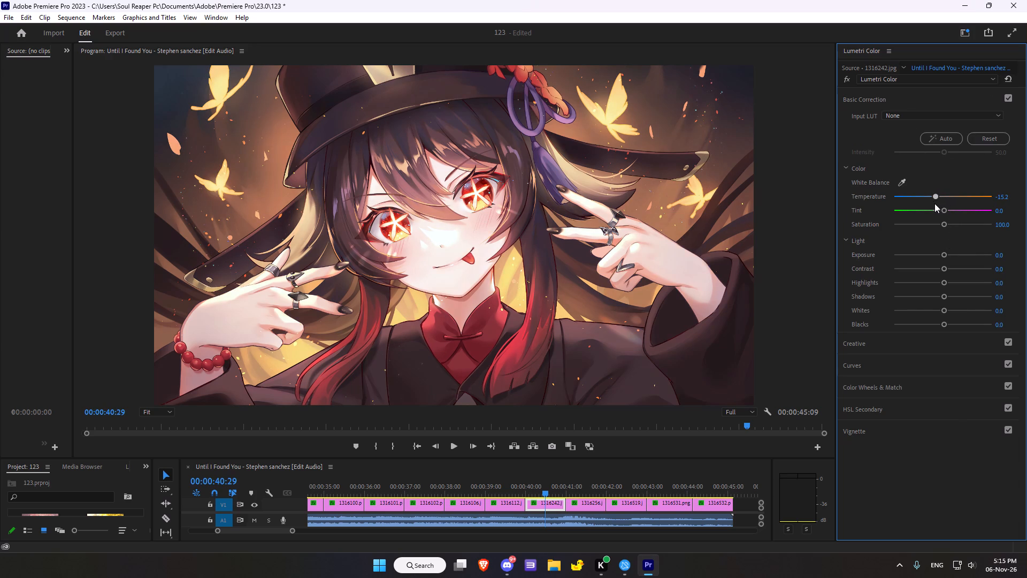
drag(934, 203, 933, 206)
click(944, 213)
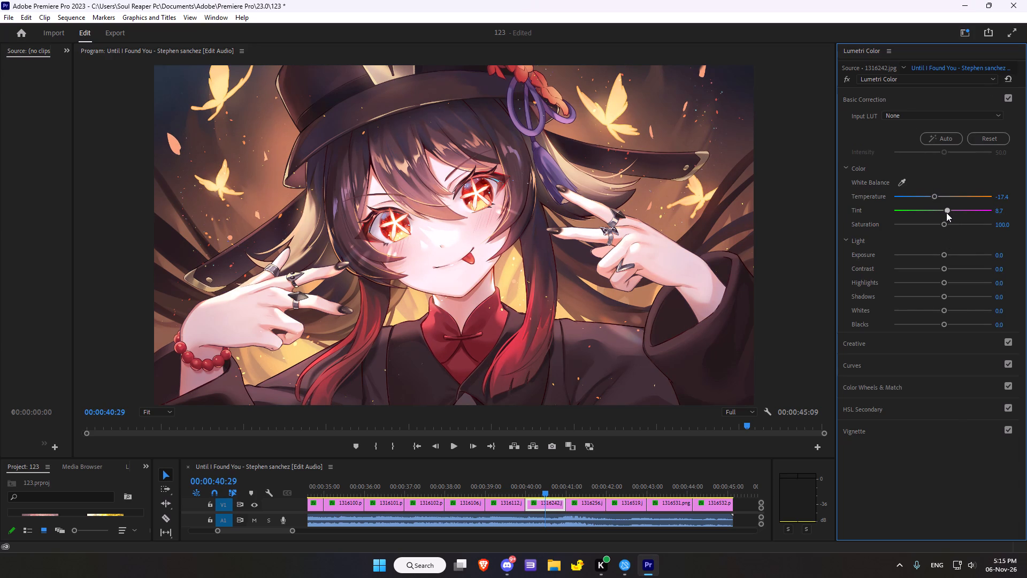
click(946, 225)
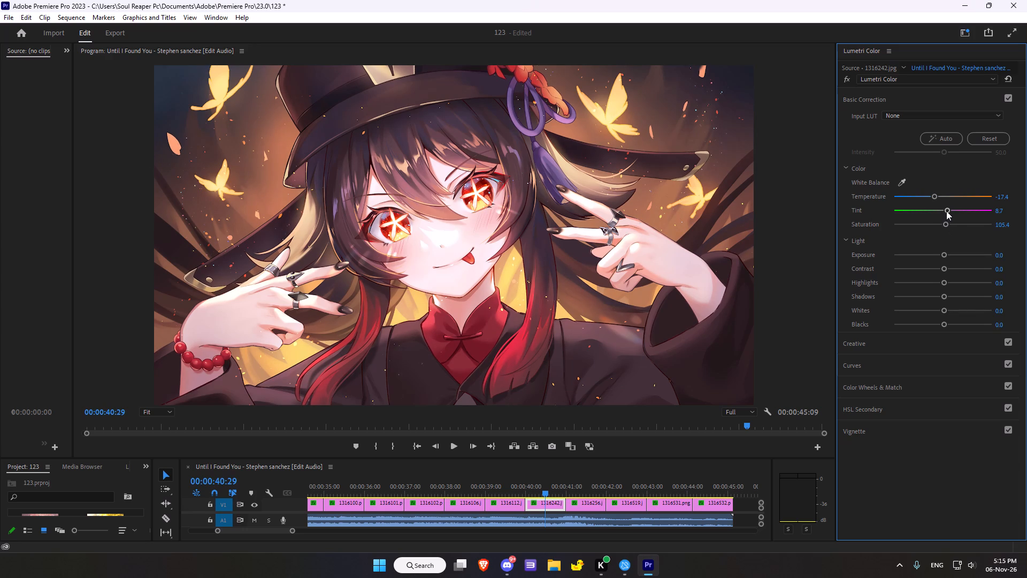
click(946, 211)
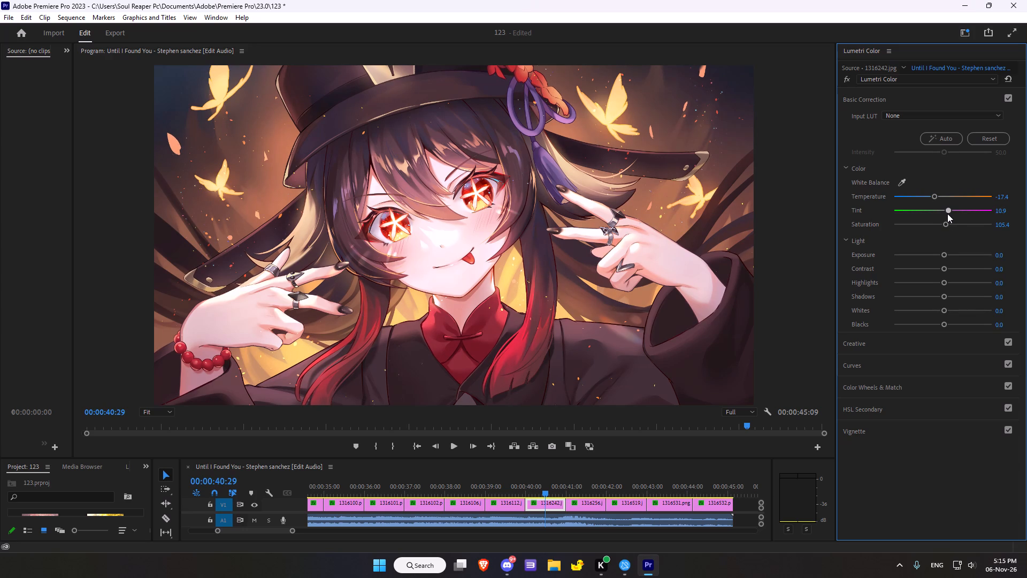
Set the light values to exposure -0.4, contrast 4.3, highlights -9.8, shadows 5.4, whites -3.3 and blacks 5.4.
drag(945, 254, 944, 254)
drag(944, 254, 938, 257)
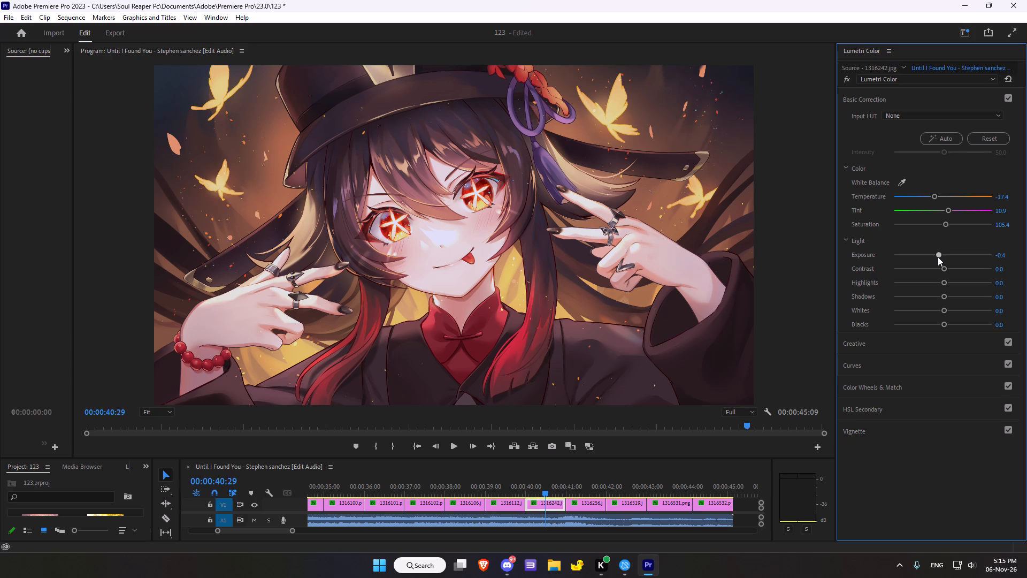
drag(938, 257, 938, 256)
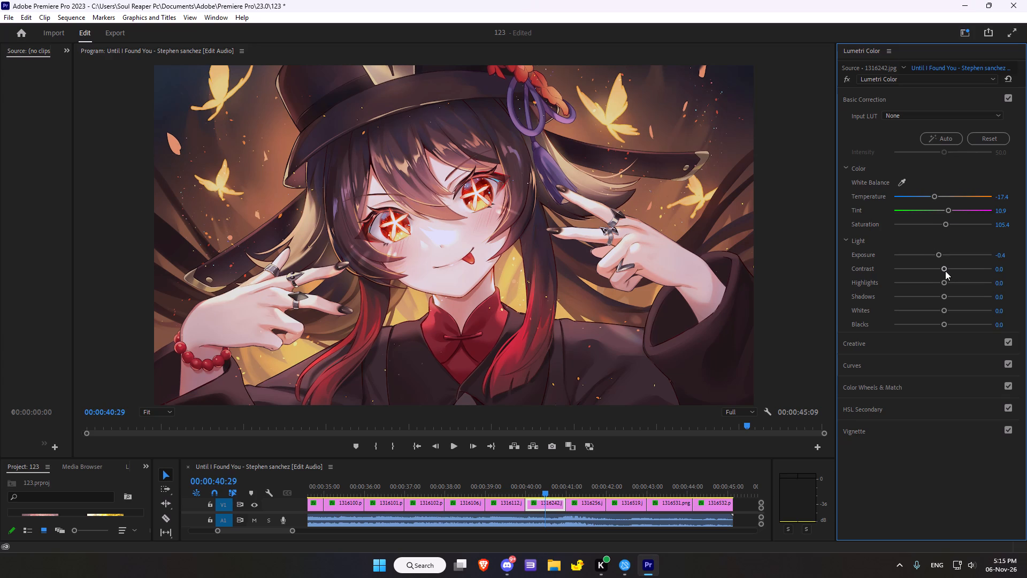
click(945, 271)
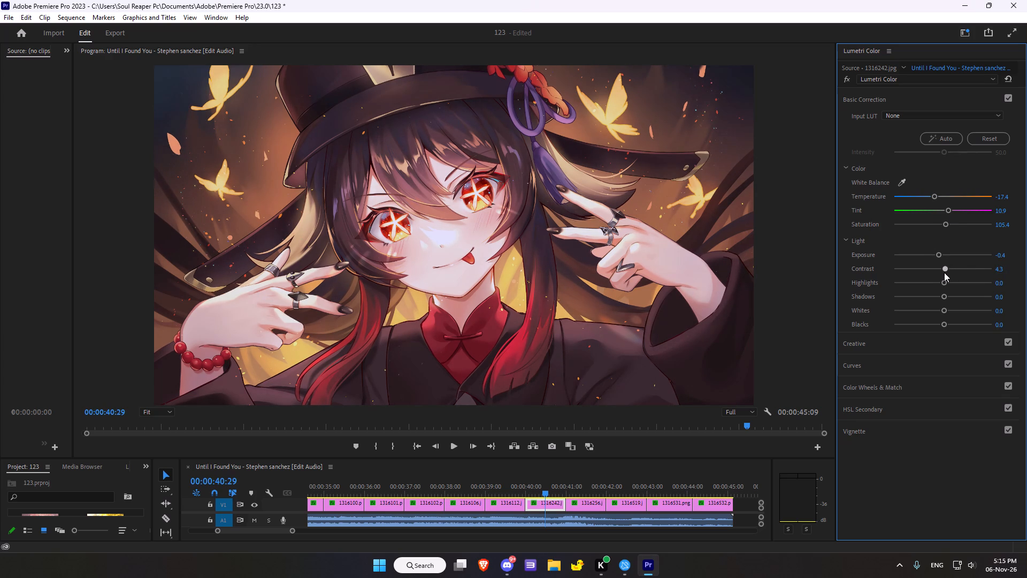
drag(946, 285, 945, 286)
drag(945, 286, 937, 287)
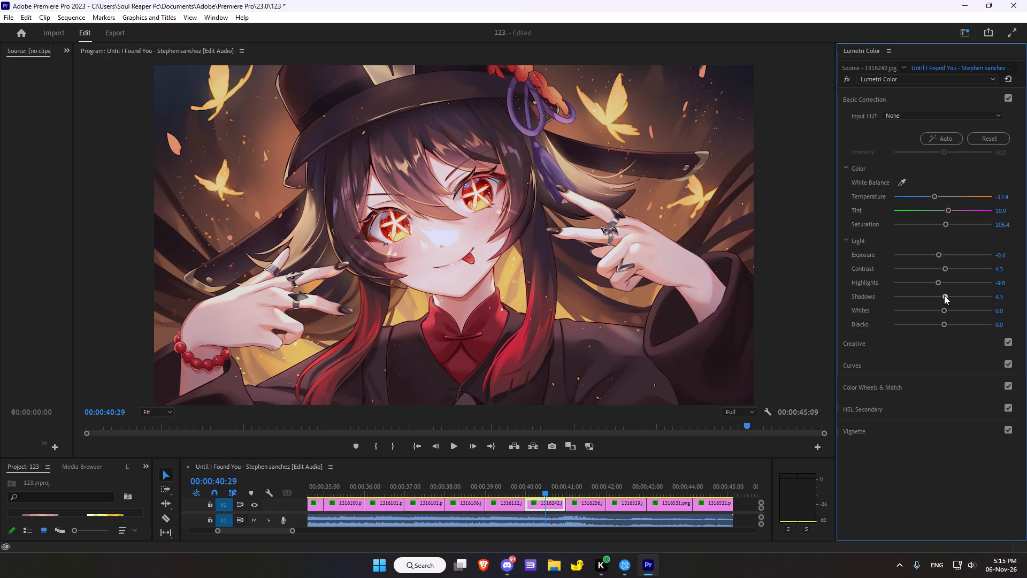
click(944, 295)
click(944, 313)
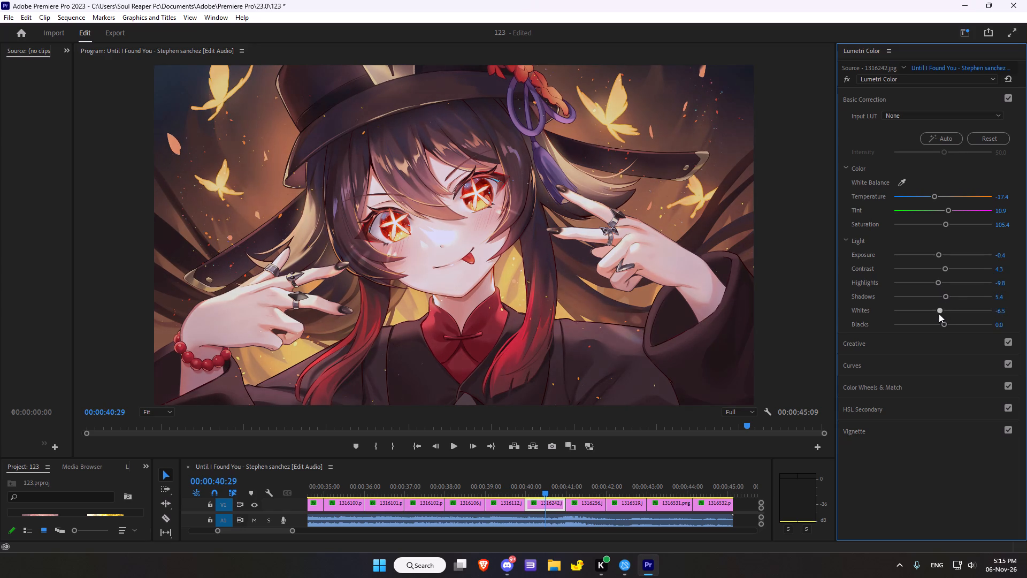
click(943, 325)
In the Creative adjustments, set sharpen to 73.9, vibrance to 19.6 and saturation to 107.6.
click(860, 338)
drag(946, 285, 940, 287)
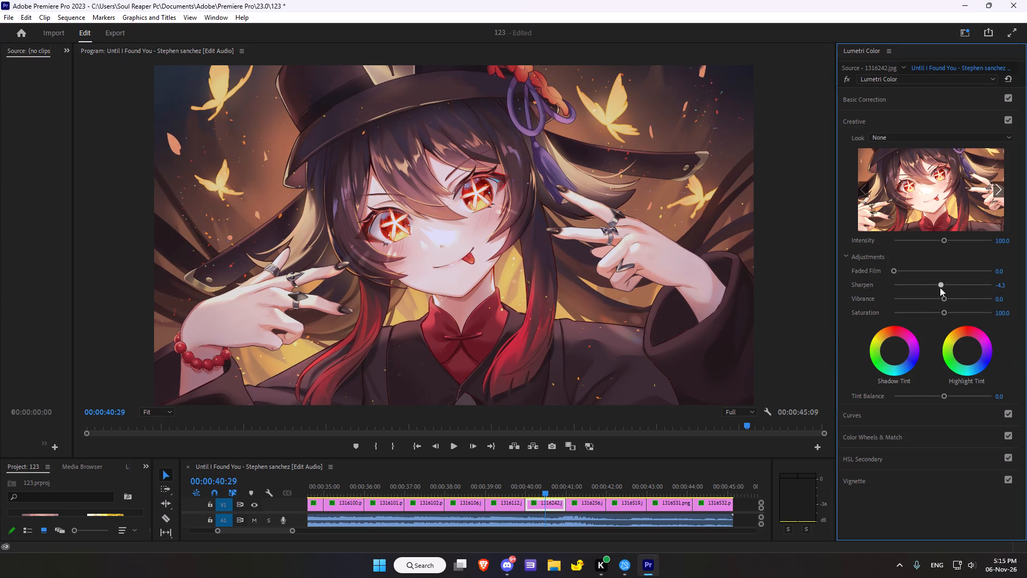
drag(940, 287, 978, 283)
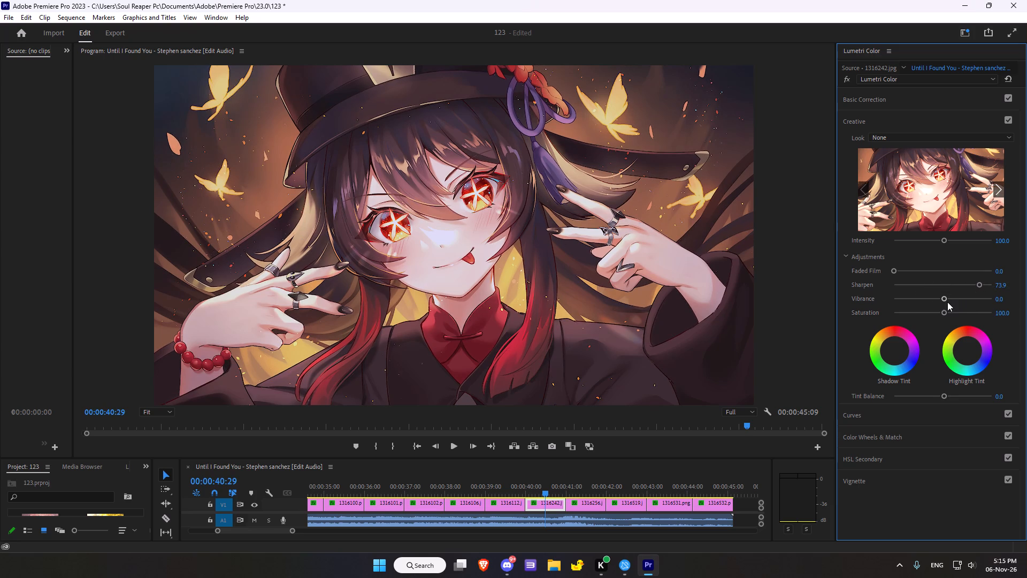
drag(947, 301, 952, 301)
click(945, 314)
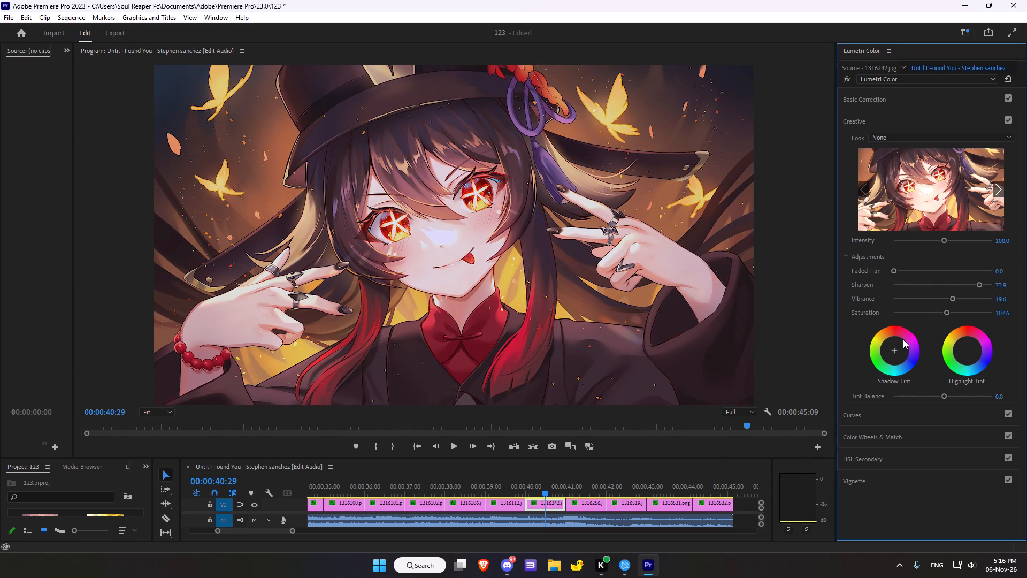
Shift the shadow tint very slightly toward red and the highlight tint very slightly toward blue.
drag(895, 348, 879, 353)
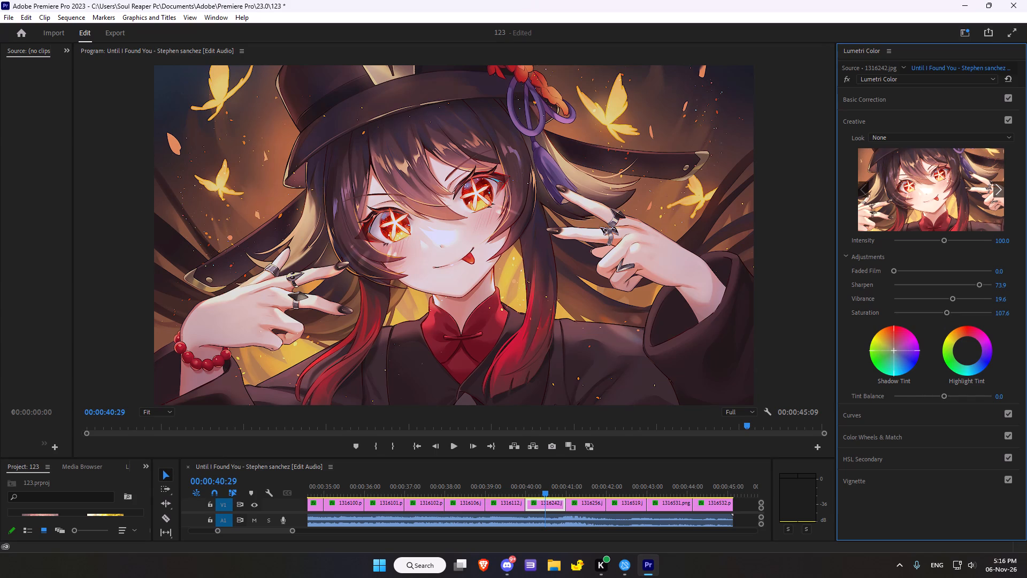
drag(879, 353, 876, 294)
drag(876, 294, 882, 301)
drag(968, 352, 990, 370)
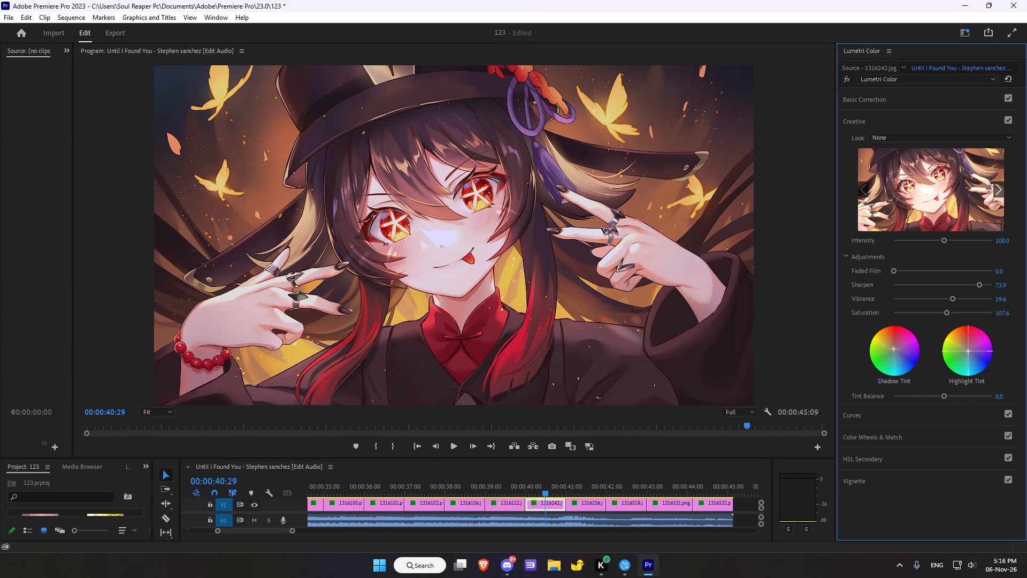
drag(990, 370, 1016, 394)
Add a midpoint to the white RGB curve and pull it slightly down to darken the midtones.
scroll(880, 318, down, 1)
click(871, 417)
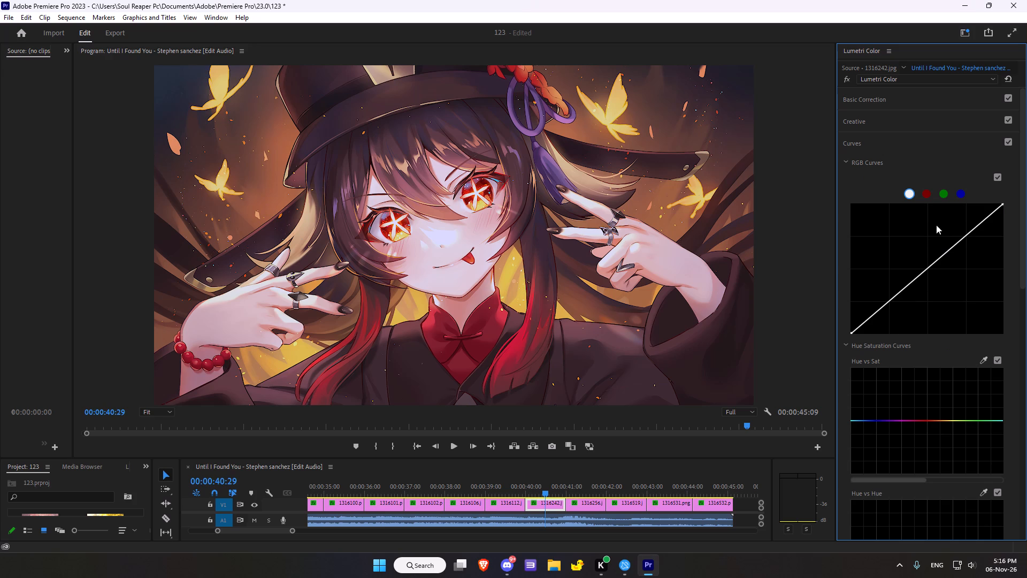
click(929, 269)
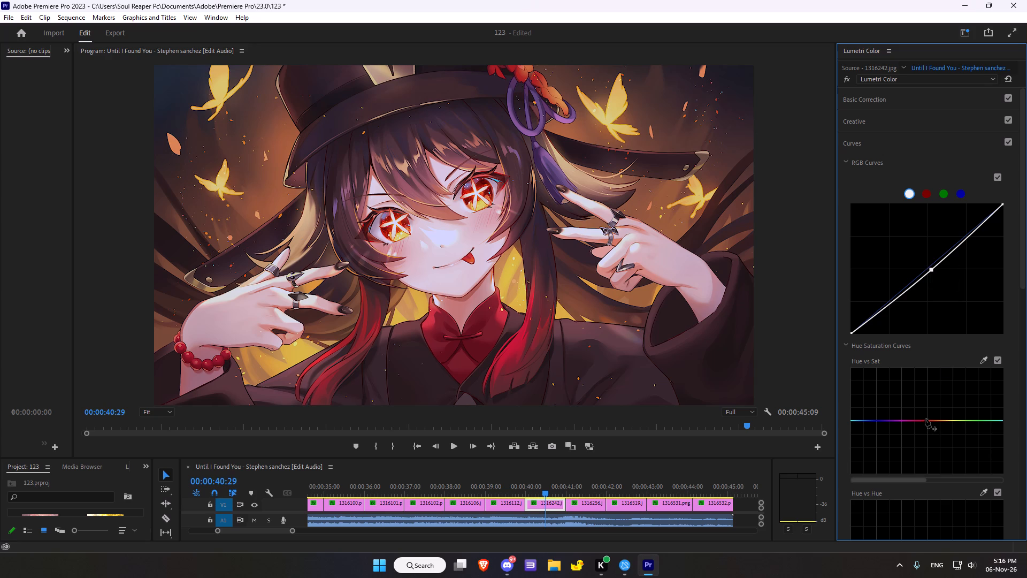
On the Hue vs Sat curve, sample a red area and slightly raise its saturation, and sample the purple hat ribbon and slightly lower its saturation.
click(983, 361)
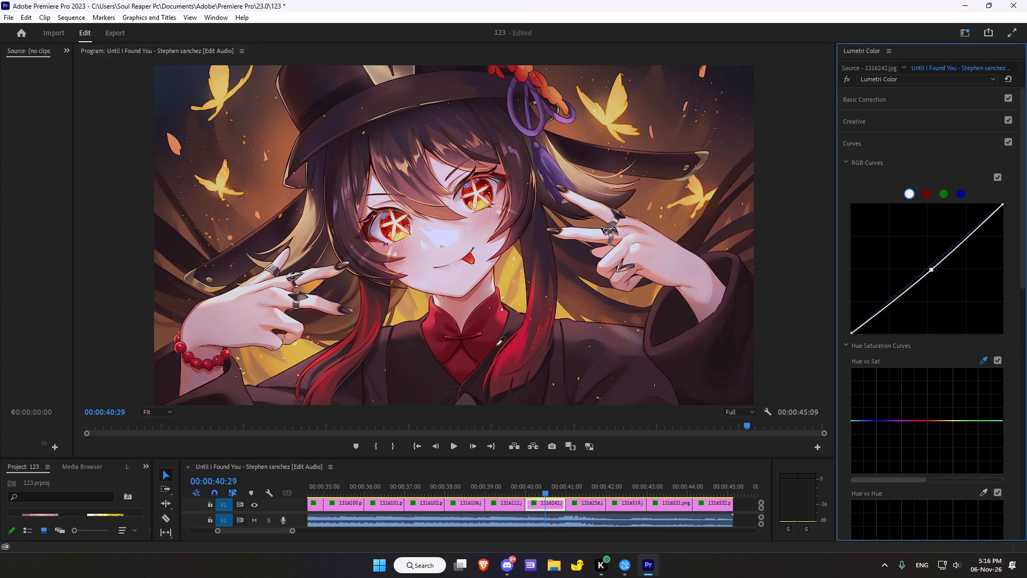
click(487, 330)
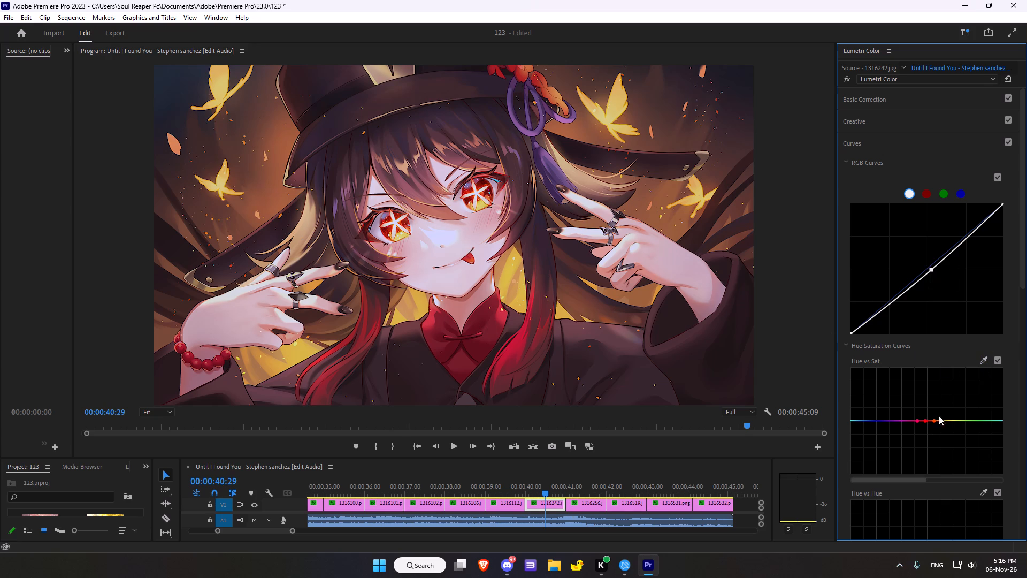
drag(926, 423, 925, 419)
drag(925, 419, 925, 416)
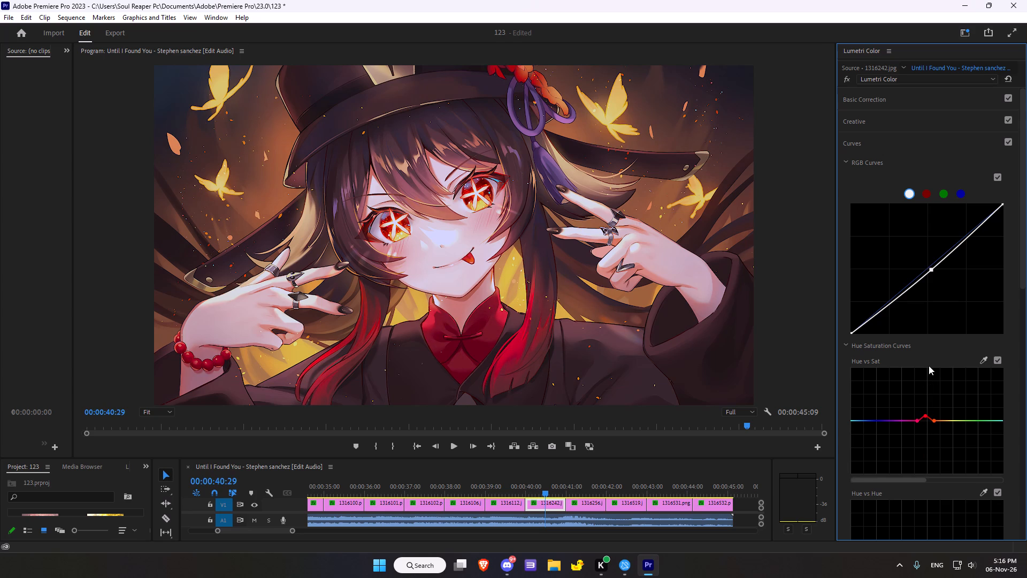
scroll(926, 398, down, 1)
click(982, 348)
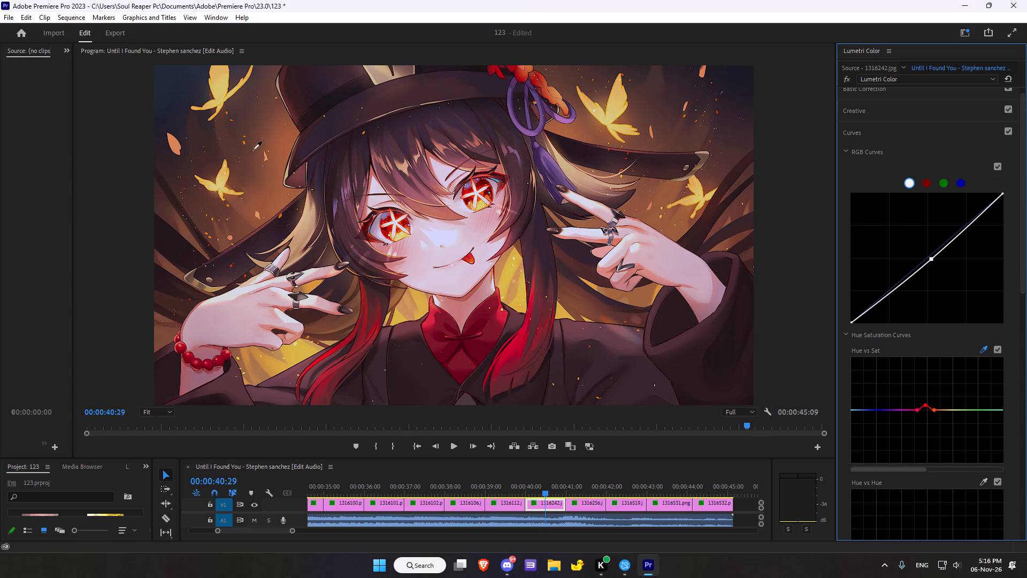
click(542, 153)
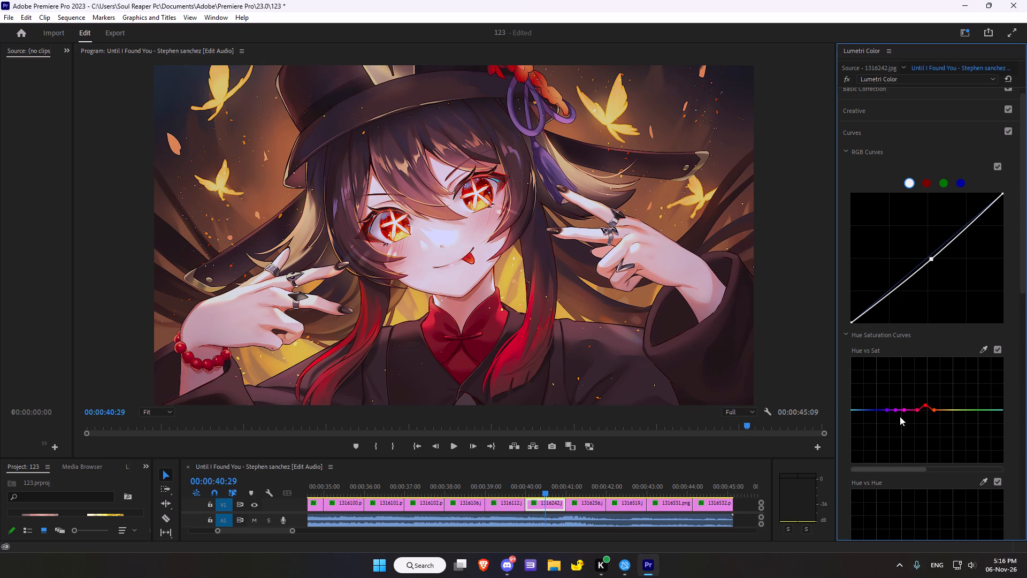
click(896, 413)
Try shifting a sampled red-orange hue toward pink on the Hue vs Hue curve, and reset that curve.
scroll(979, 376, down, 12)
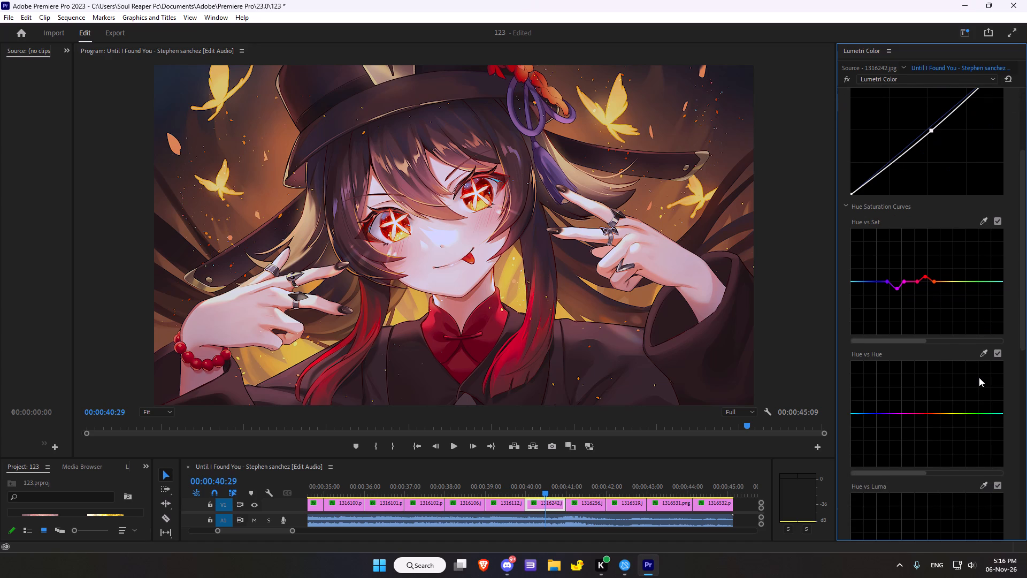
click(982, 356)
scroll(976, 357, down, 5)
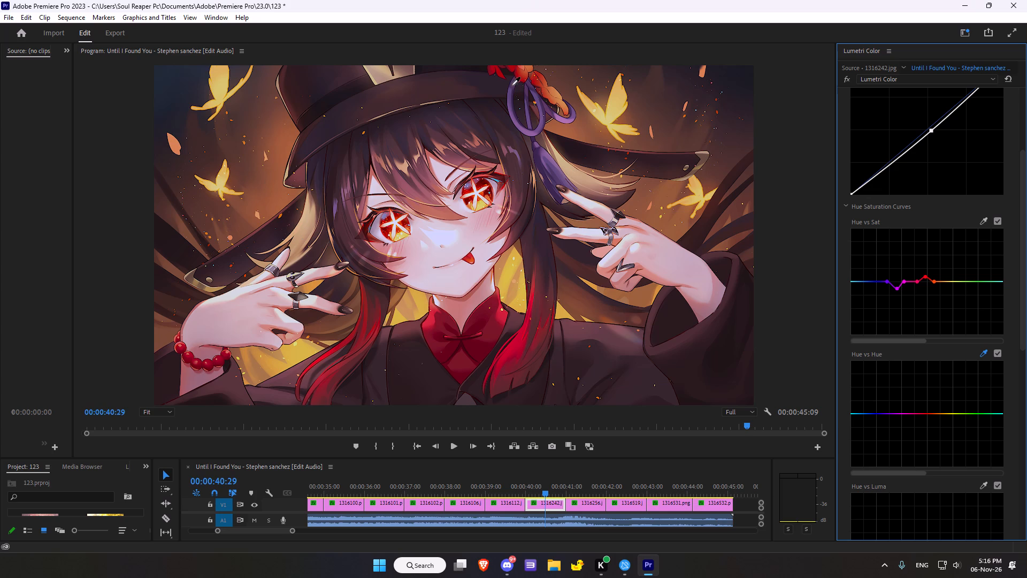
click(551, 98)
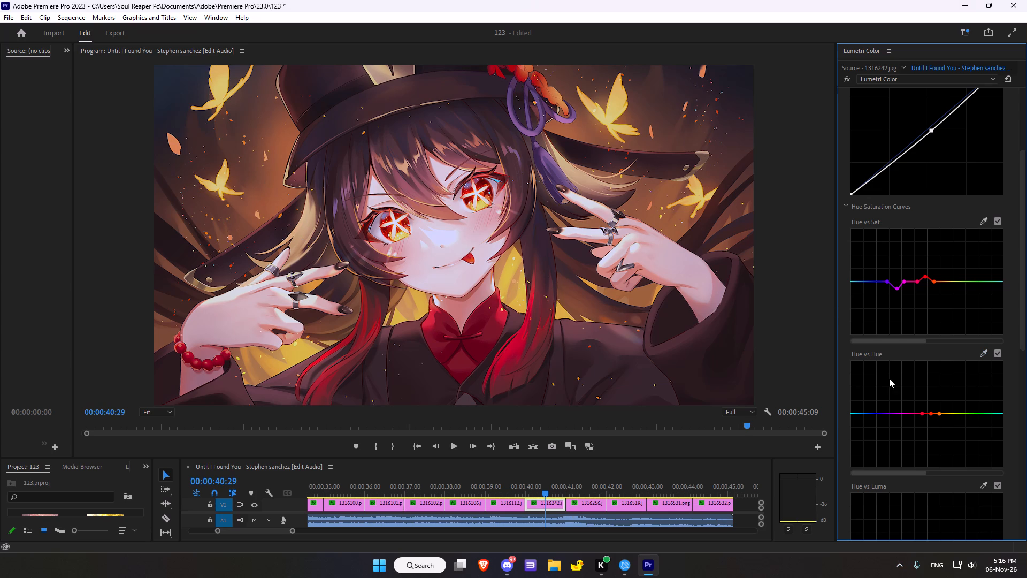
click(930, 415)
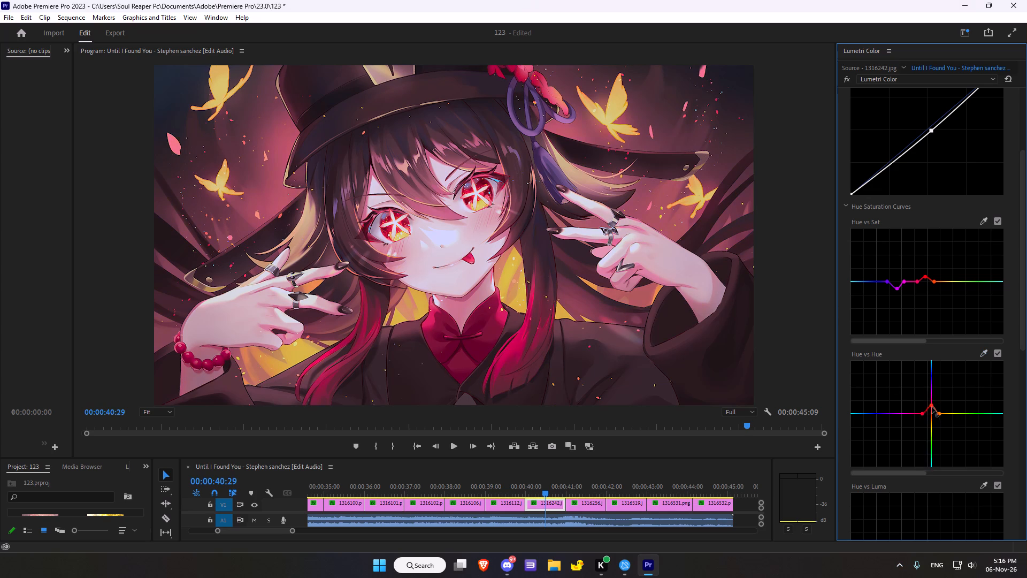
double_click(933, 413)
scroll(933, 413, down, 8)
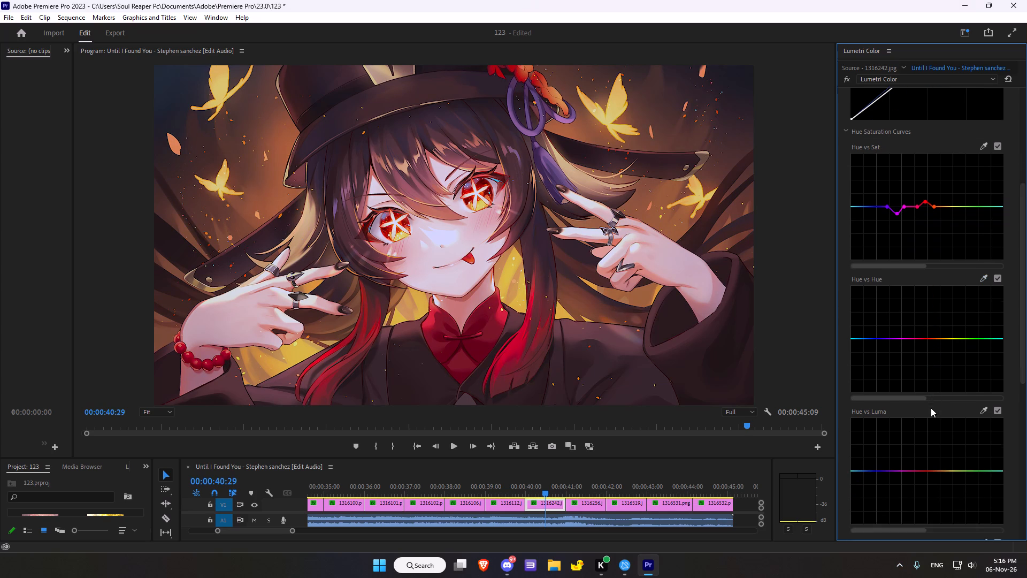
On the Hue vs Luma curve, sample the orange-brown background and slightly lower its luminance.
scroll(931, 408, down, 8)
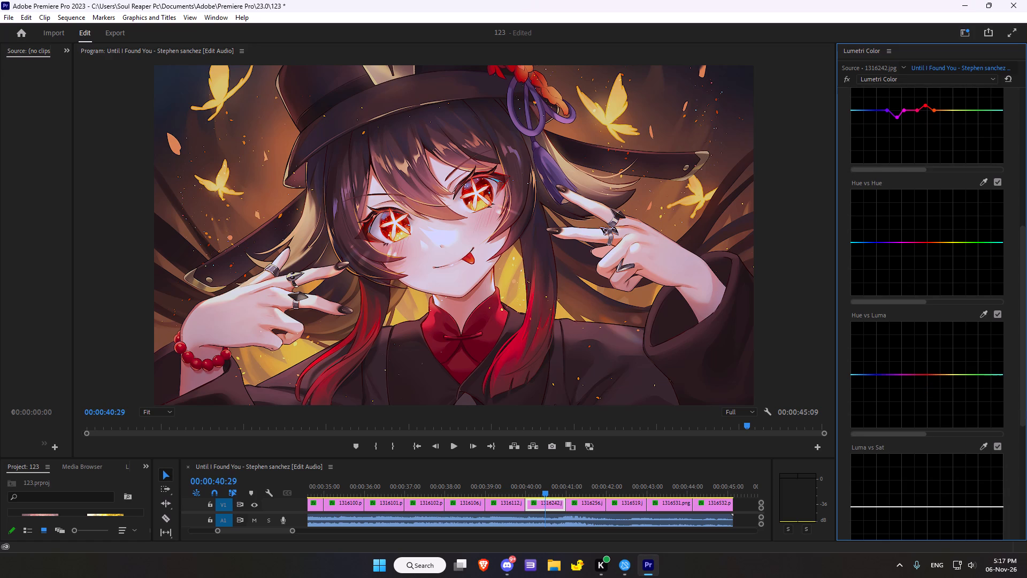
click(985, 313)
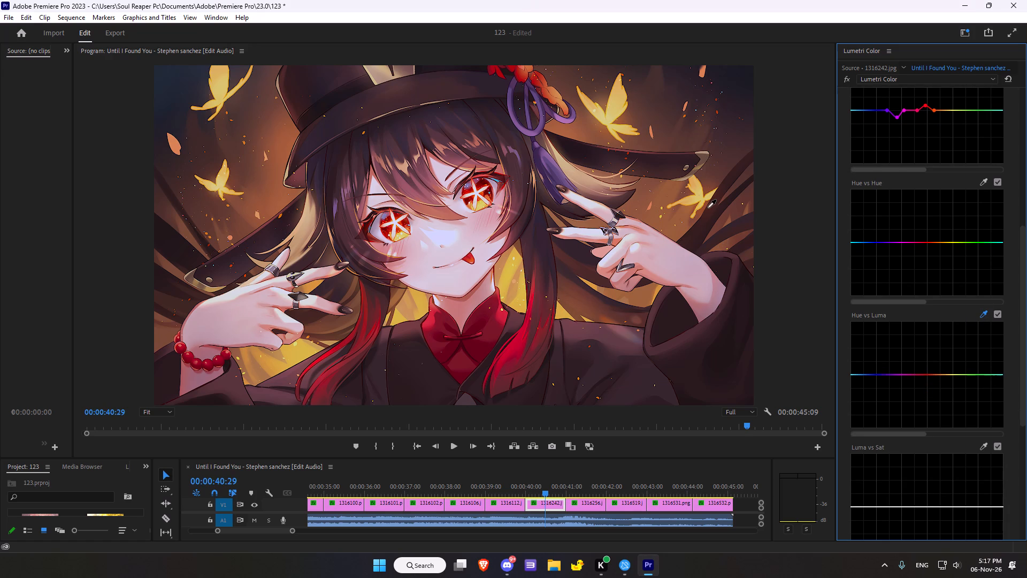
click(641, 189)
drag(933, 375, 931, 376)
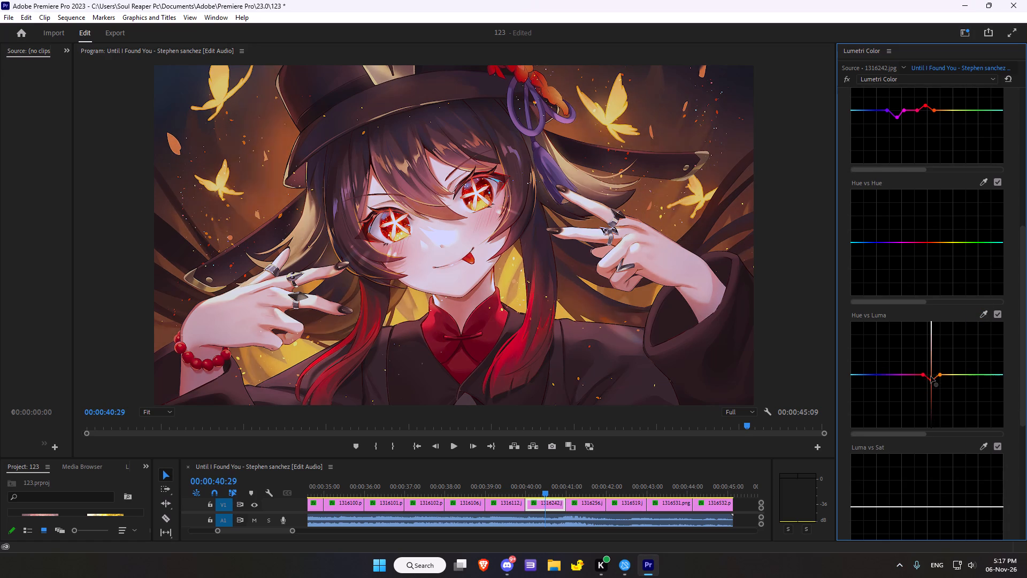
drag(931, 376, 931, 383)
drag(931, 383, 930, 382)
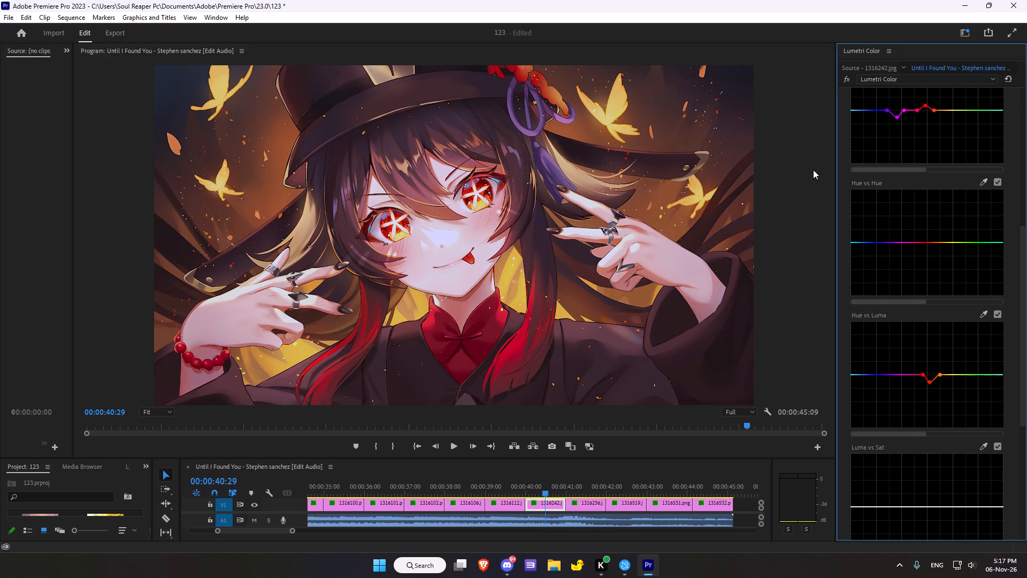
On the Luma vs Sat curve, sample the background beside the hat brim and slightly lower saturation at that brightness.
scroll(1002, 357, down, 2)
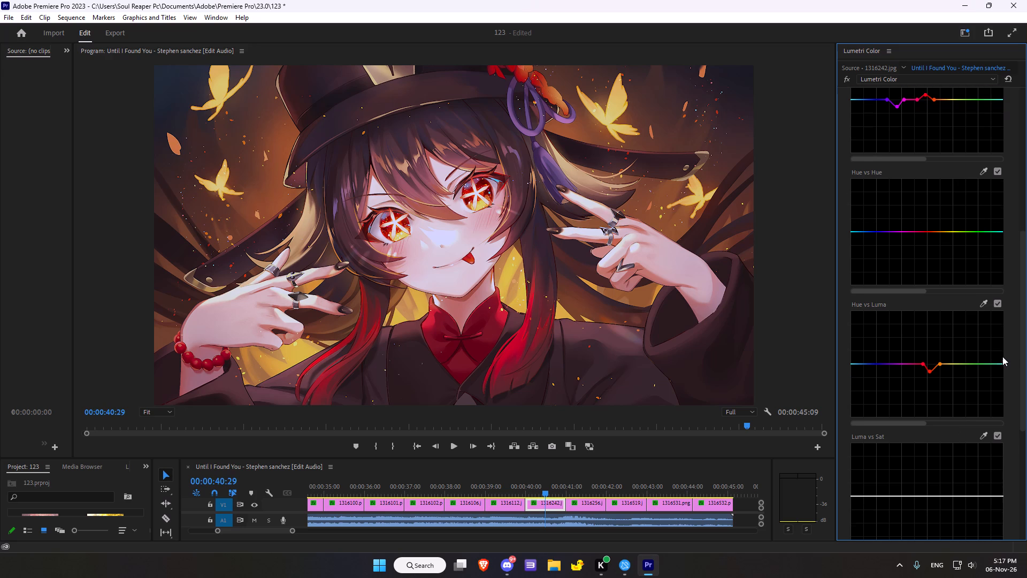
scroll(1002, 356, down, 1)
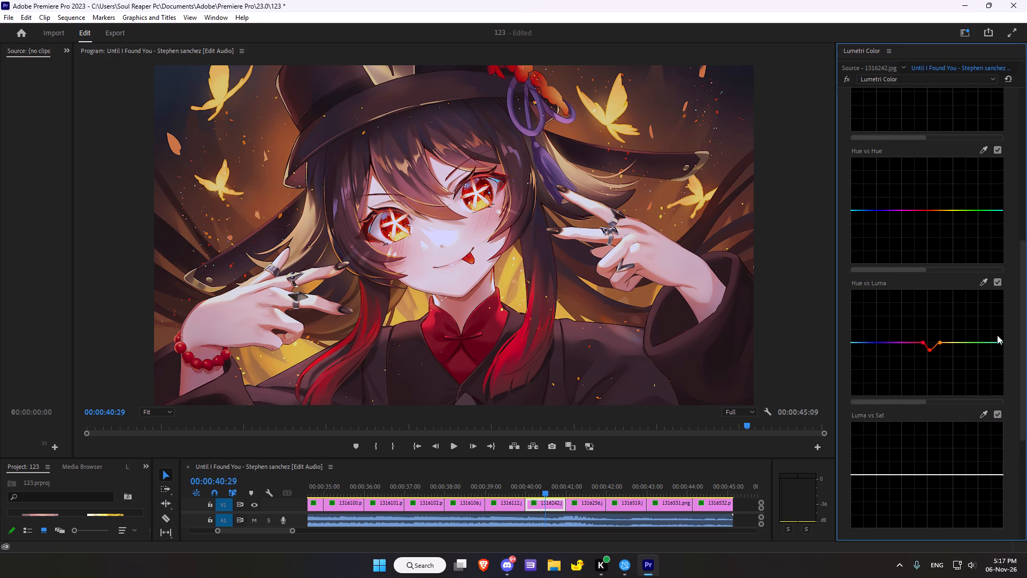
click(986, 417)
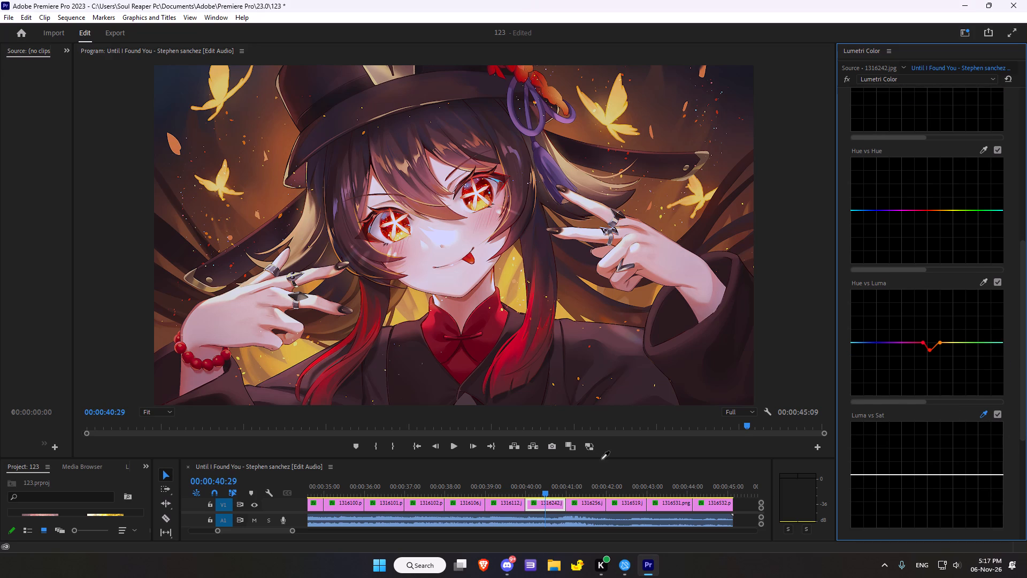
scroll(450, 286, down, 4)
scroll(906, 298, down, 6)
click(278, 180)
scroll(855, 285, down, 6)
scroll(913, 320, down, 4)
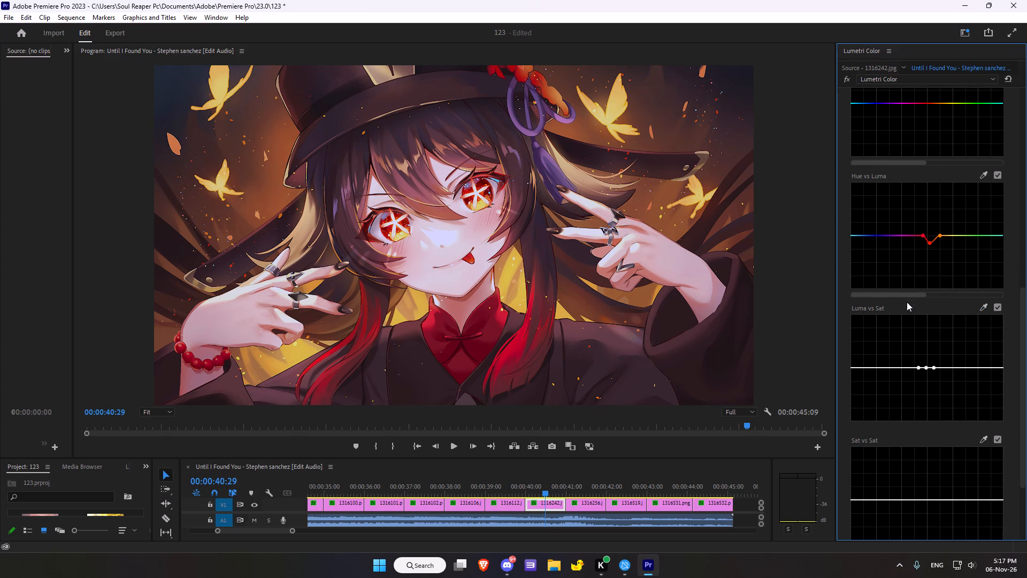
click(925, 369)
On the Sat vs Sat curve, sample the dark background near the image's upper corner and slightly raise its saturation.
scroll(948, 351, down, 16)
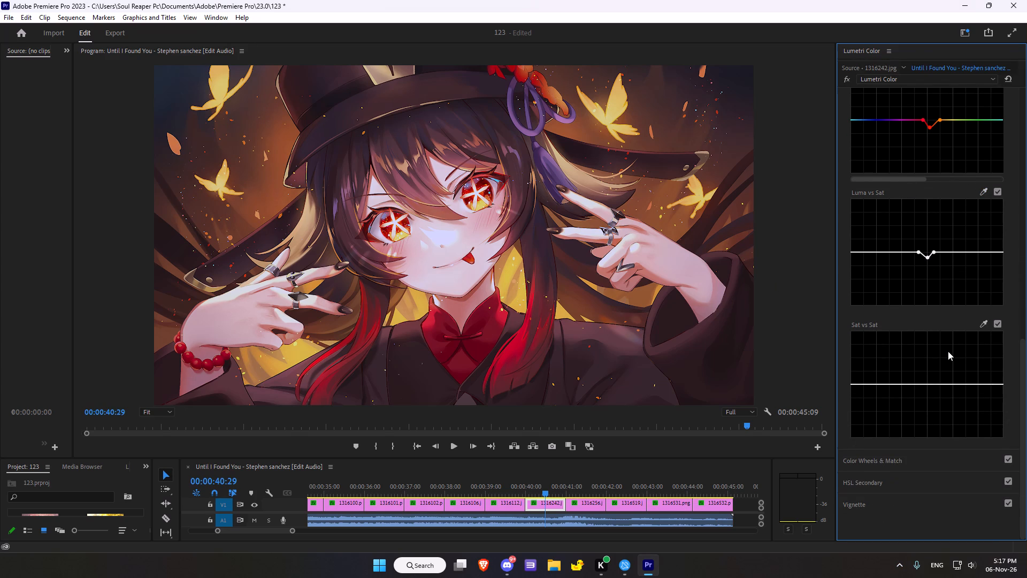
click(985, 323)
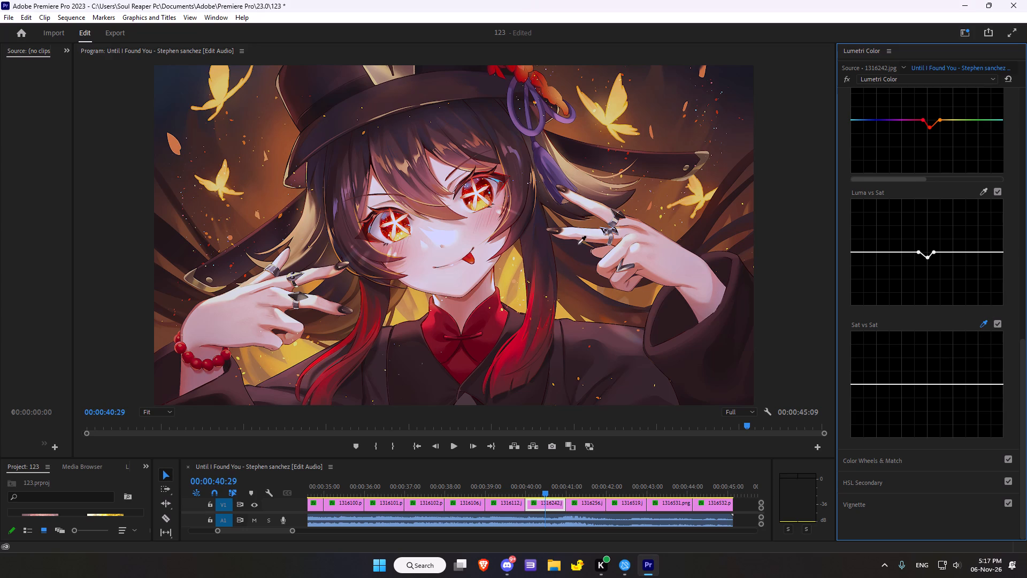
click(716, 112)
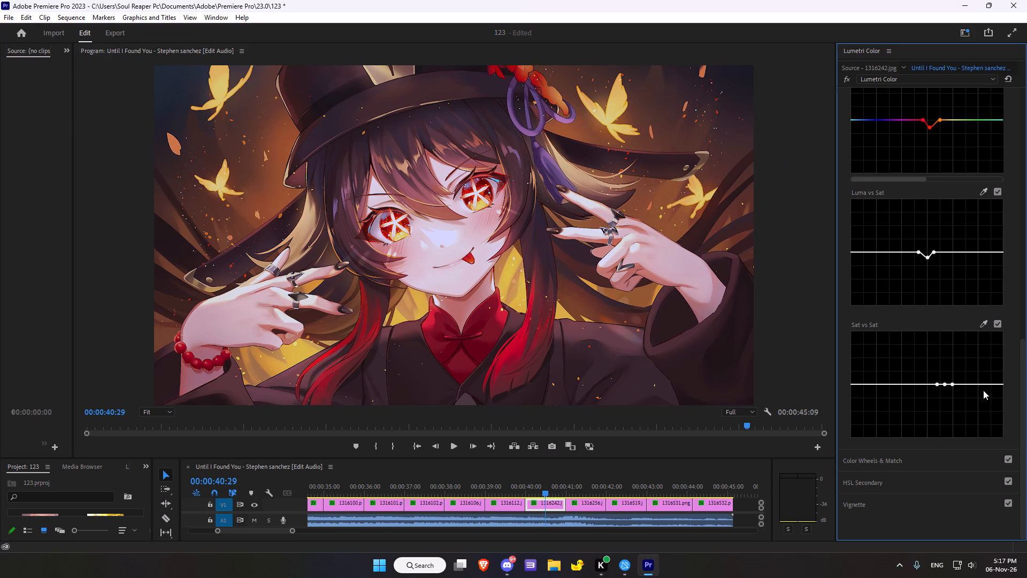
click(944, 383)
Use the color wheels to shift midtones very slightly toward green, shadows toward blue, and highlights toward cyan-blue.
scroll(944, 379, down, 8)
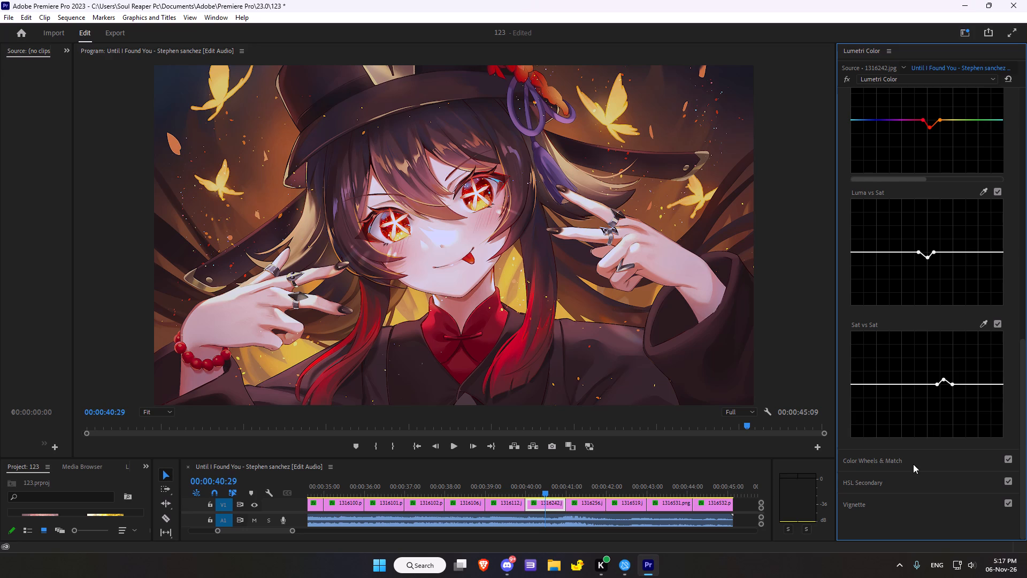
click(913, 464)
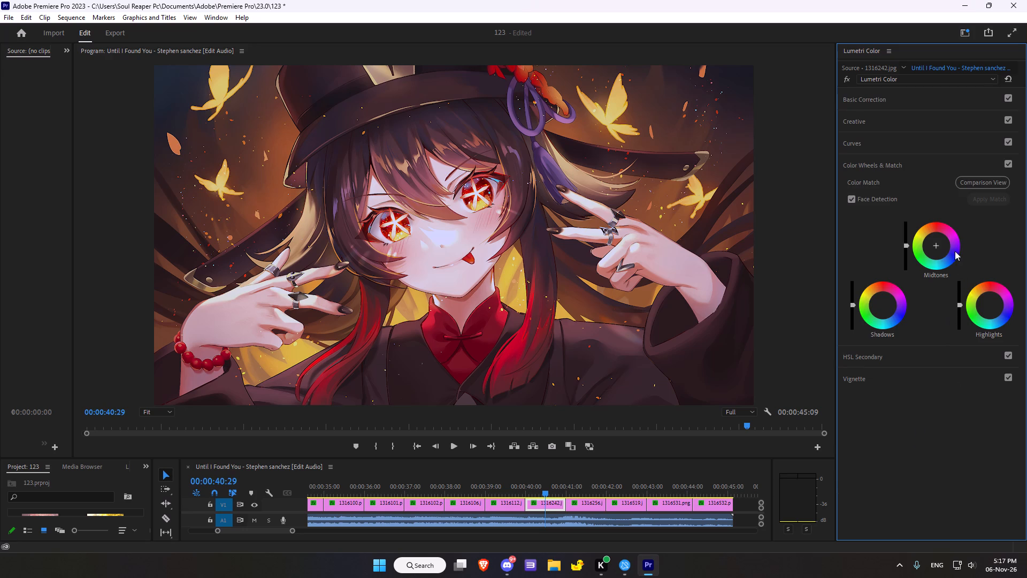
drag(935, 245, 908, 269)
drag(883, 302, 895, 310)
drag(991, 304, 997, 317)
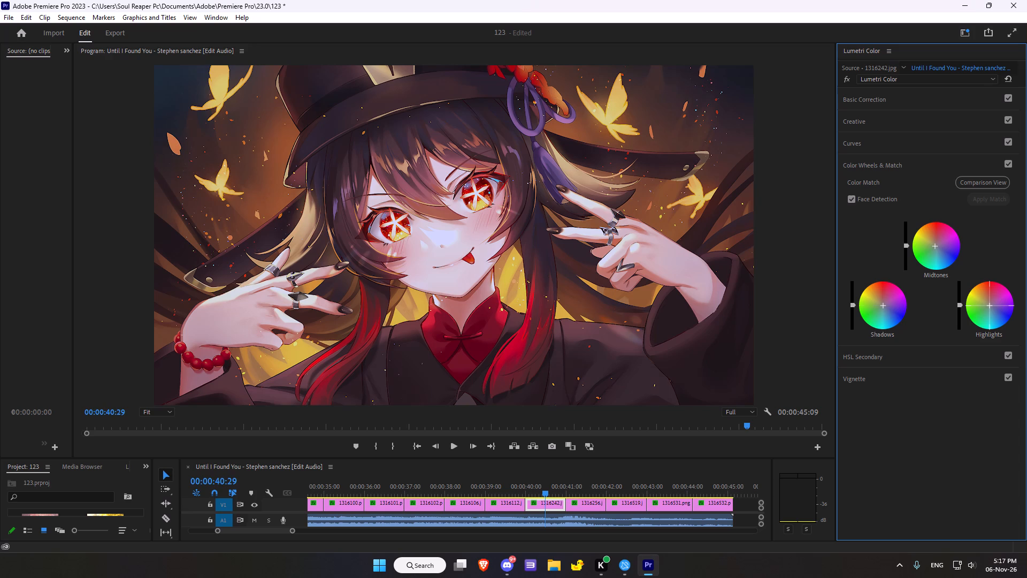
drag(997, 317, 997, 311)
scroll(987, 299, down, 2)
Add a vignette with Amount -1.2, Midpoint 57.1, Roundness -37.0 and Feather 35.3.
click(895, 371)
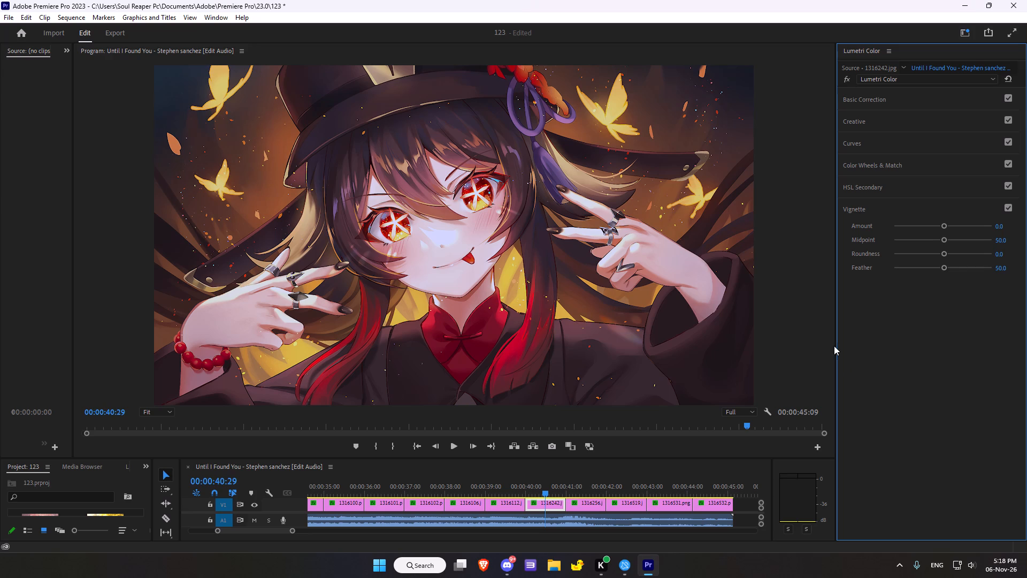
drag(941, 223, 910, 230)
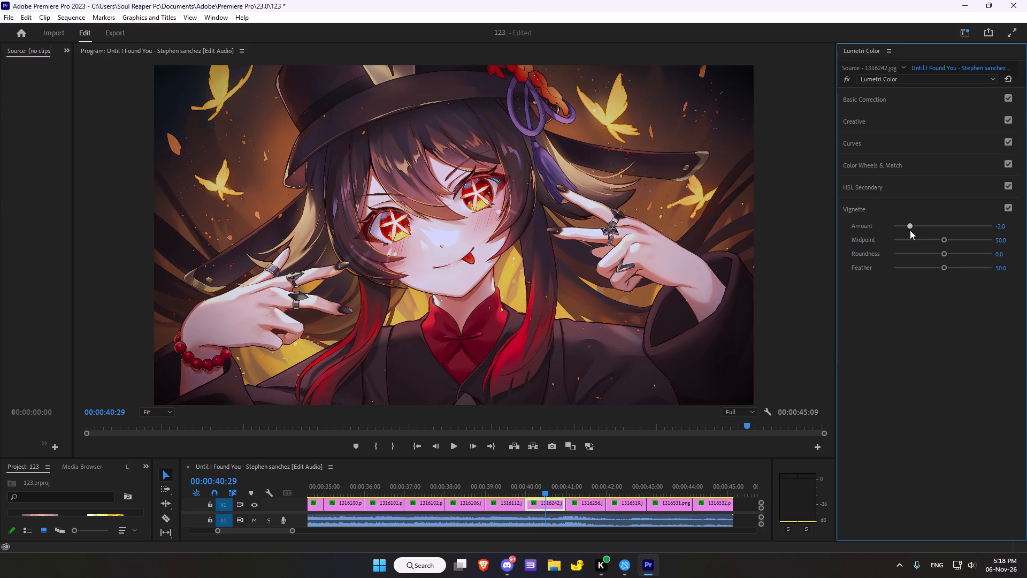
drag(910, 230, 922, 229)
drag(945, 239, 959, 242)
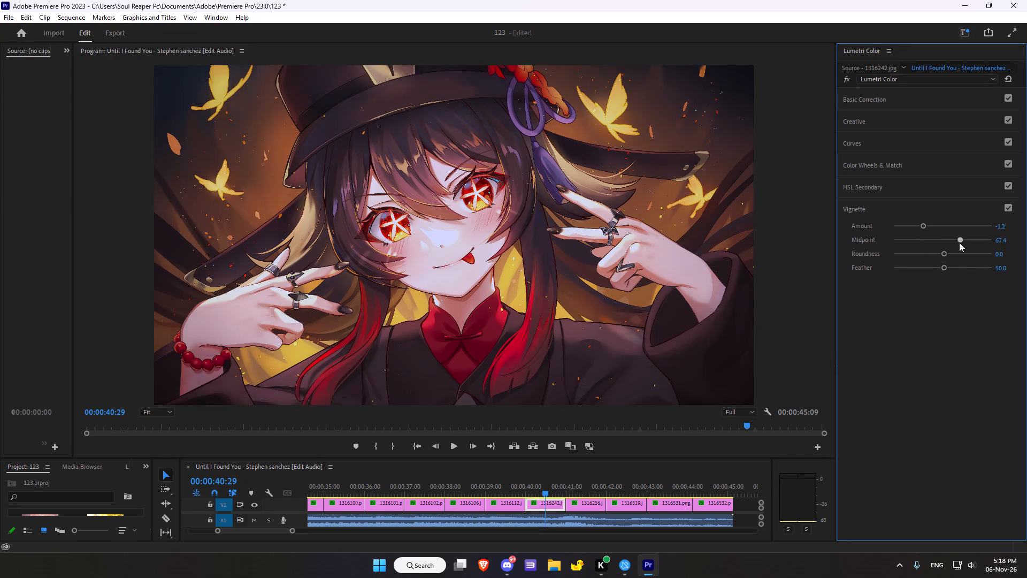
drag(959, 242, 949, 245)
drag(944, 255, 924, 254)
drag(946, 267, 942, 267)
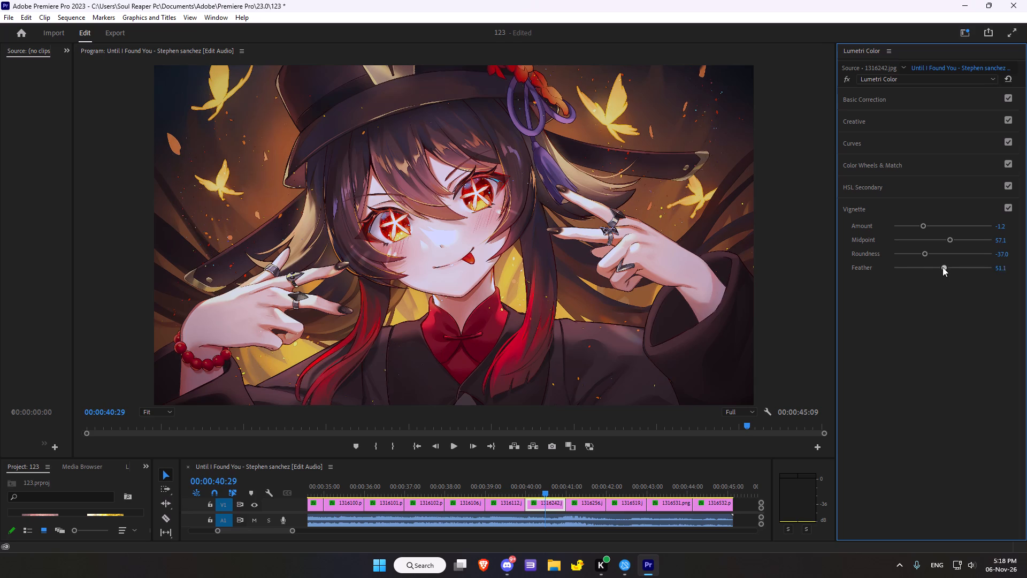
drag(942, 267, 928, 269)
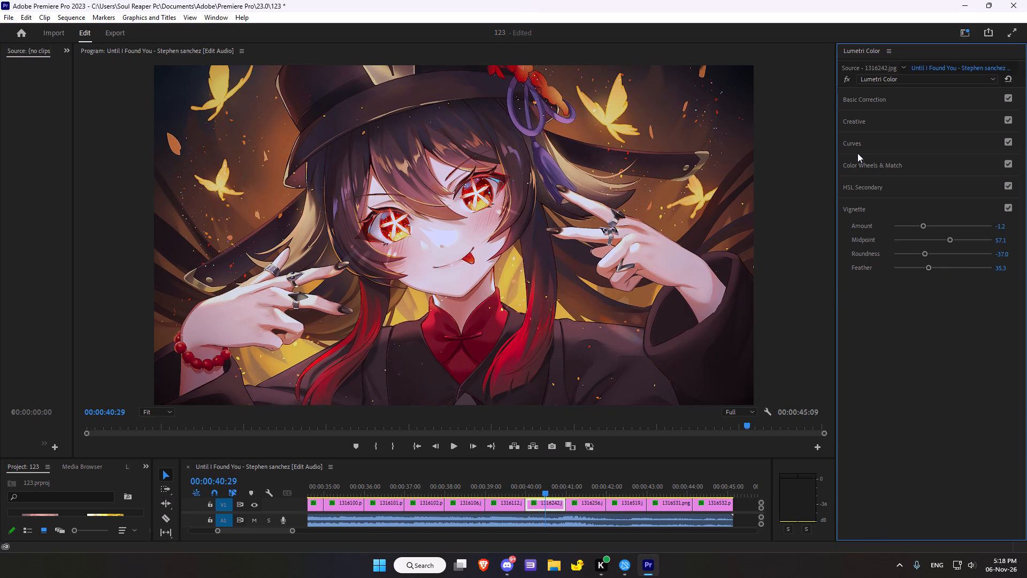
Move on to the 1316256.jpg clip, toggle its Lumetri effect to compare, and reset its existing grade.
scroll(583, 424, down, 5)
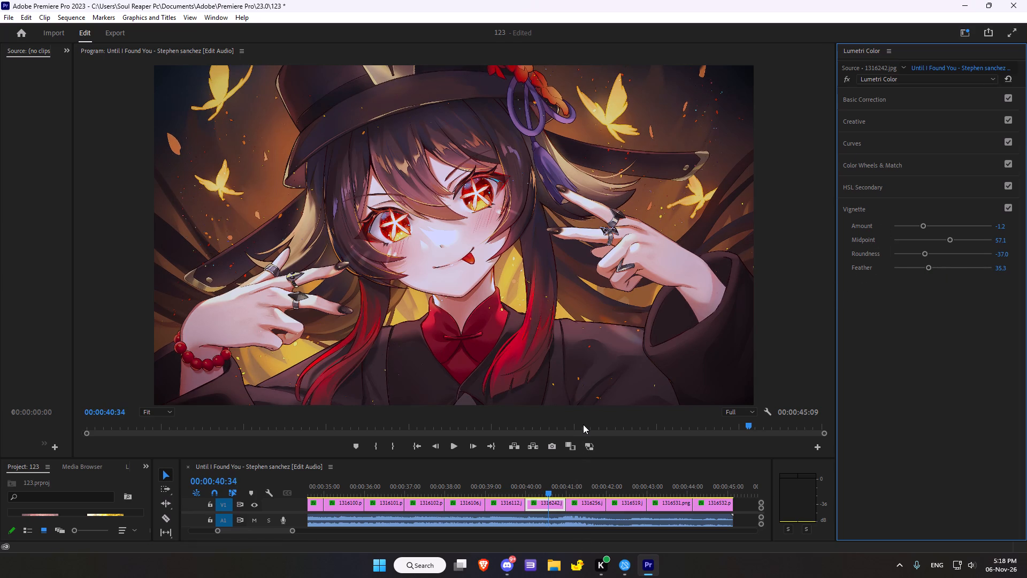
scroll(580, 416, down, 11)
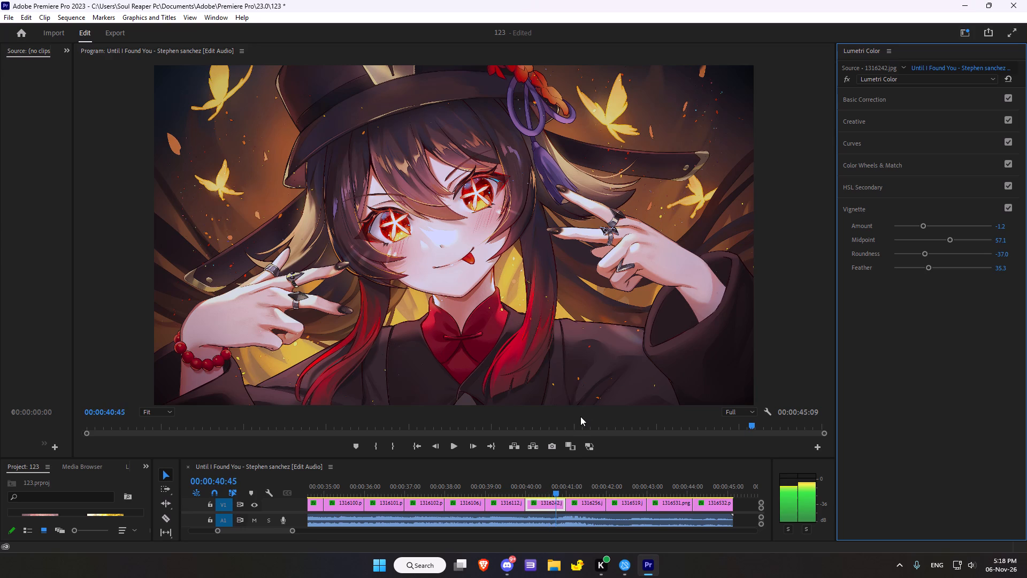
scroll(580, 416, down, 20)
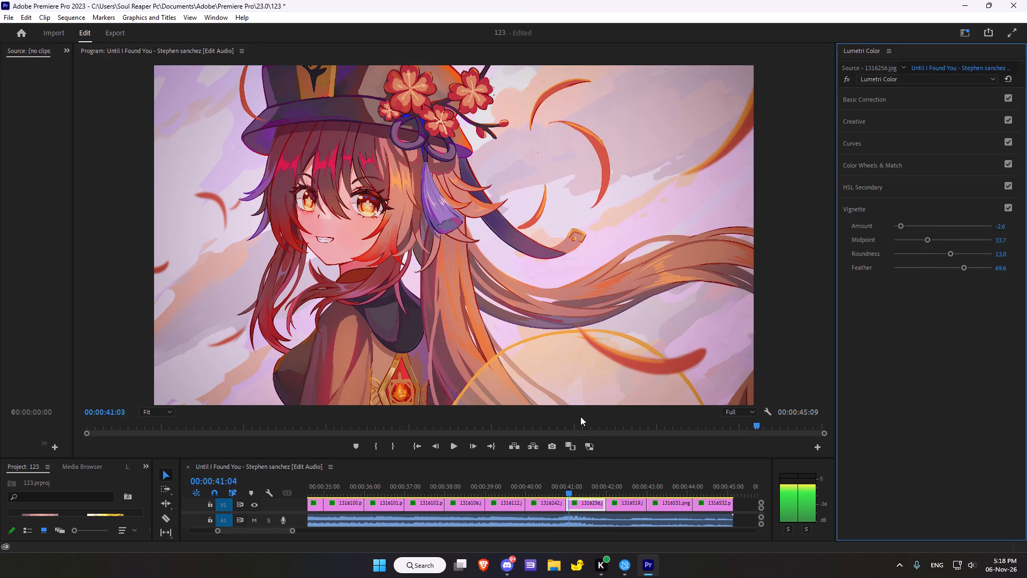
scroll(580, 416, down, 20)
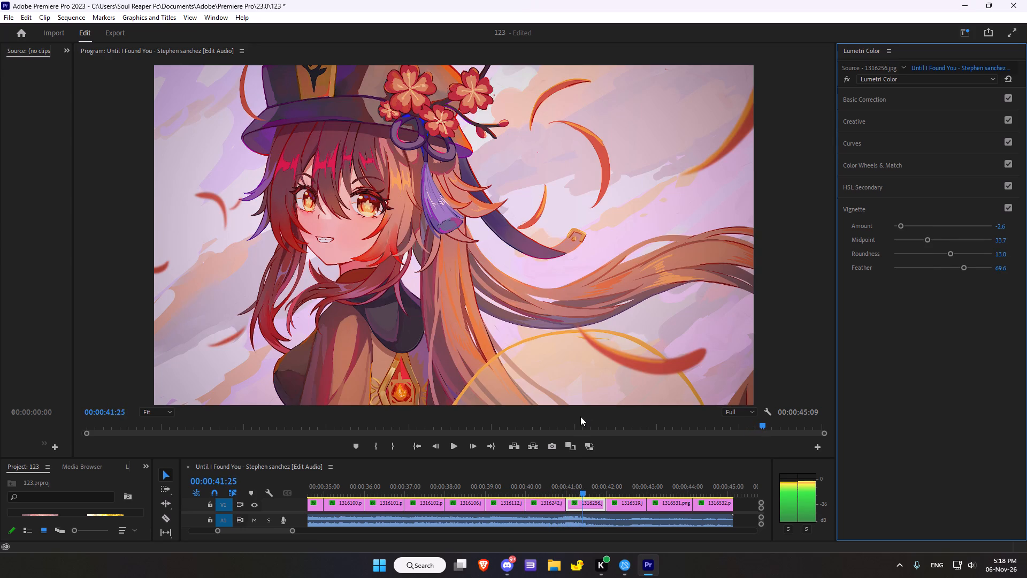
scroll(580, 416, down, 8)
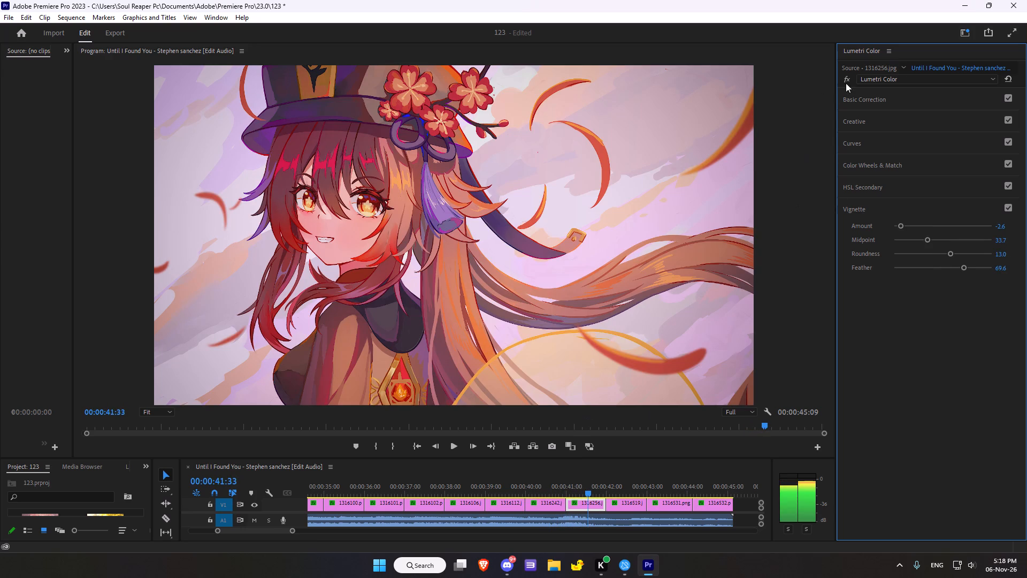
click(846, 83)
click(846, 83)
click(1008, 78)
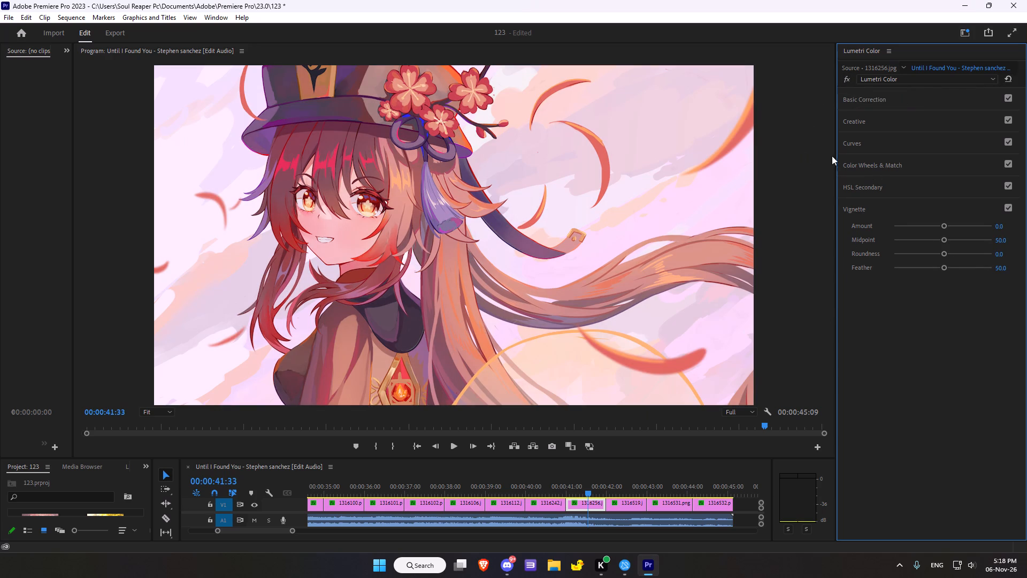
In Basic Correction for the 1316256.jpg clip, set Temperature to -30.4, Tint to -12.0 and Saturation to 121.7.
click(864, 96)
drag(946, 194, 940, 196)
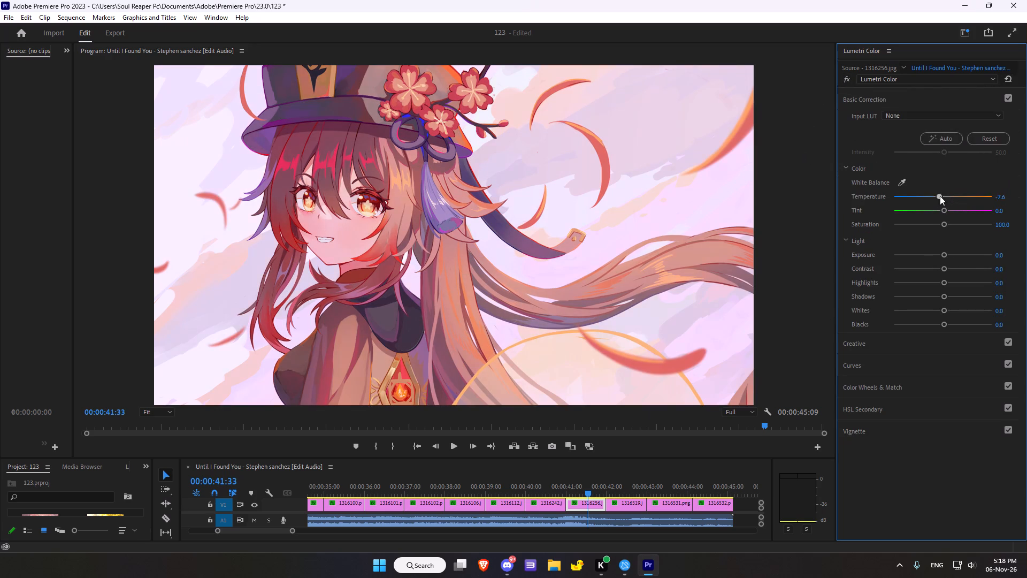
drag(940, 196, 925, 203)
drag(944, 212, 936, 212)
click(930, 197)
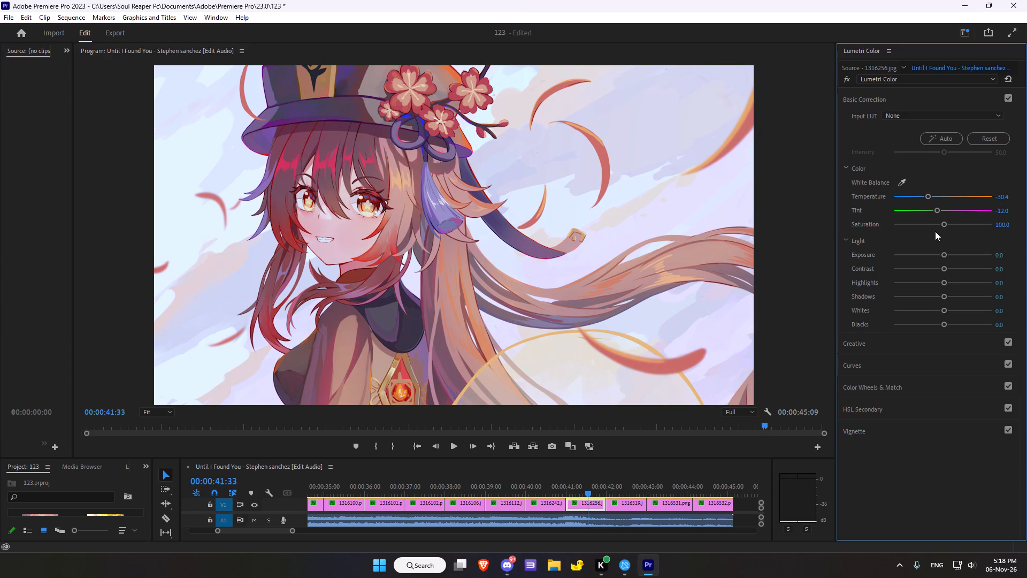
drag(942, 223, 954, 217)
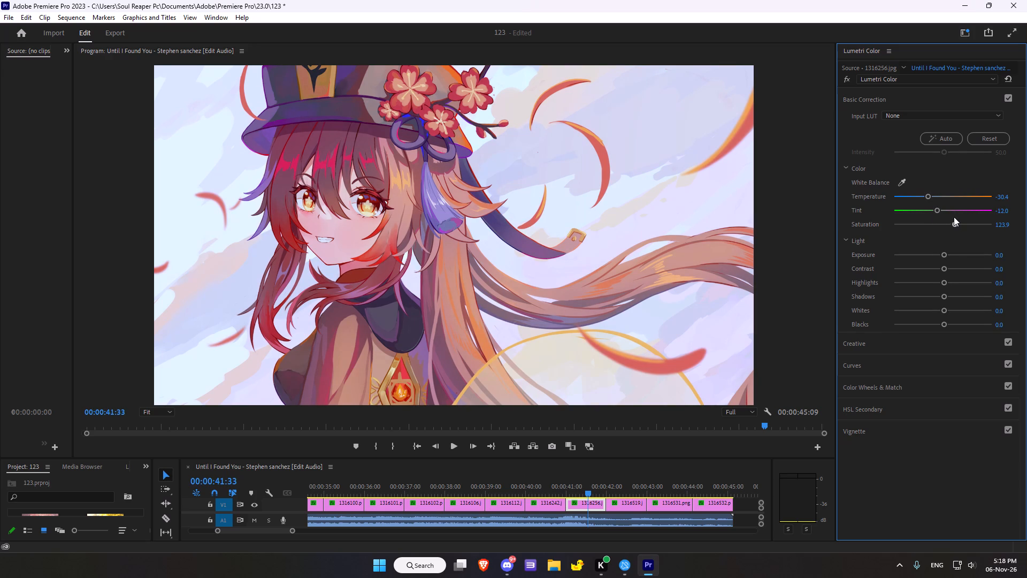
drag(954, 217, 953, 217)
Set Exposure to 0.3, Contrast to 9.8, Highlights to -3.3, Shadows to -10.9 and Whites to -4.3, and lower Blacks slightly.
click(944, 253)
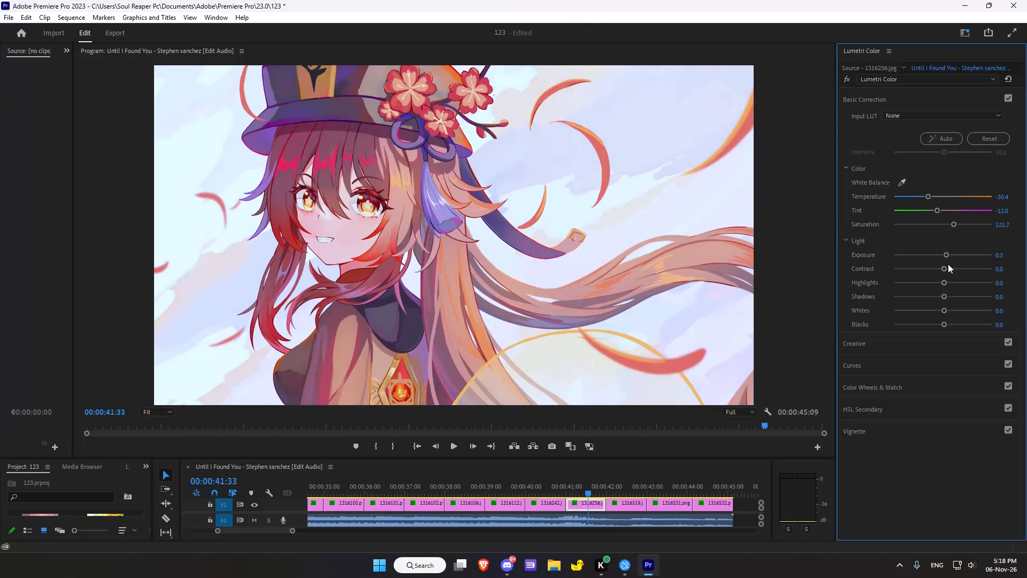
click(944, 266)
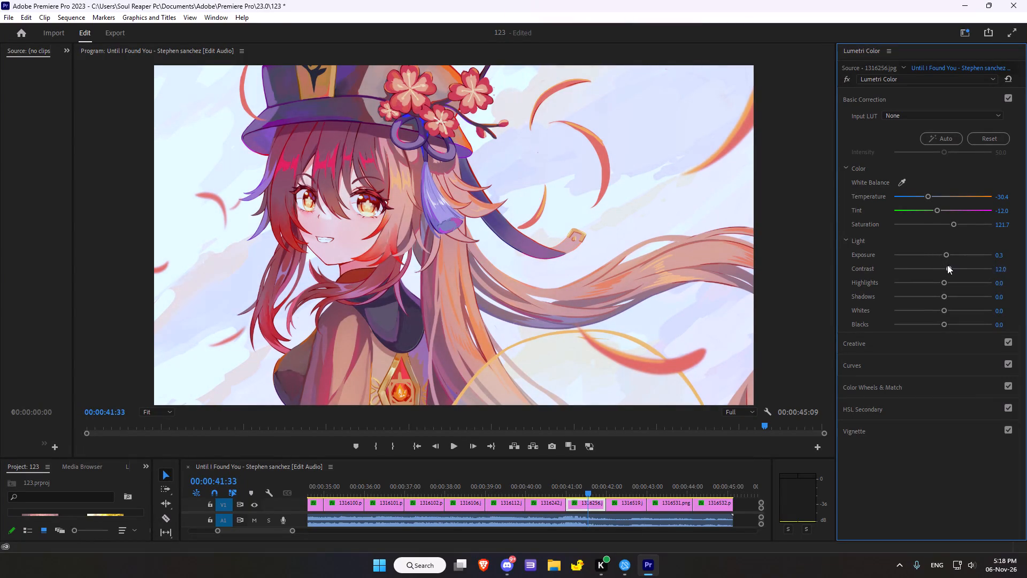
drag(945, 284, 940, 279)
drag(942, 293, 937, 291)
drag(945, 309, 940, 307)
drag(942, 326, 938, 323)
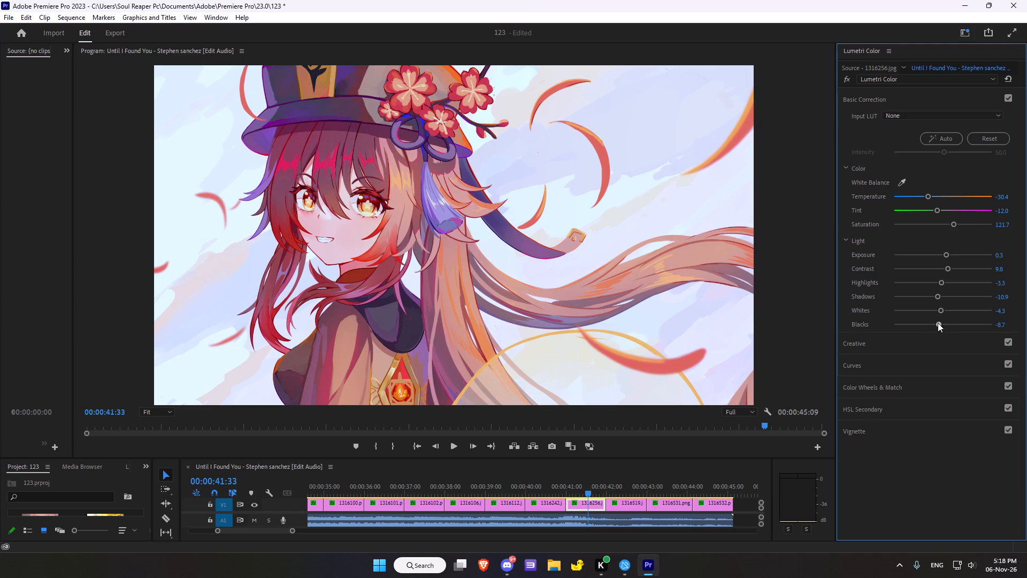
drag(938, 323, 932, 324)
In the Creative adjustments, set Sharpen to 100.0, Vibrance to 4.3 and Saturation to 112.0.
click(870, 342)
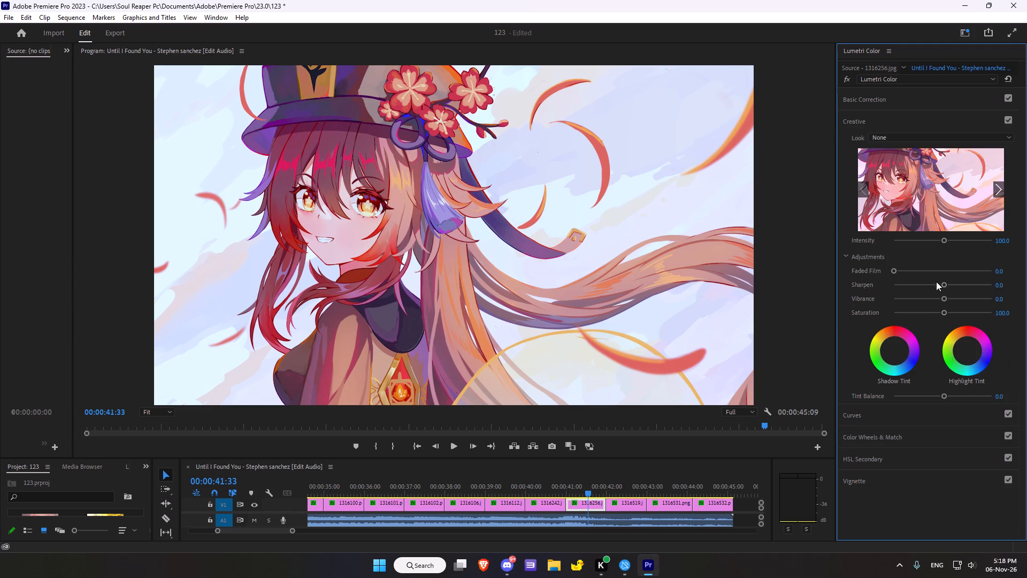
drag(947, 286, 1026, 288)
drag(942, 299, 925, 305)
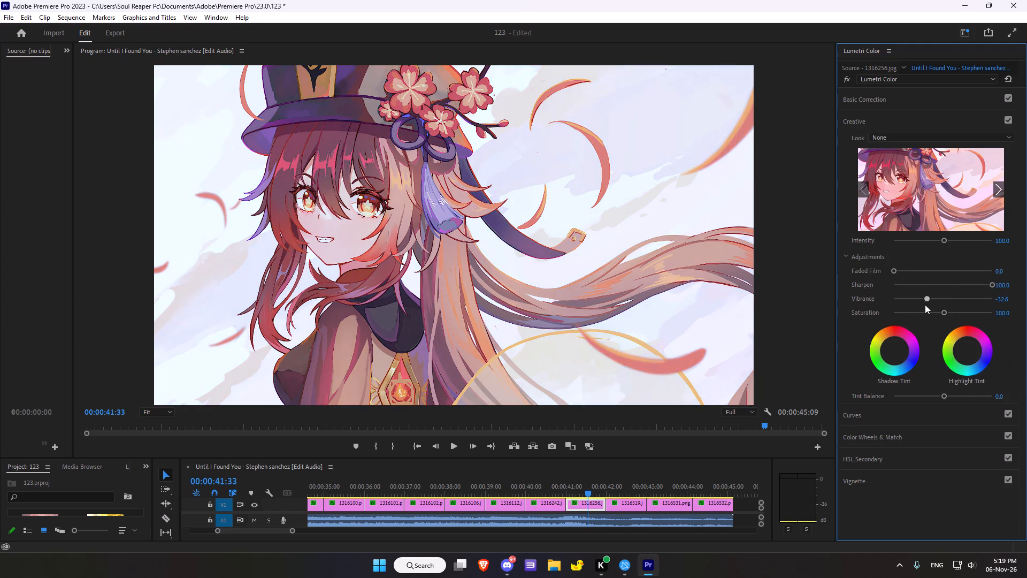
drag(925, 305, 995, 300)
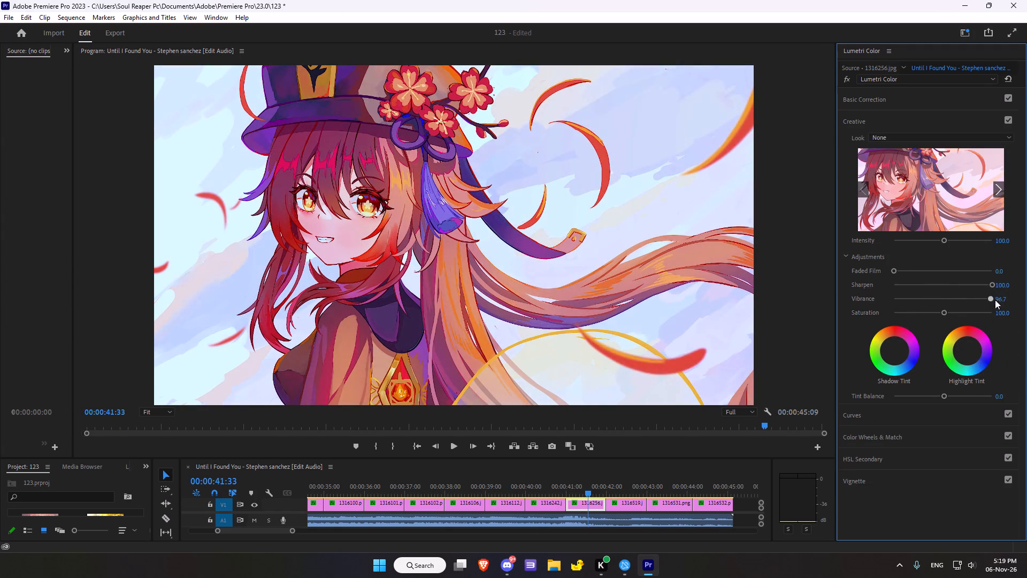
drag(995, 300, 944, 307)
drag(942, 314, 952, 311)
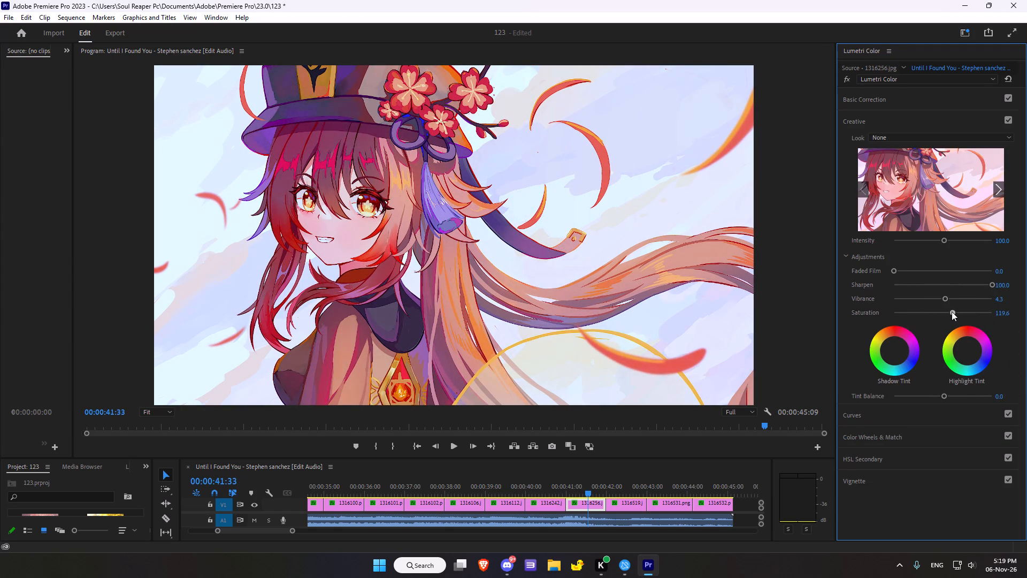
drag(952, 311, 948, 313)
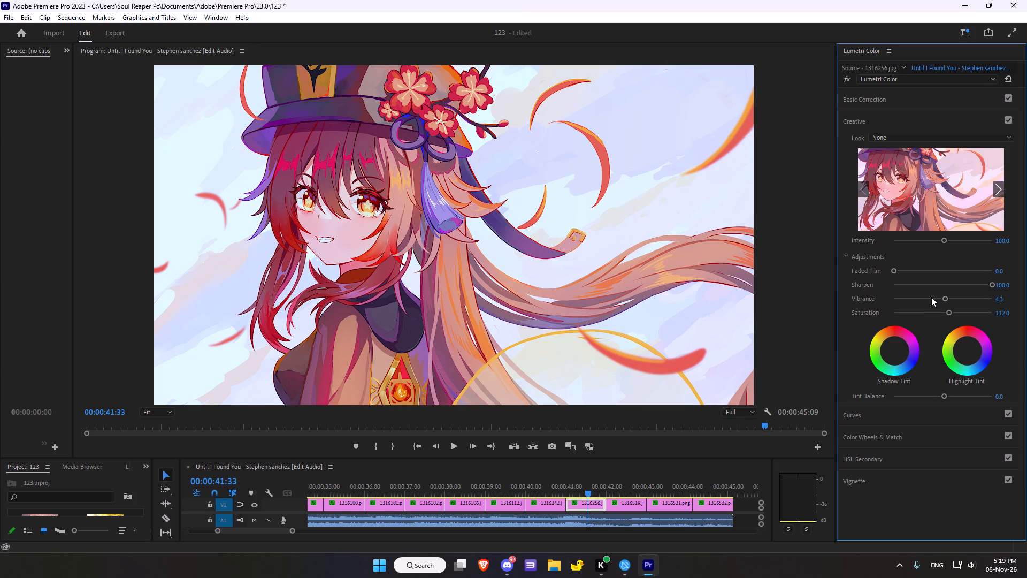
Set the creative Shadow Tint and Highlight Tint almost at the neutral centre of their wheels.
scroll(863, 340, down, 3)
drag(895, 351, 869, 325)
drag(869, 325, 917, 384)
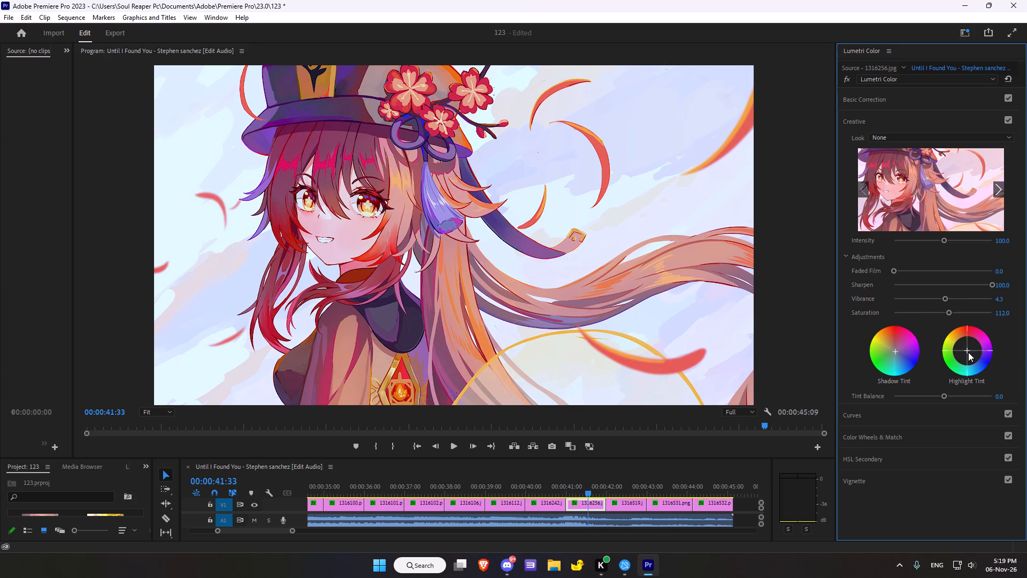
click(968, 352)
Add a midpoint to the white RGB curve and pull it slightly down to darken the midtones.
scroll(937, 327, down, 4)
click(887, 408)
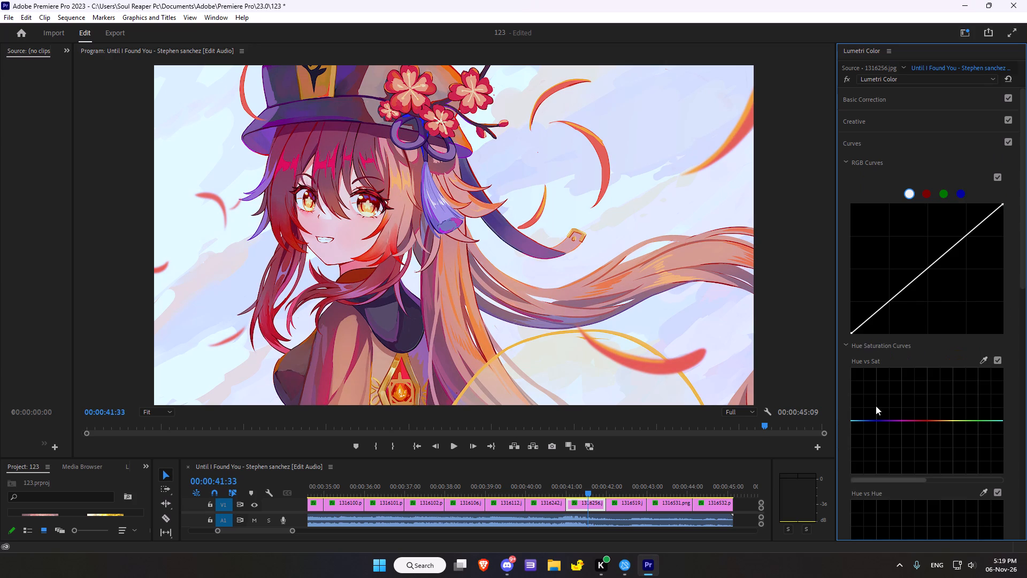
drag(924, 270, 924, 285)
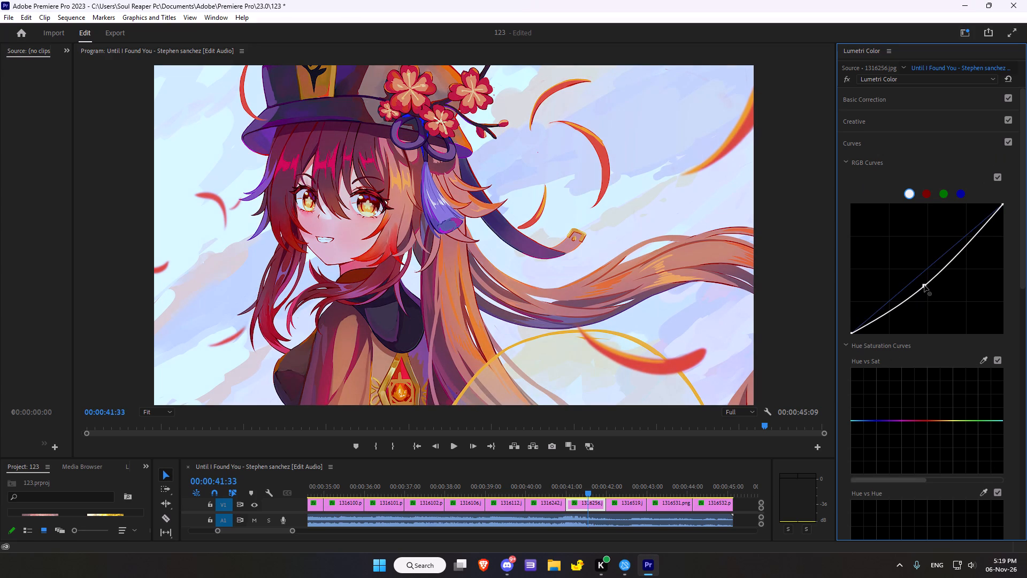
drag(924, 285, 923, 280)
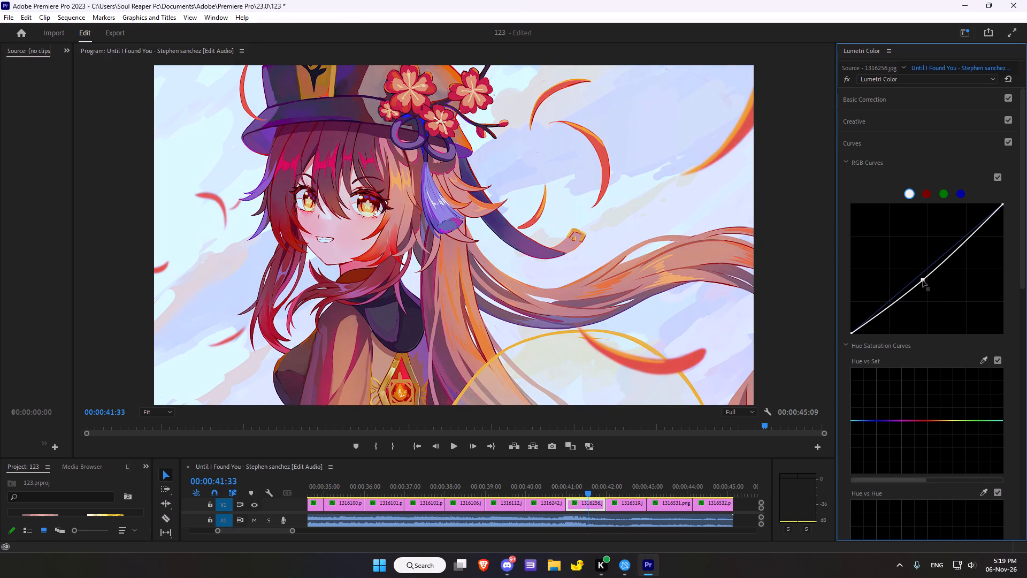
drag(923, 280, 923, 282)
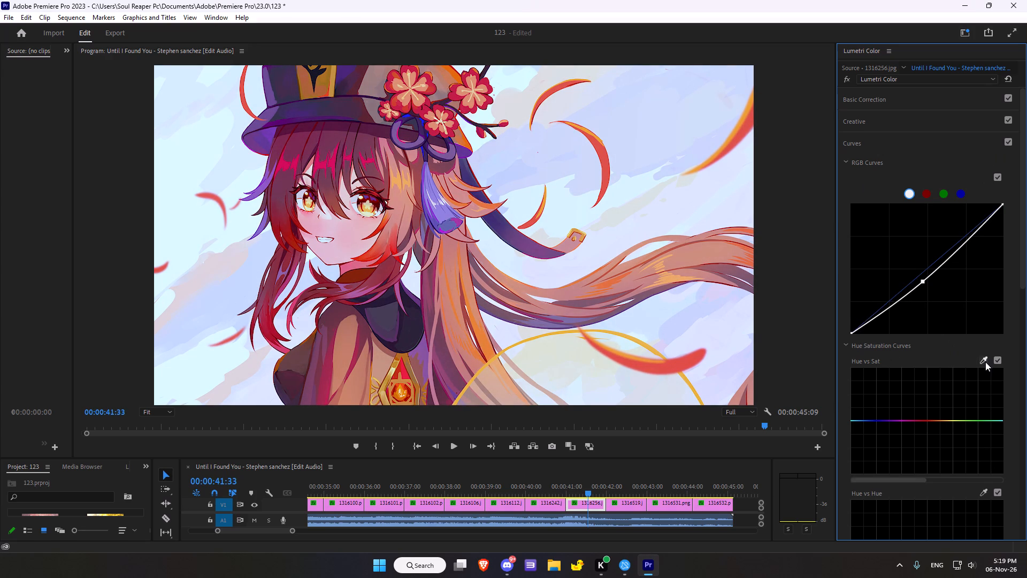
On the Hue vs Sat curve, sample the reddish tone by the purple hat ribbon and slightly lower its saturation.
click(984, 360)
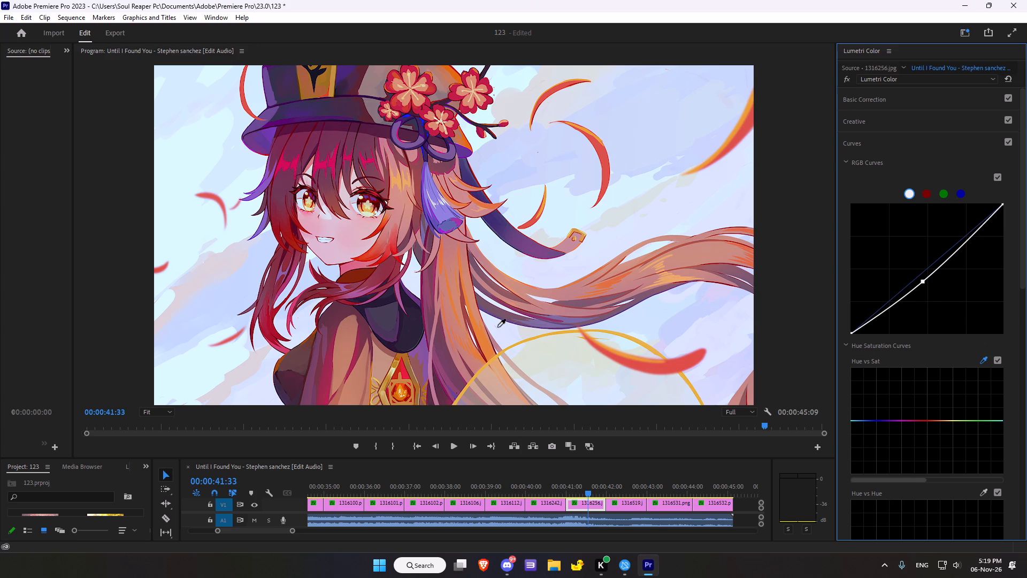
click(432, 202)
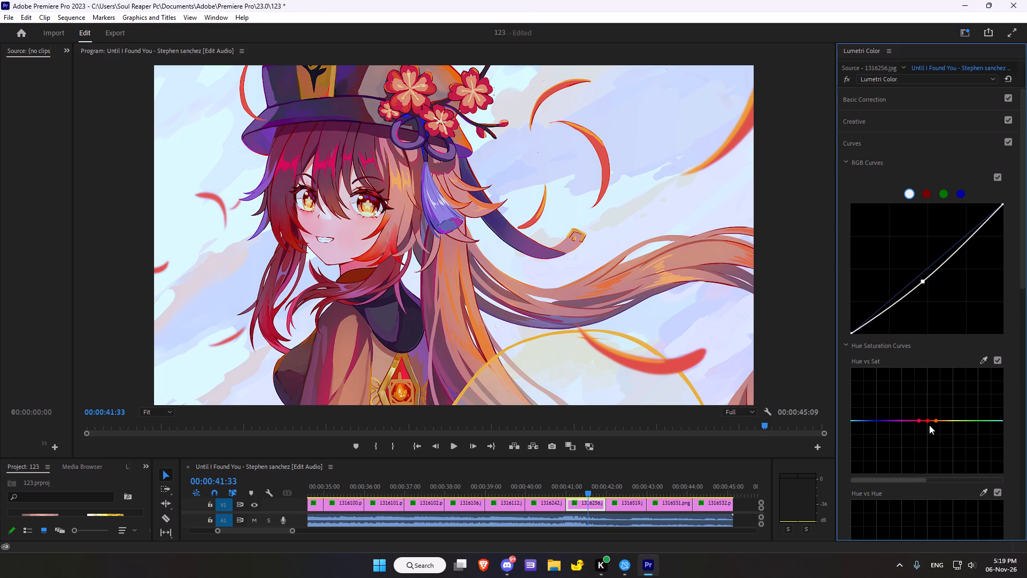
click(925, 419)
Look through the remaining hue saturation curves beyond Hue vs Sat.
scroll(882, 384, down, 12)
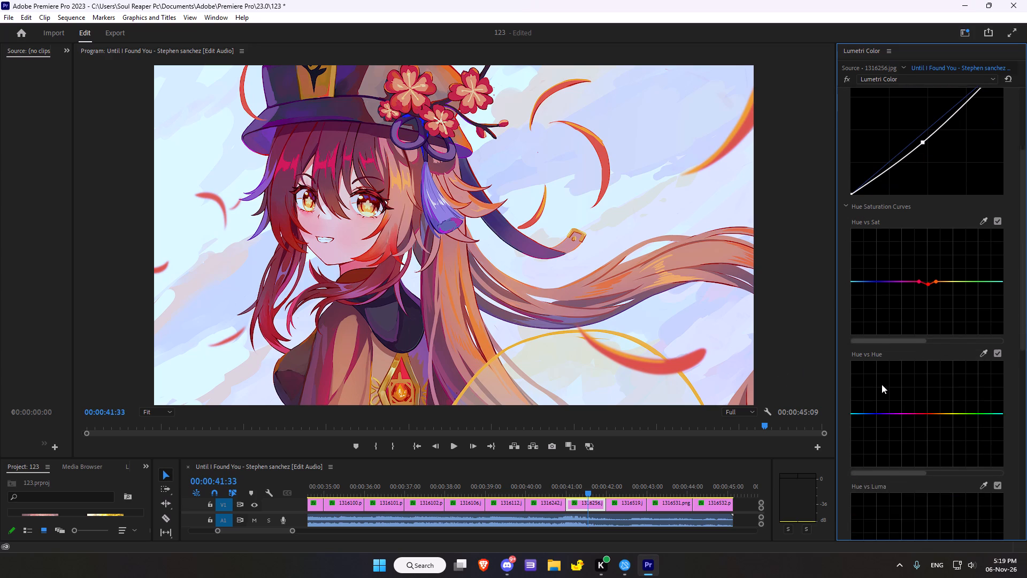
scroll(882, 384, down, 9)
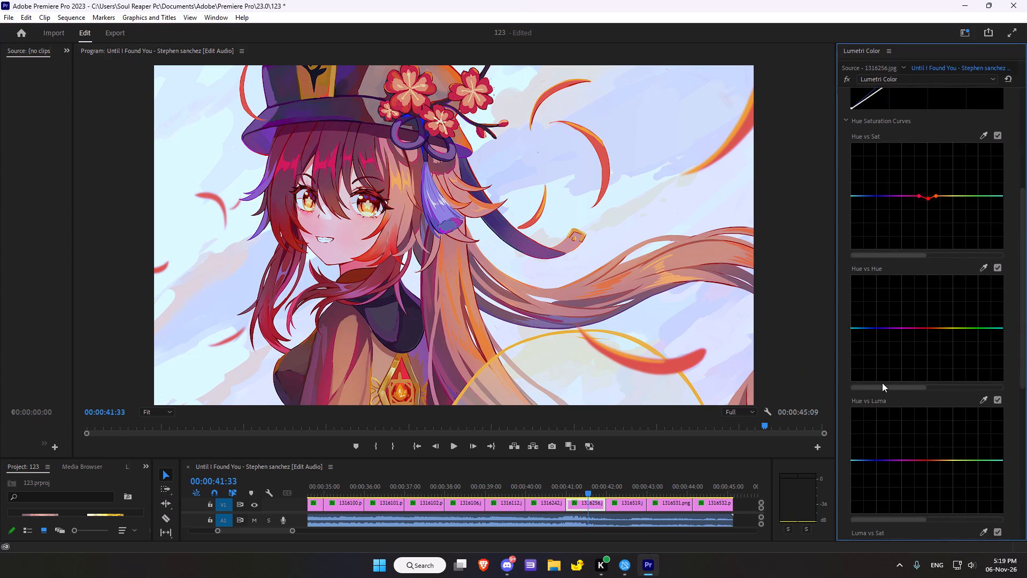
scroll(891, 370, down, 1)
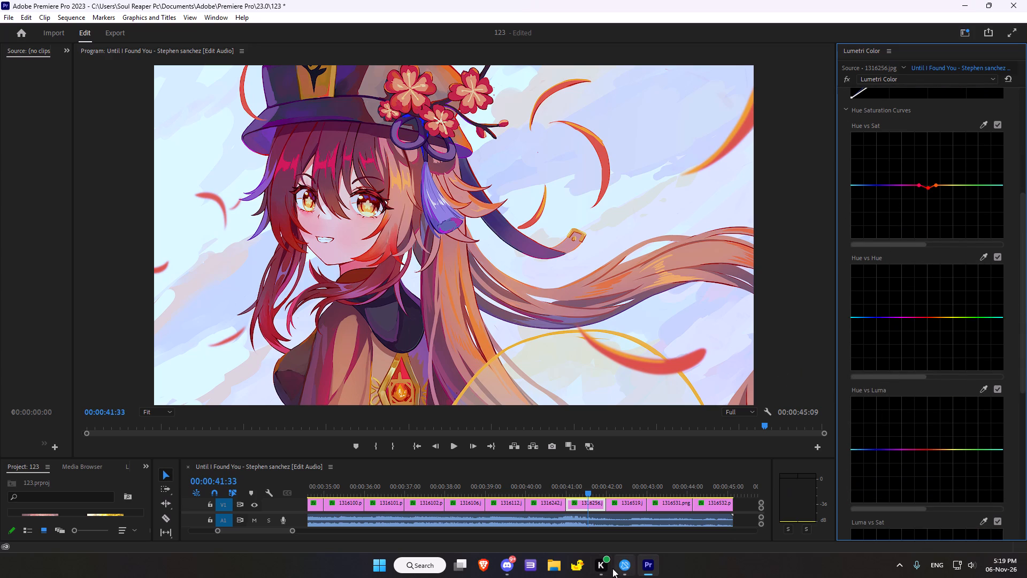
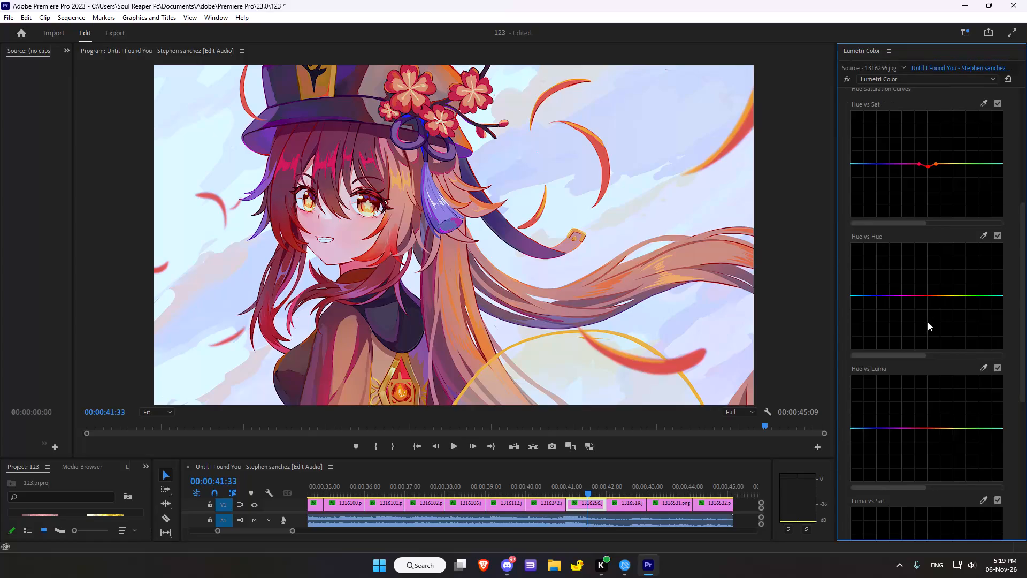
On the Hue vs Sat curve, pull the existing red point further down to reduce the saturation of the reds.
scroll(928, 322, up, 9)
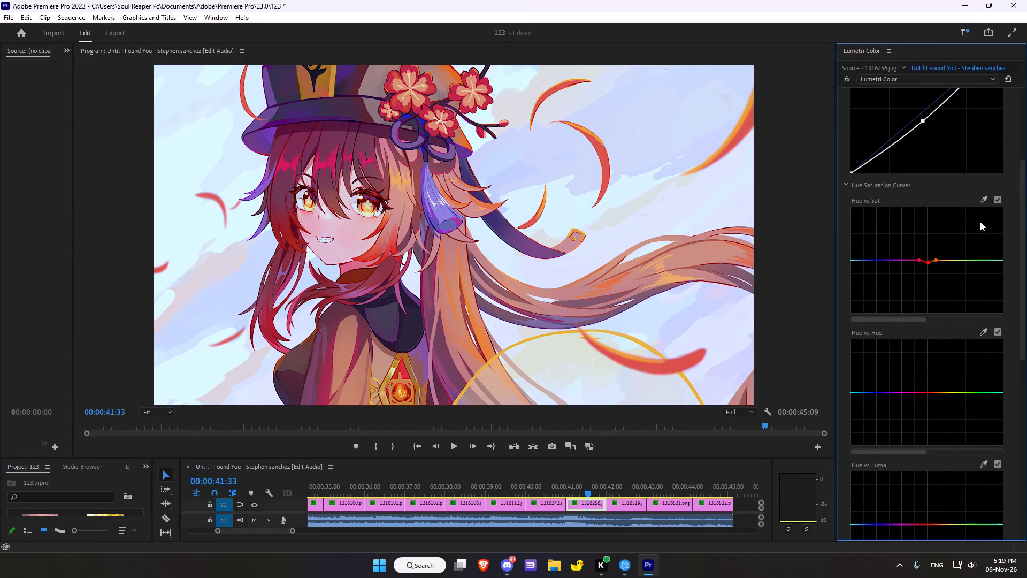
click(985, 200)
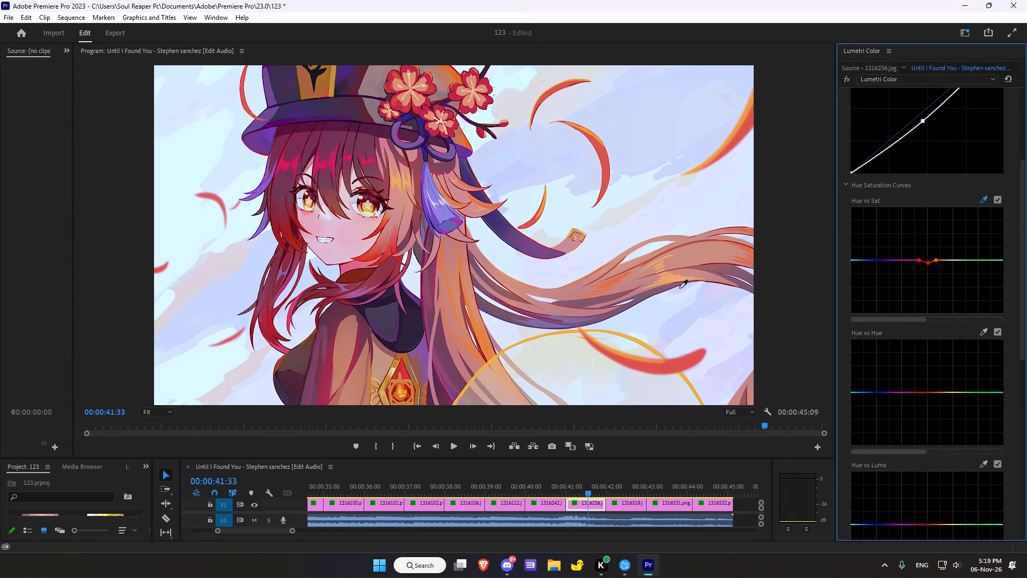
click(373, 254)
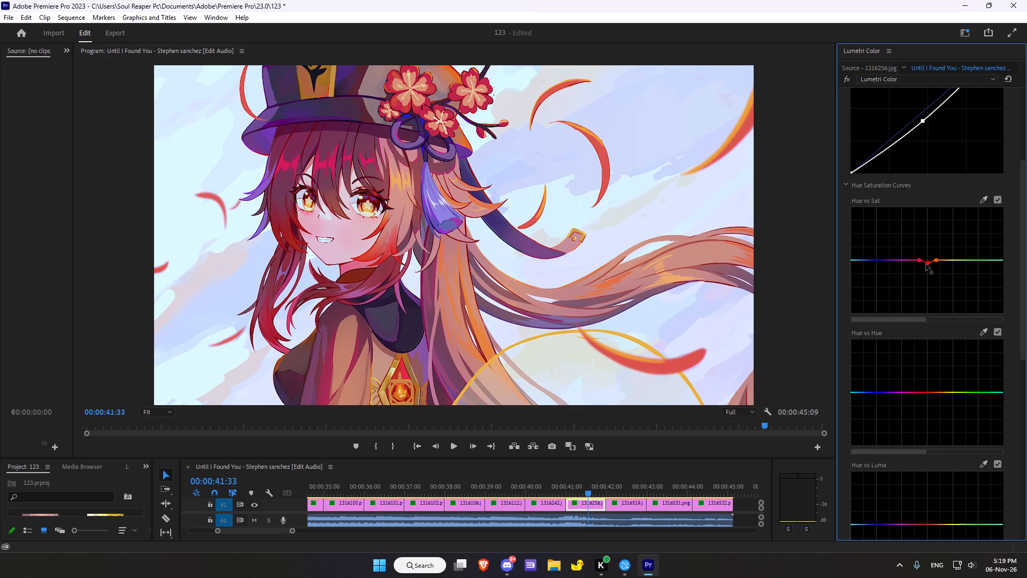
drag(929, 263, 937, 282)
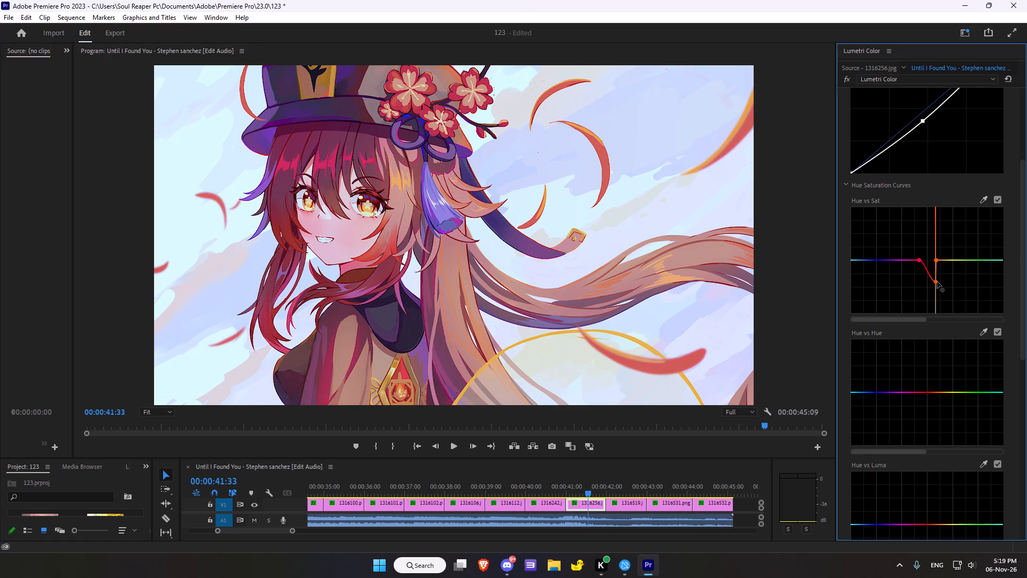
drag(937, 282, 928, 275)
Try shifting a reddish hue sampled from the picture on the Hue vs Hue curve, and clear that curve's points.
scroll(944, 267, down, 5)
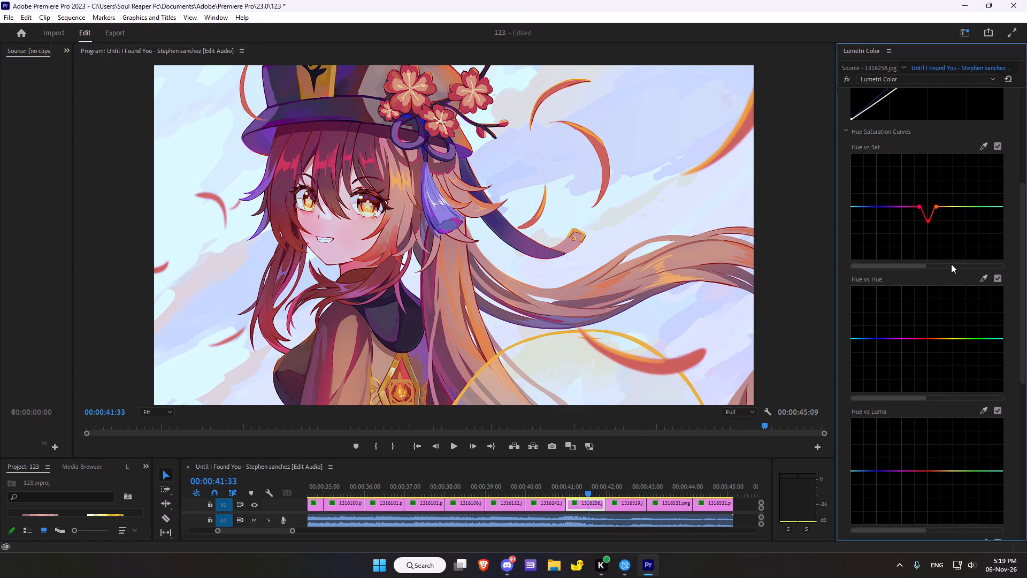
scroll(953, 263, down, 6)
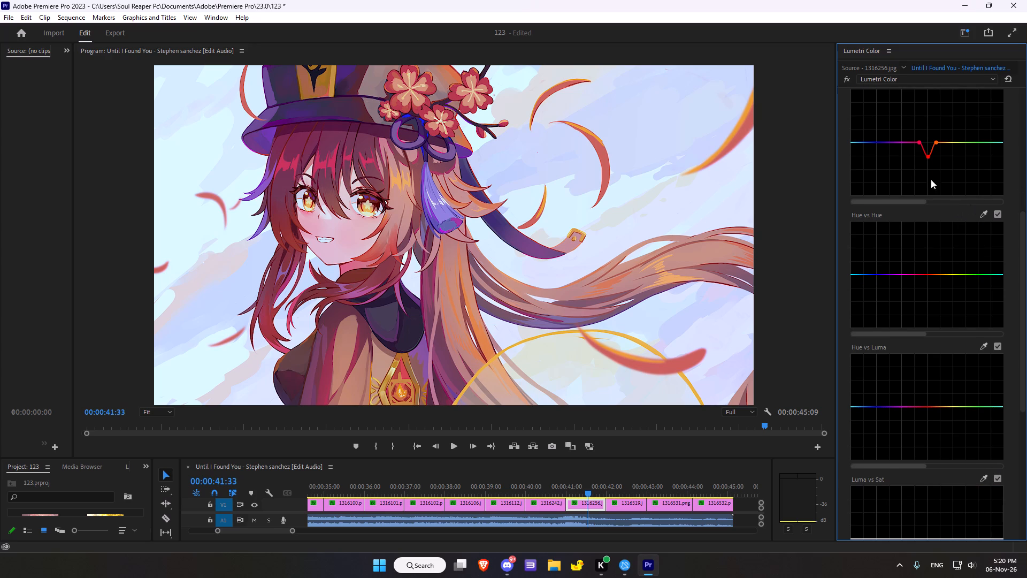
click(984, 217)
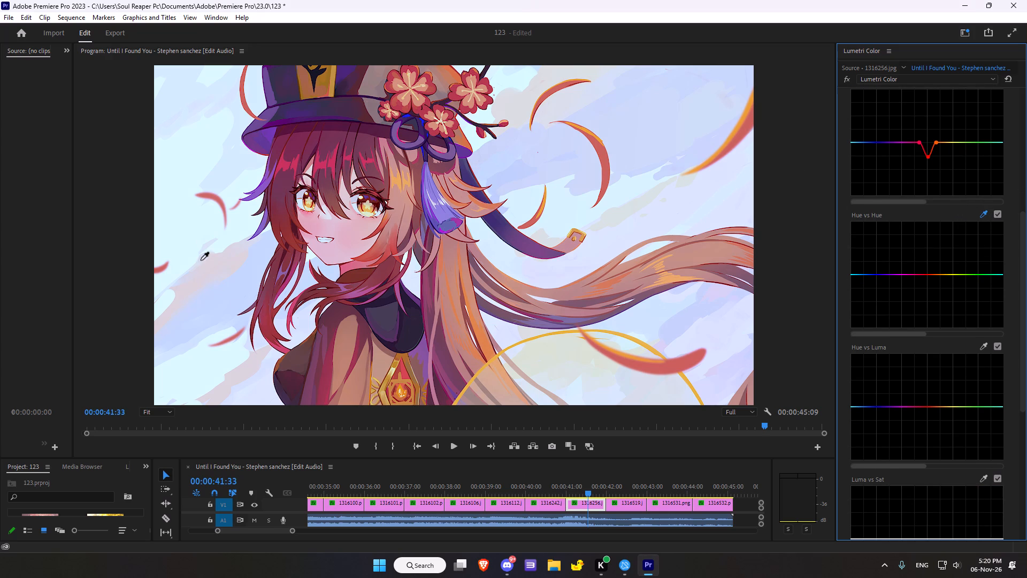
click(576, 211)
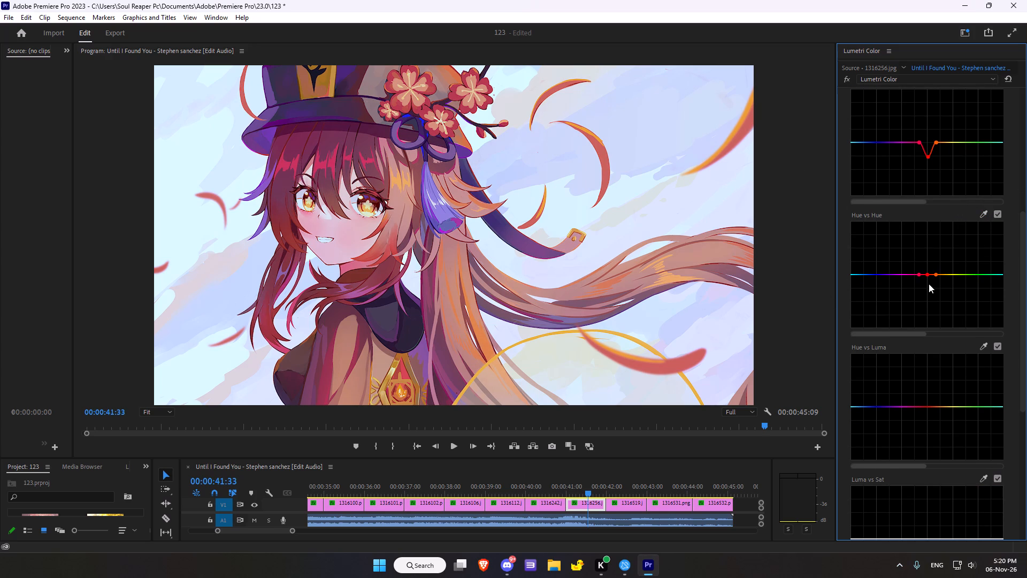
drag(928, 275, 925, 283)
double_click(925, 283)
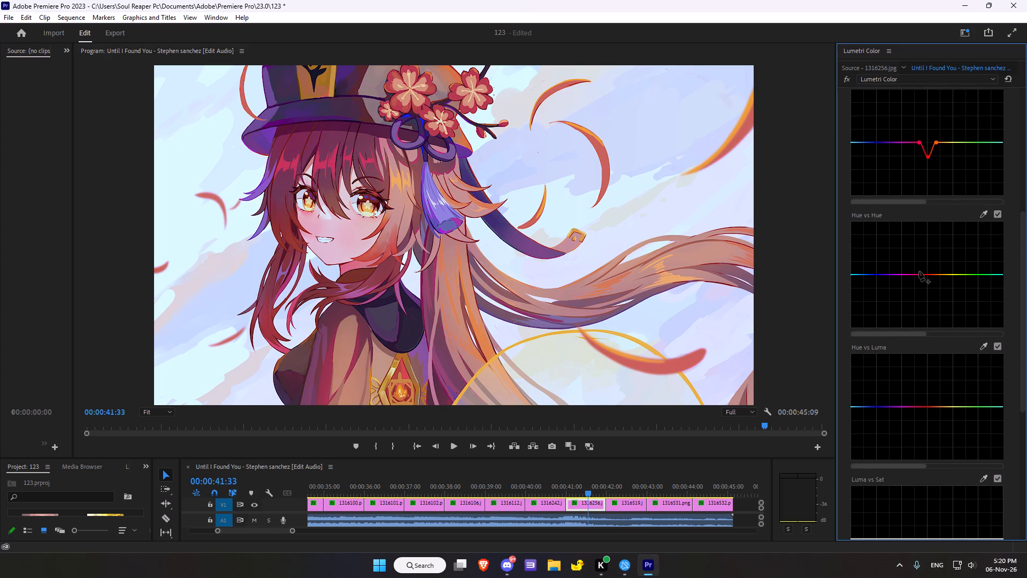
On the Luma vs Sat curve, sample the dark brown coat and slightly lower the saturation at that brightness.
scroll(926, 260, down, 10)
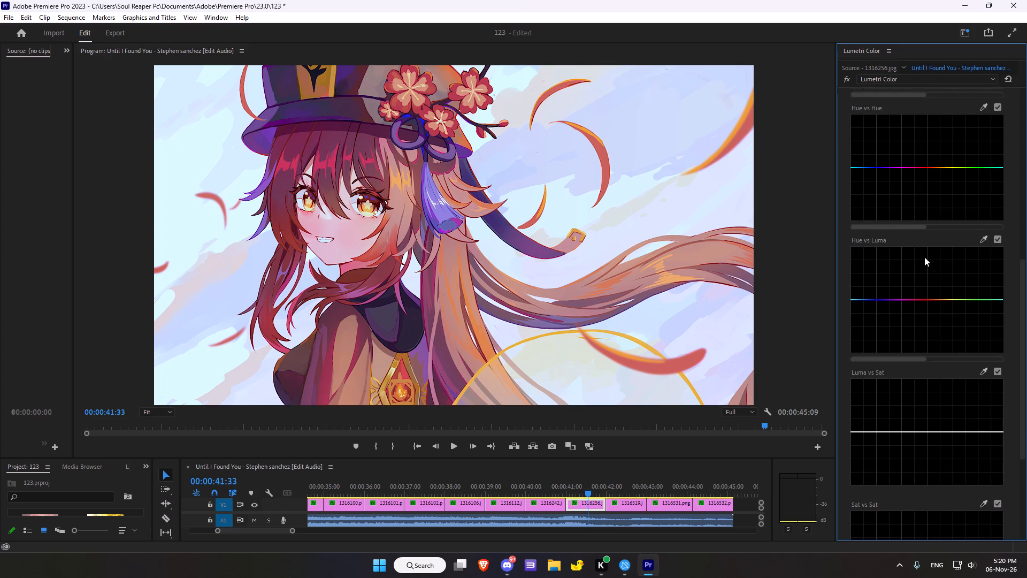
scroll(924, 257, down, 9)
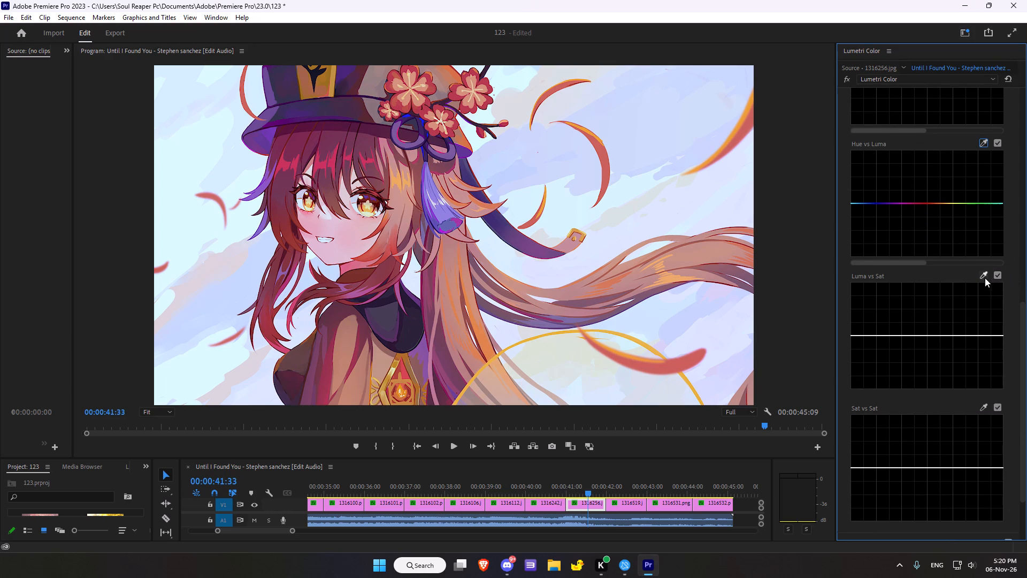
click(985, 278)
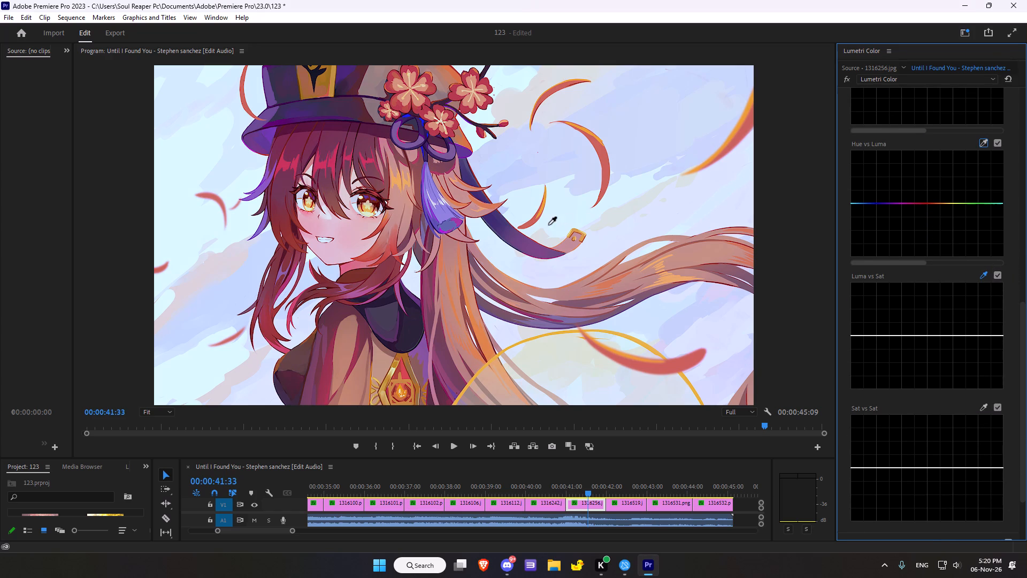
click(328, 378)
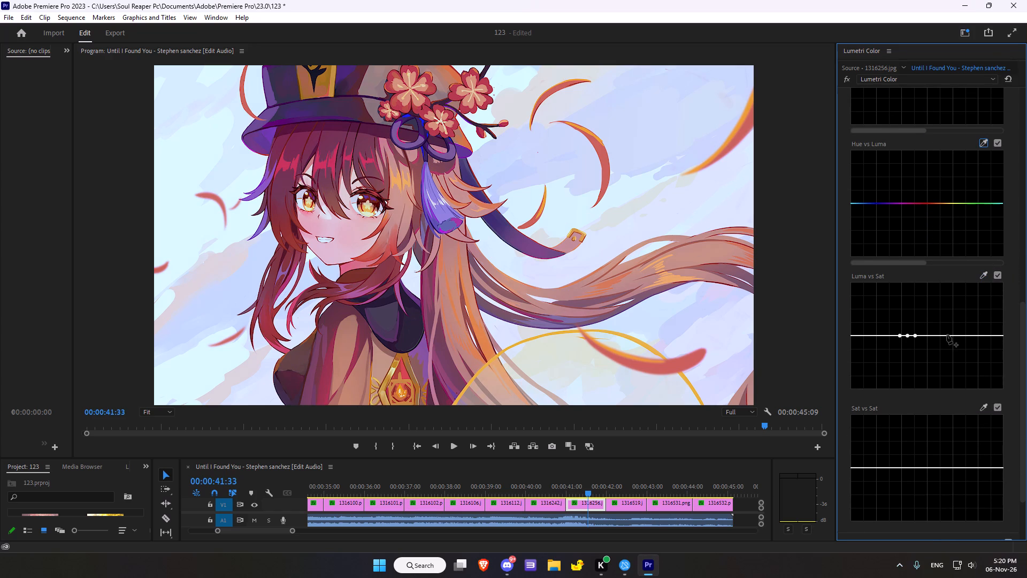
drag(909, 335, 903, 344)
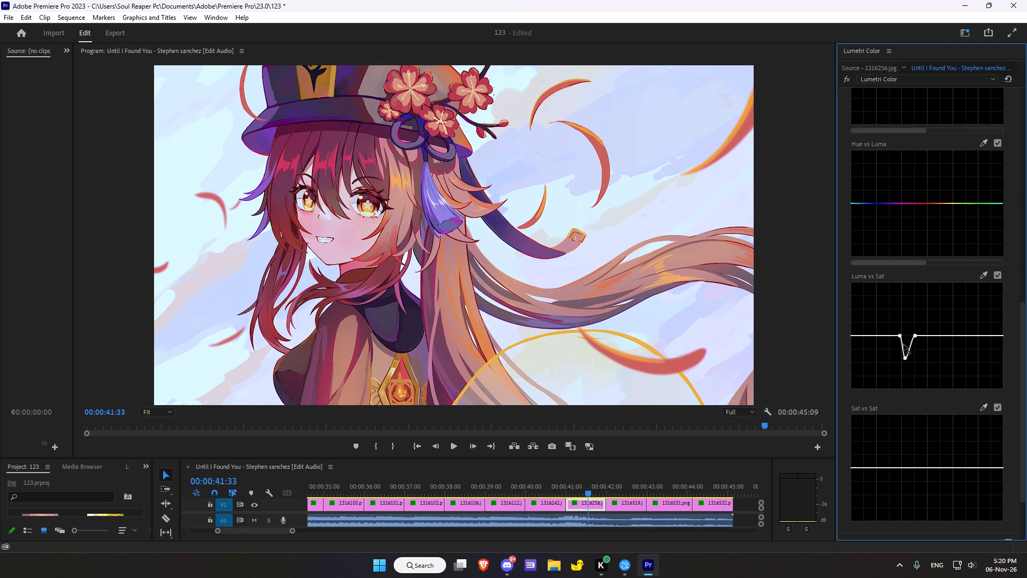
drag(903, 344, 904, 339)
Set the Midtones, Shadows and Highlights color wheels almost at their neutral centres.
scroll(882, 346, down, 15)
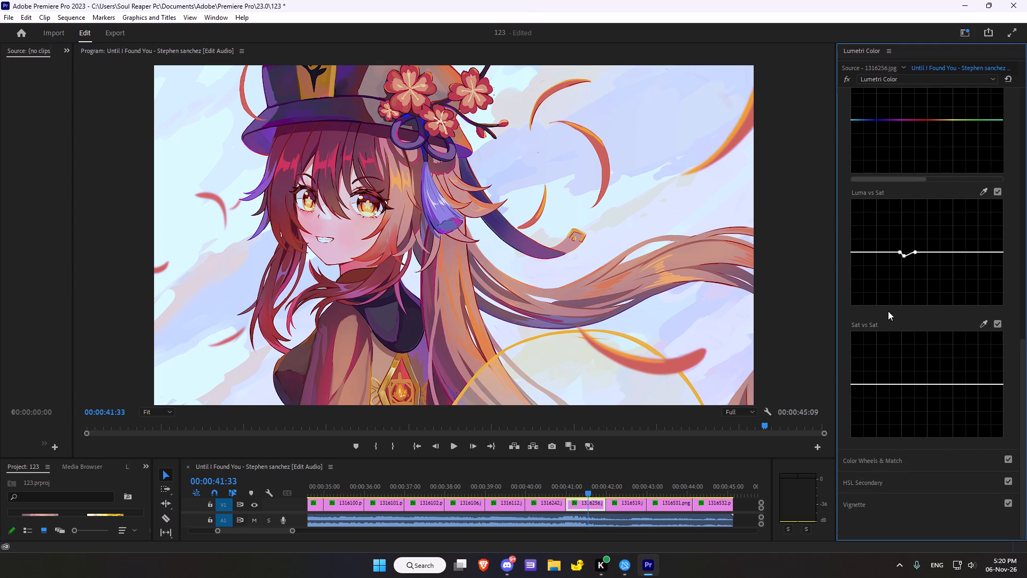
scroll(888, 311, down, 3)
scroll(947, 350, down, 6)
click(924, 465)
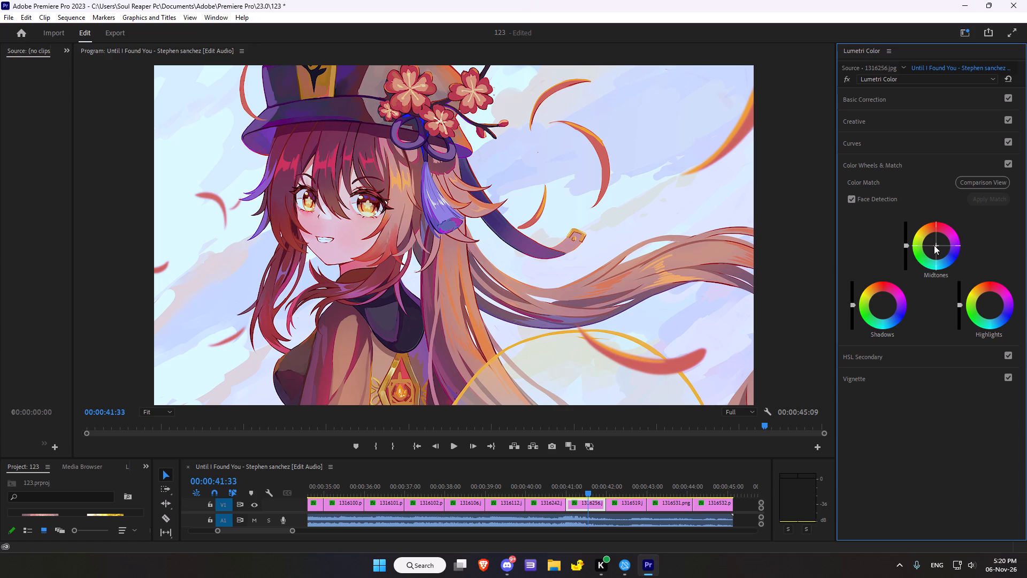
drag(937, 245, 804, 242)
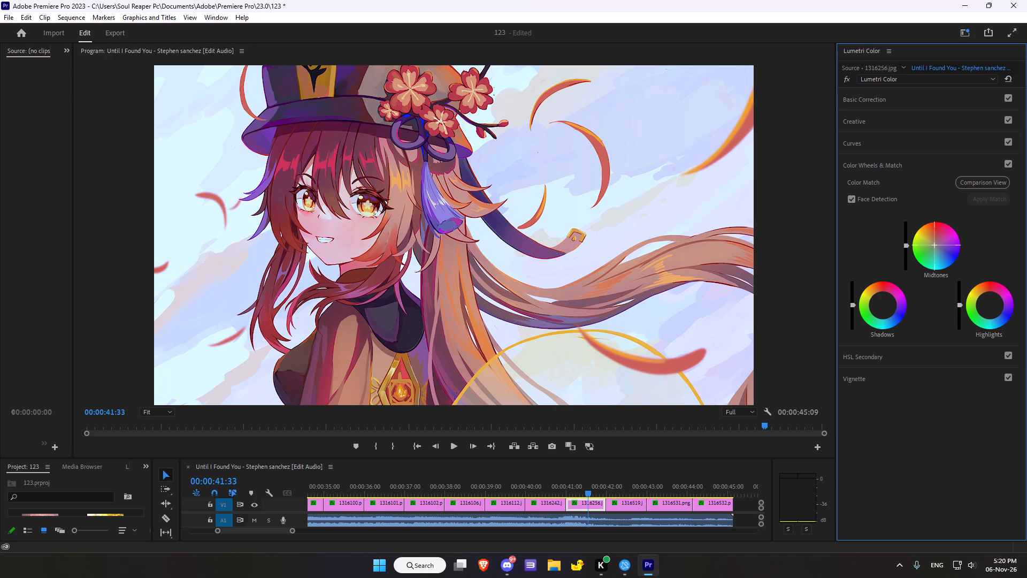
drag(804, 242, 826, 288)
drag(880, 306, 878, 317)
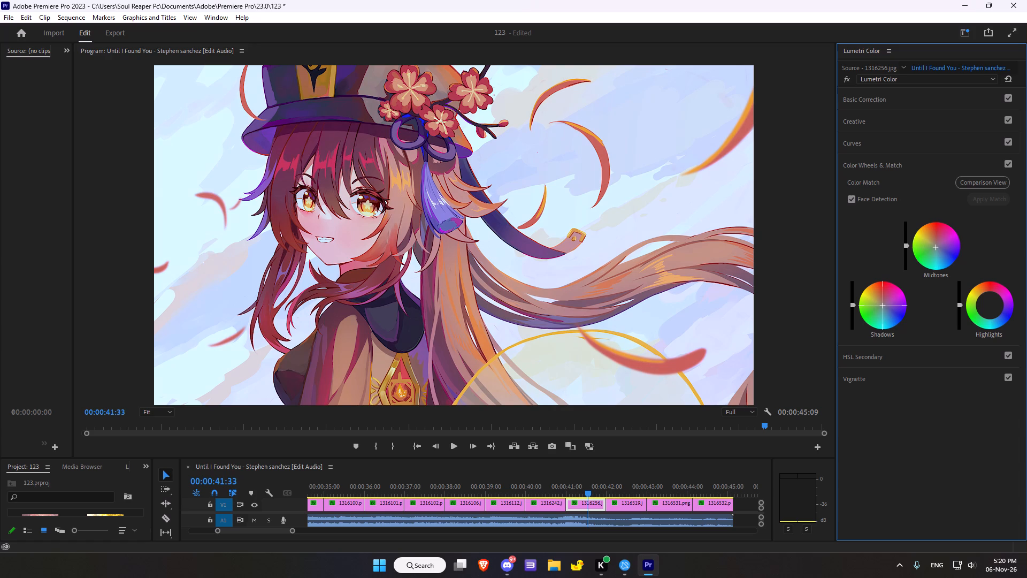
drag(878, 317, 888, 283)
drag(991, 308, 971, 260)
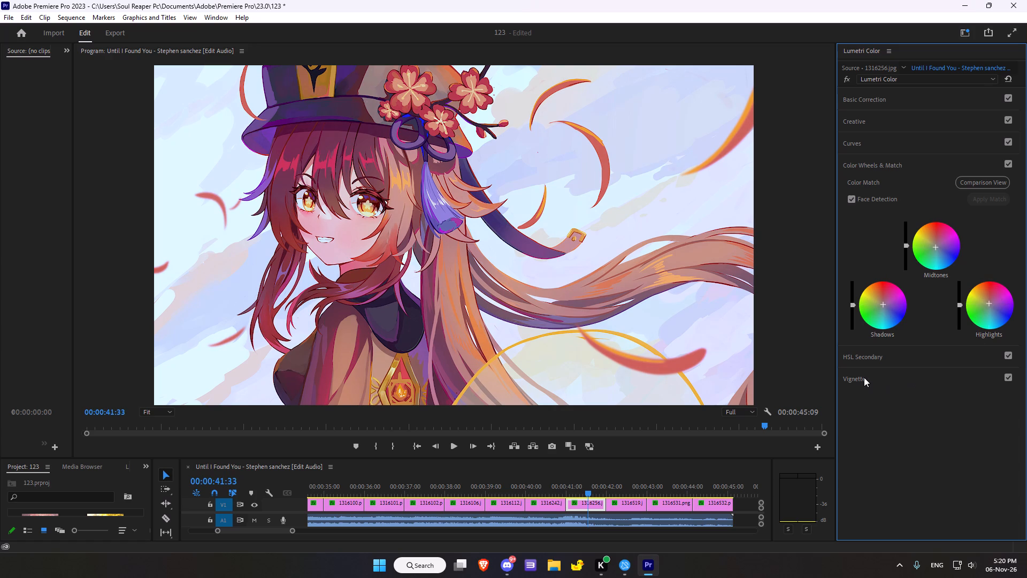
Add a vignette with Amount -2.5, Midpoint 23.4, Roundness 100 and Feather 100.
click(864, 377)
drag(945, 227, 925, 234)
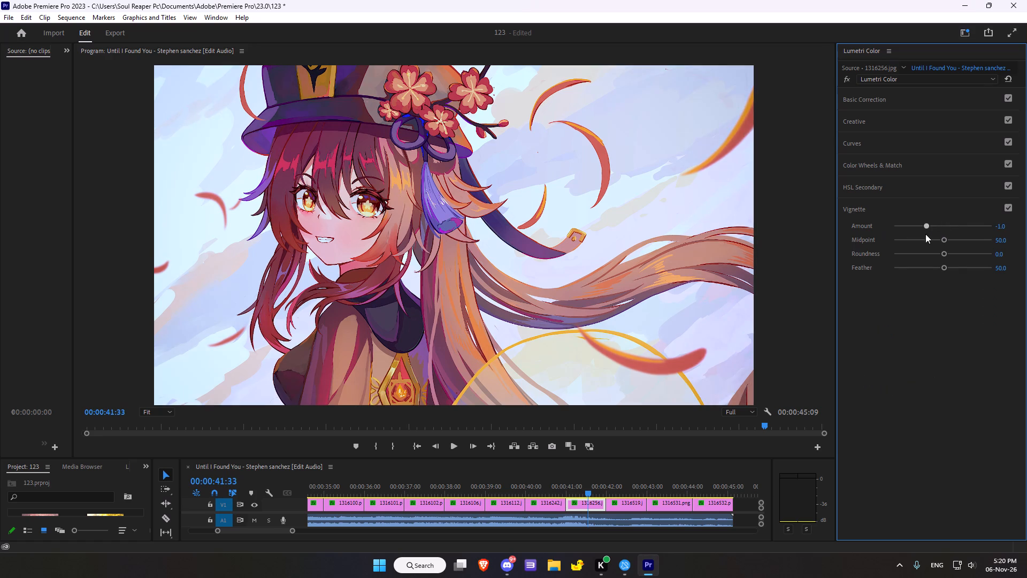
drag(925, 234, 901, 233)
drag(945, 239, 916, 247)
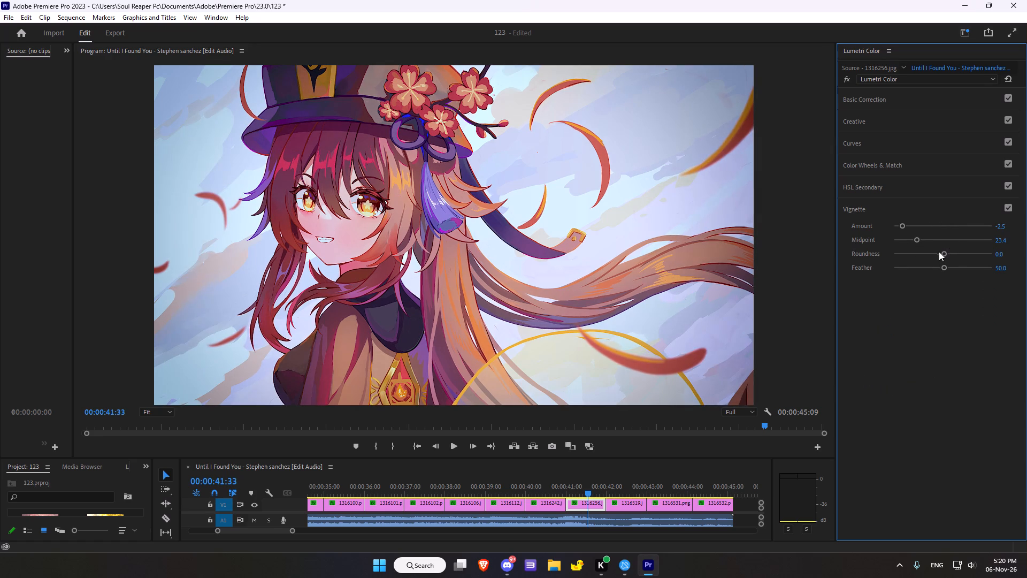
drag(944, 252, 929, 257)
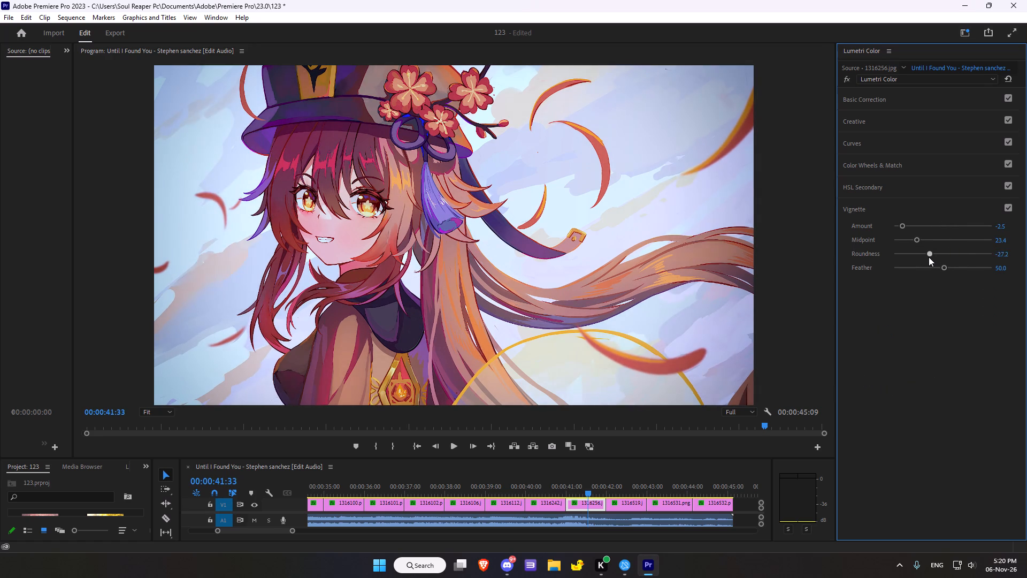
drag(929, 257, 1003, 253)
drag(943, 268, 810, 261)
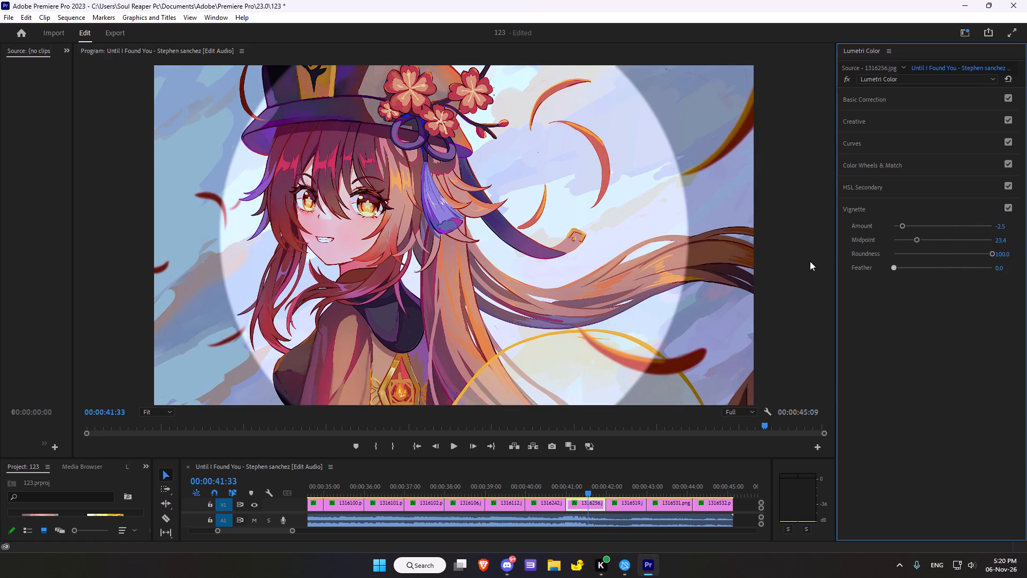
drag(810, 261, 1026, 262)
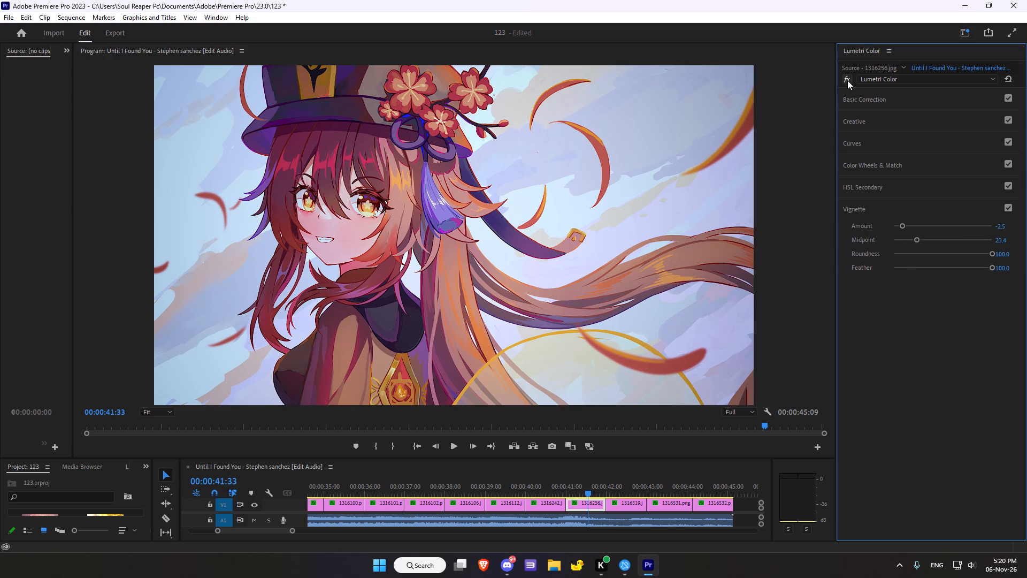
Compare the hat girl image with and without its Lumetri grade.
triple_click(842, 82)
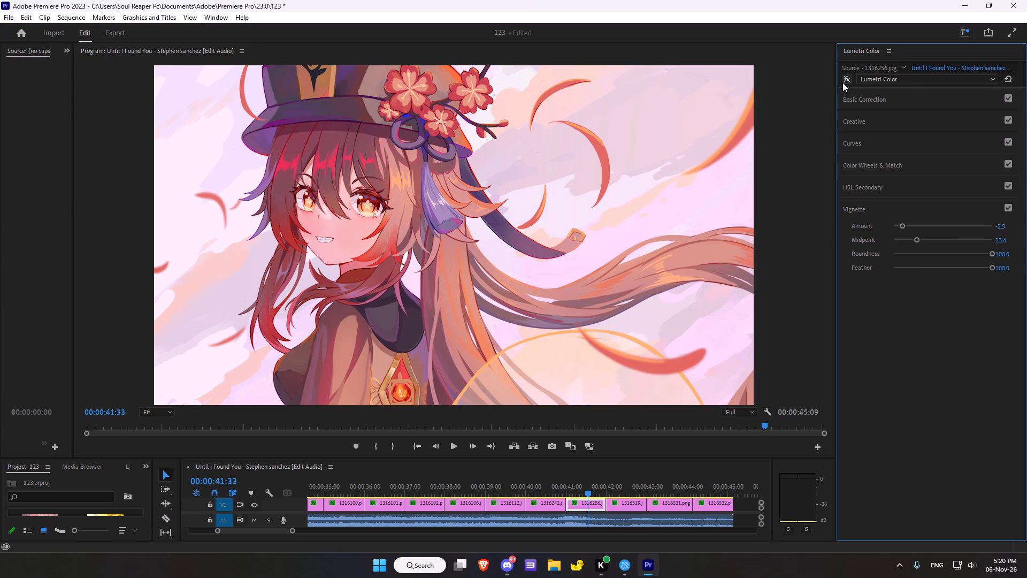
click(842, 82)
Move to the 1316519.jpeg clip, compare it with its grade bypassed, and reset its Lumetri Color effect.
scroll(845, 267, down, 5)
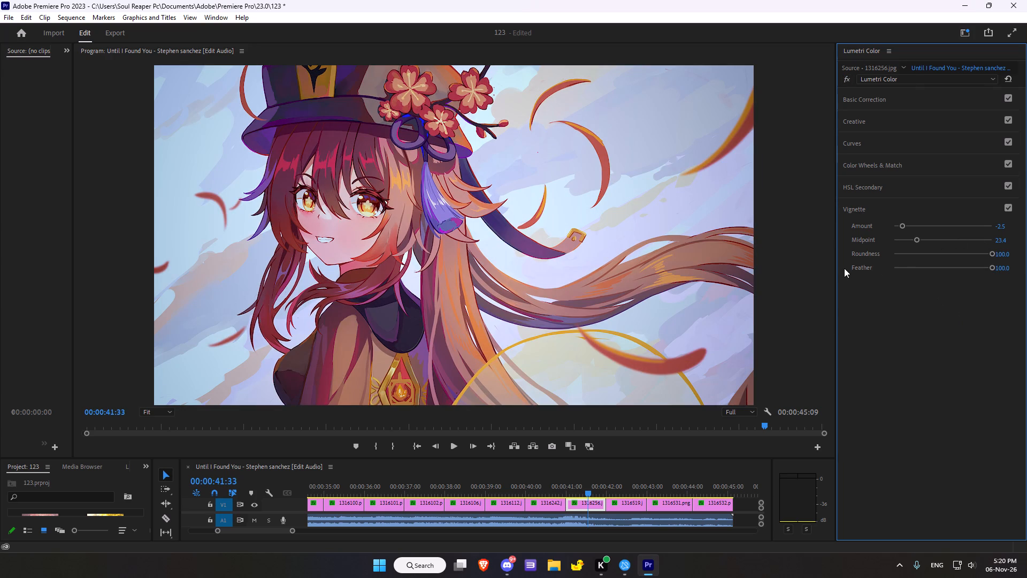
scroll(609, 417, down, 17)
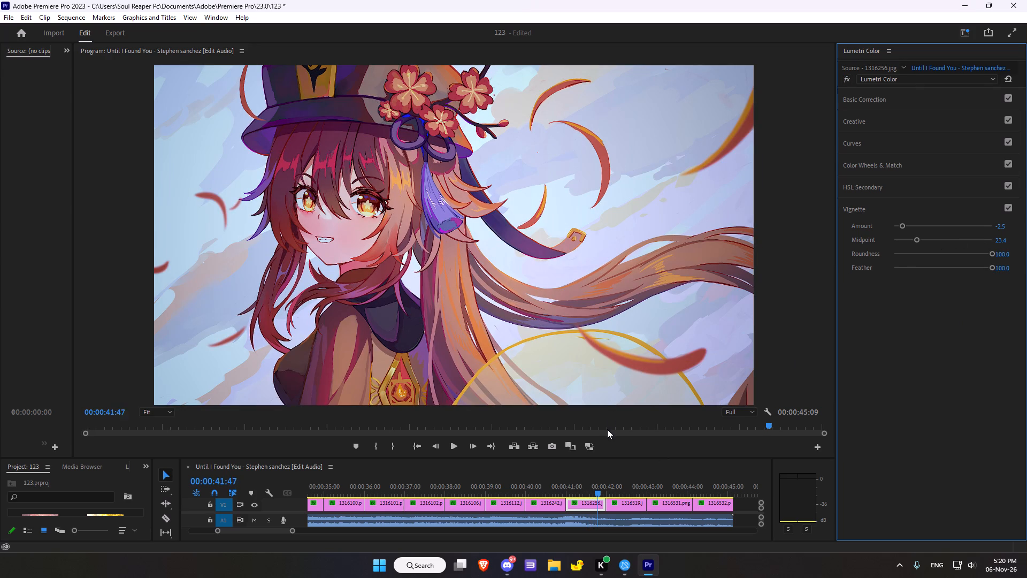
scroll(607, 429, down, 2)
scroll(607, 429, down, 20)
scroll(607, 429, down, 10)
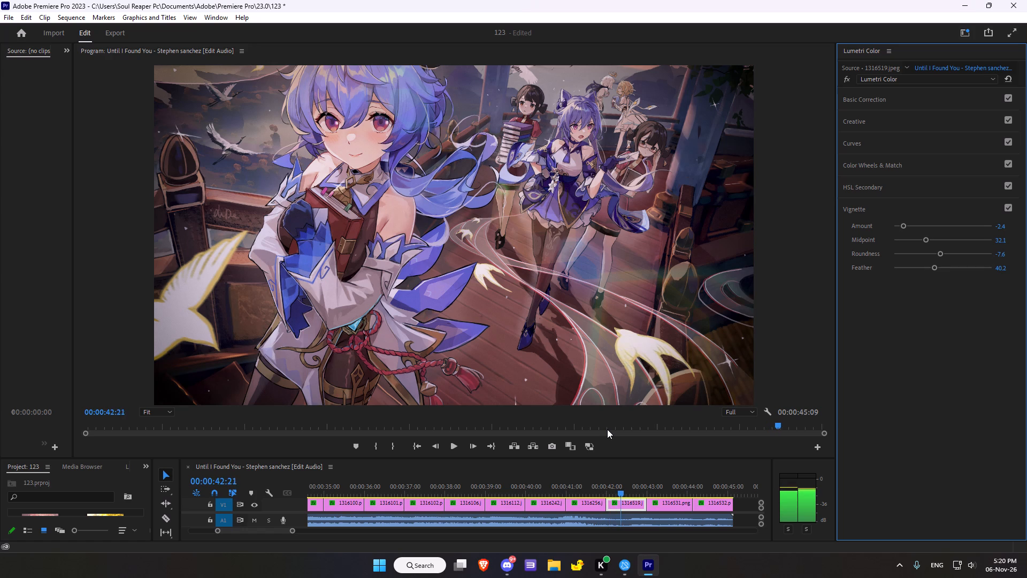
scroll(607, 429, down, 8)
scroll(607, 429, up, 1)
scroll(607, 429, down, 1)
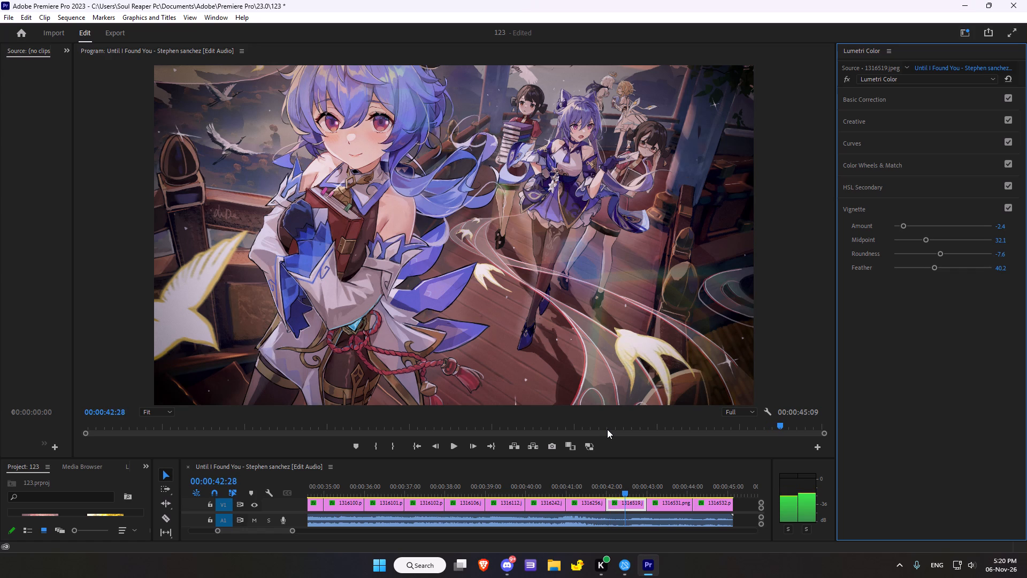
click(844, 80)
click(844, 80)
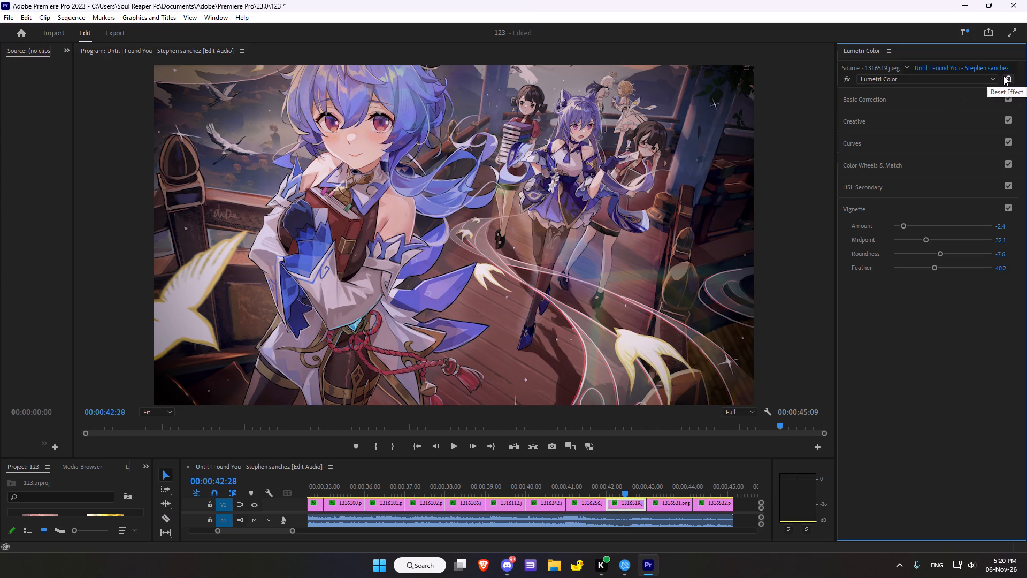
click(1003, 76)
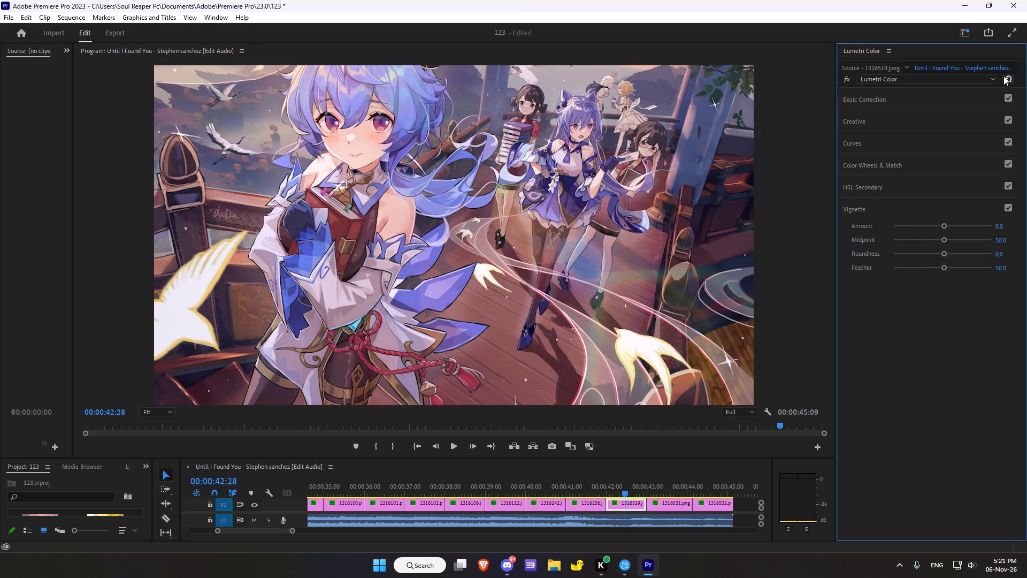
In the 1316519.jpeg clip's Basic Correction, set Temperature to 6.5, Tint to -1.1 and Saturation to 123.9.
click(915, 100)
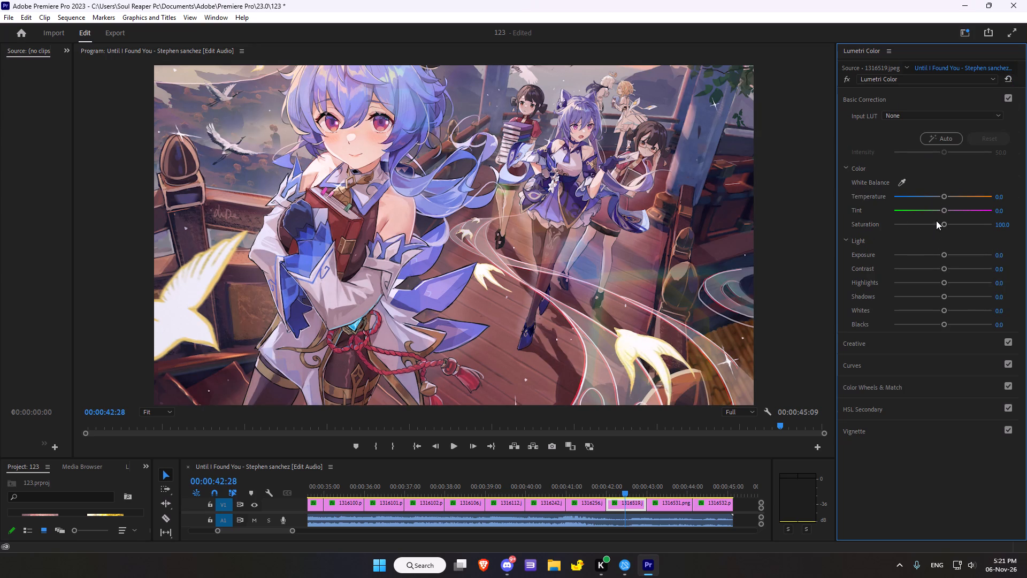
drag(944, 198, 934, 196)
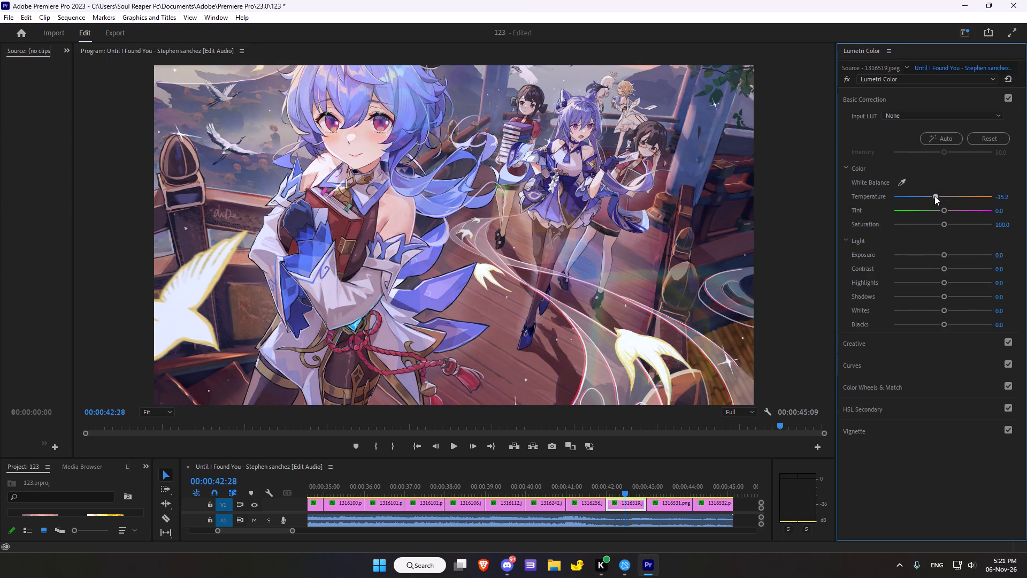
drag(934, 196, 944, 193)
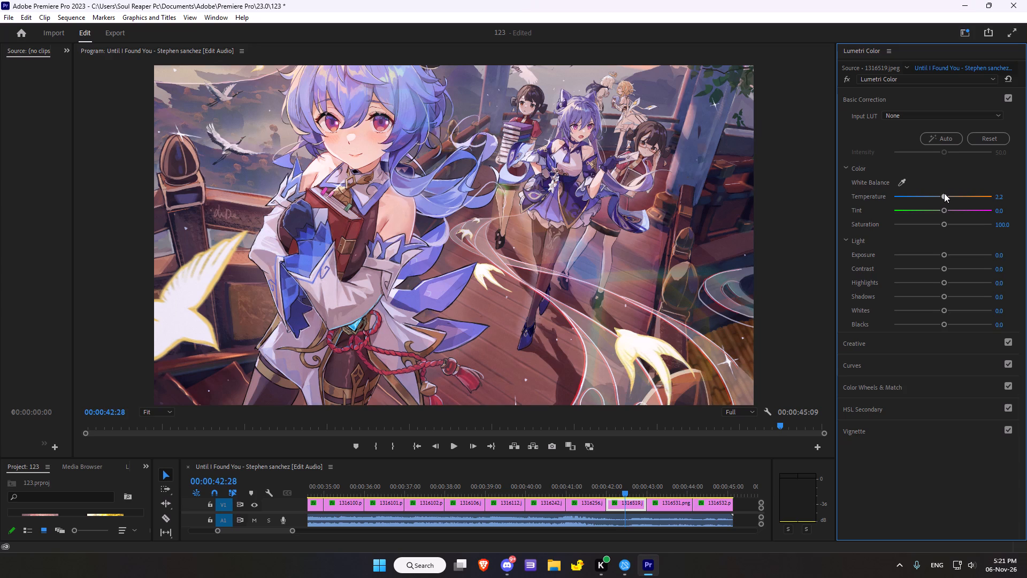
drag(944, 193, 945, 193)
click(944, 210)
drag(943, 223, 953, 219)
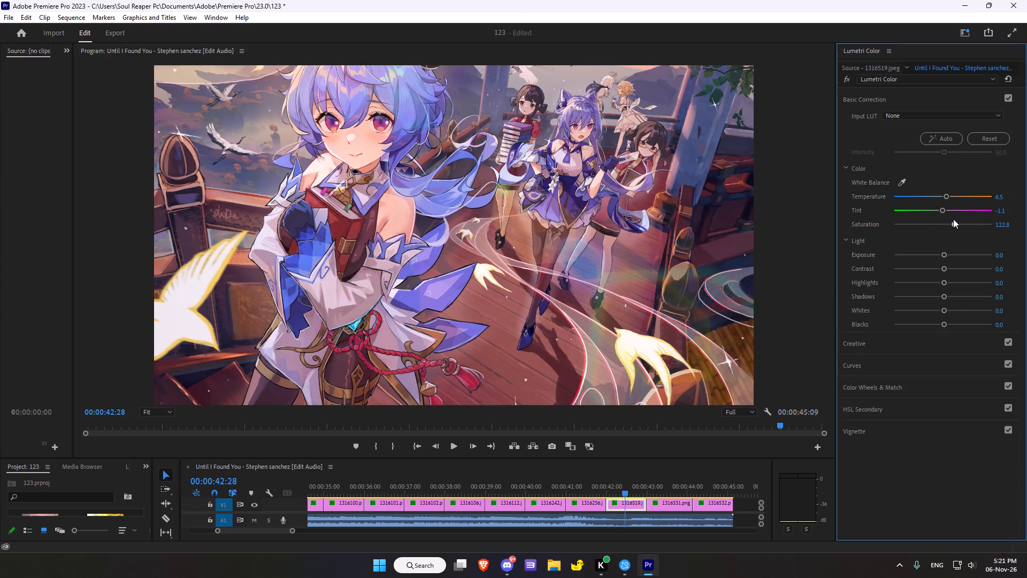
drag(953, 219, 954, 215)
Set Exposure to 0.3, Contrast to 27.2, Highlights to -12.0, Shadows to 0.0 and Whites to -9.8, and nudge Blacks slightly.
drag(942, 255, 944, 250)
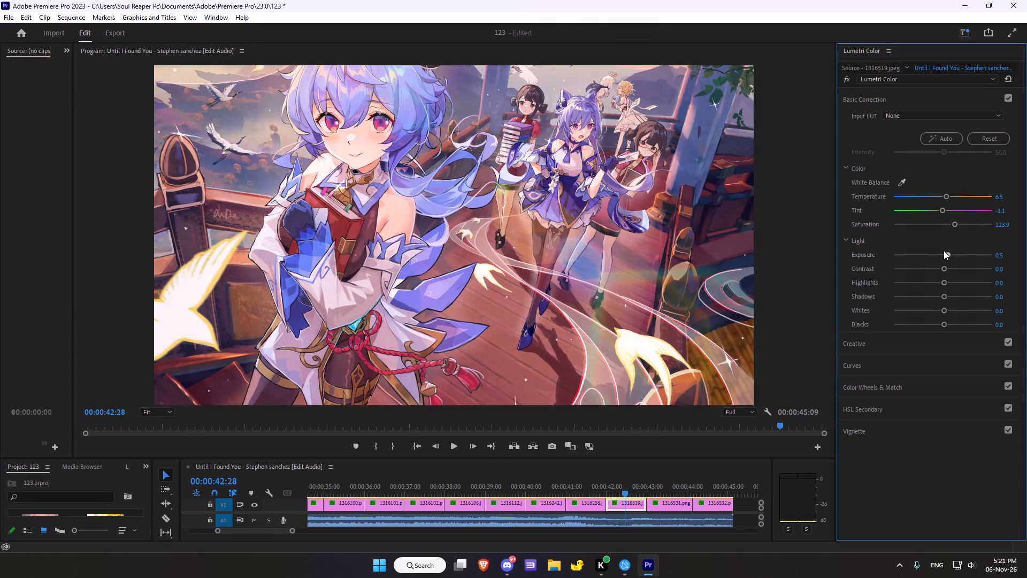
drag(944, 250, 945, 245)
drag(944, 265, 955, 256)
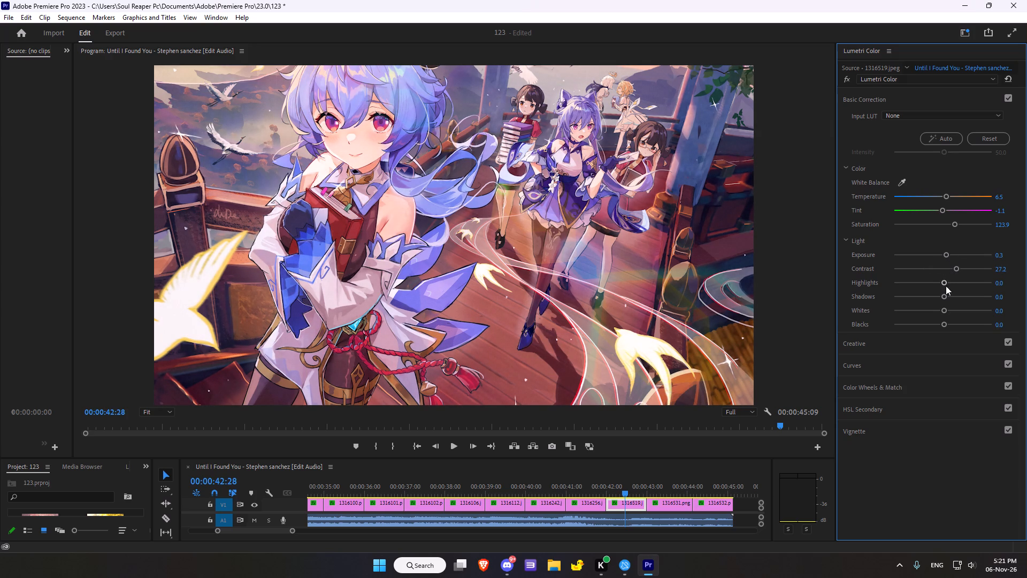
drag(945, 283, 936, 282)
click(943, 296)
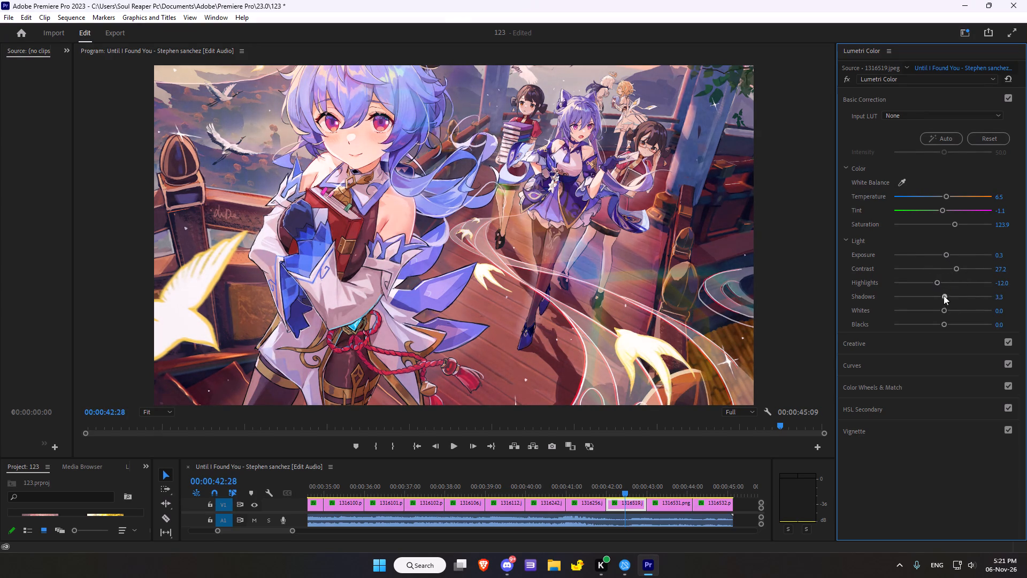
drag(942, 308, 937, 308)
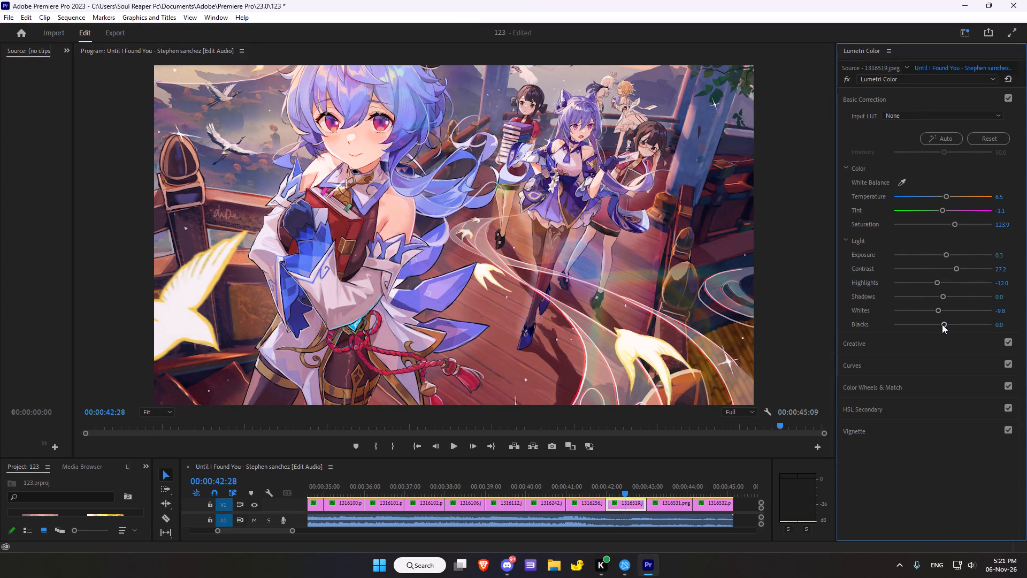
drag(948, 323, 943, 323)
Set the Creative Shadow Tint and Highlight Tint wheels almost at their neutral centres.
click(856, 341)
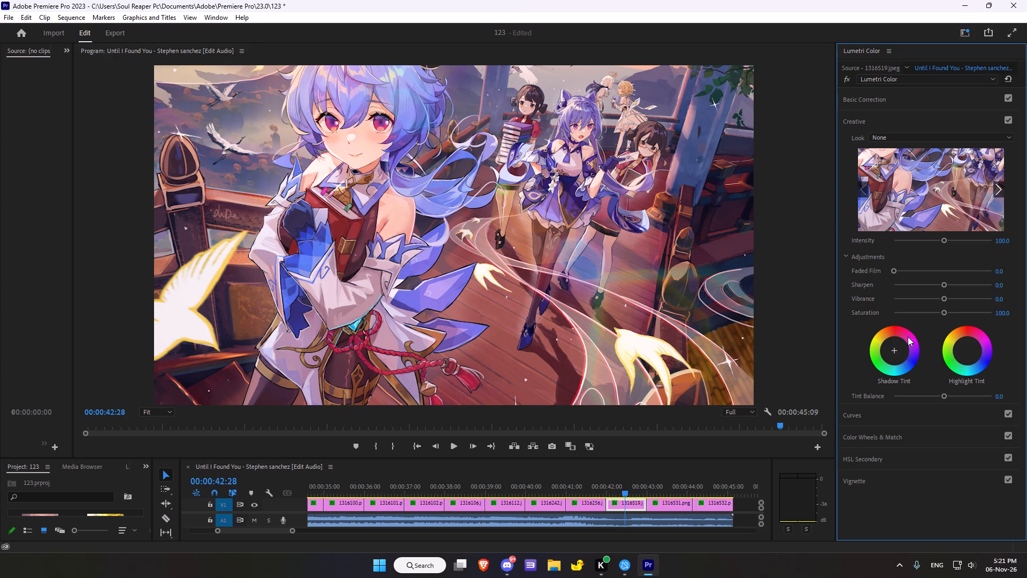
drag(892, 351, 888, 358)
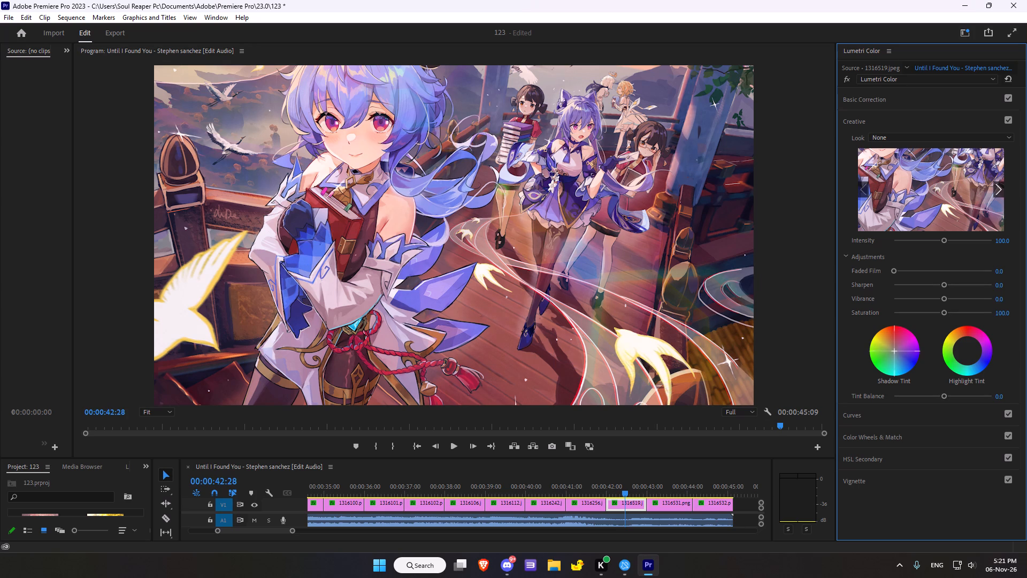
drag(888, 358, 888, 375)
drag(967, 351, 963, 355)
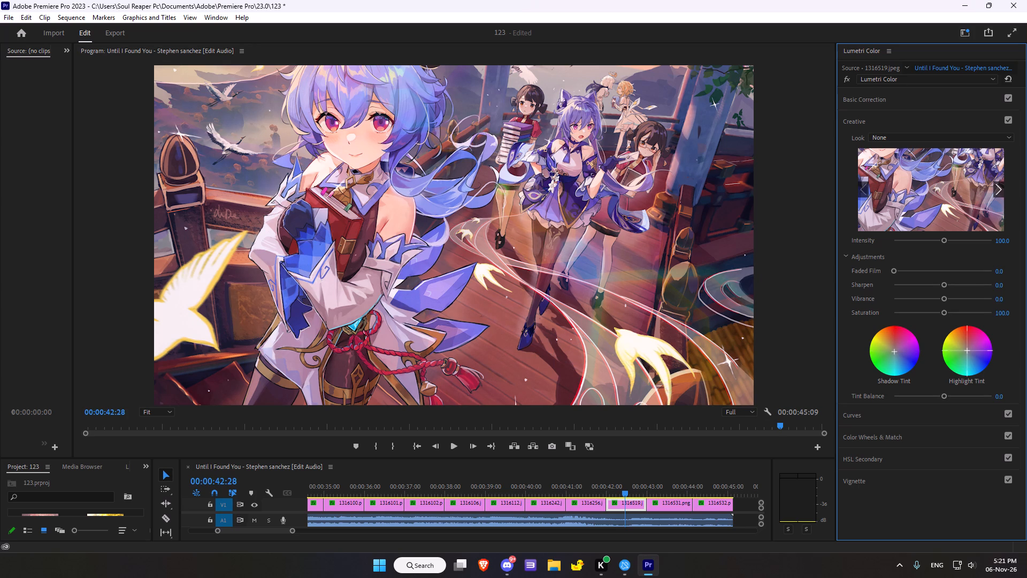
drag(963, 355, 960, 351)
Bend the white RGB curve slightly downward at its midpoint to darken the midtones.
click(871, 413)
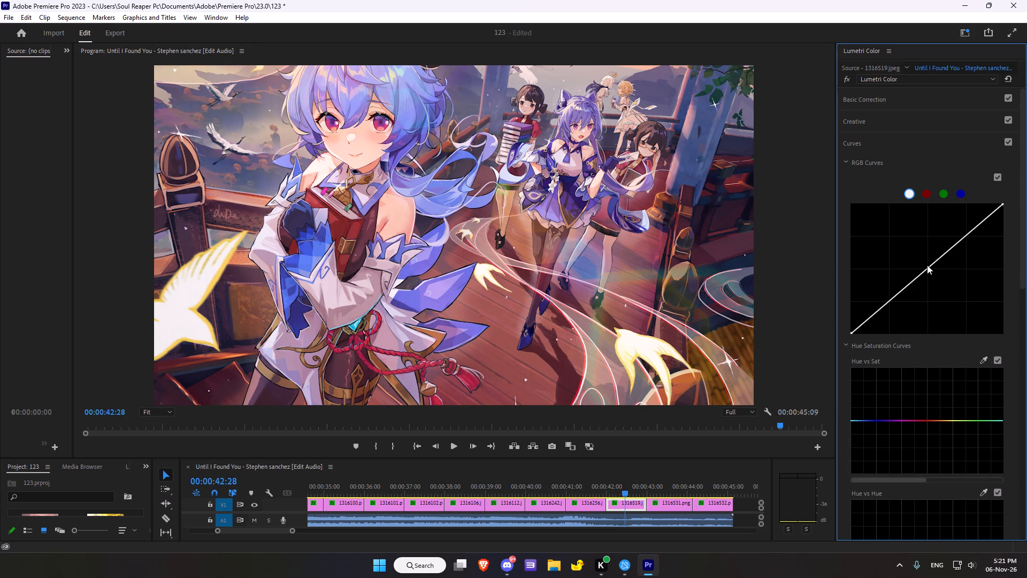
drag(929, 267, 930, 272)
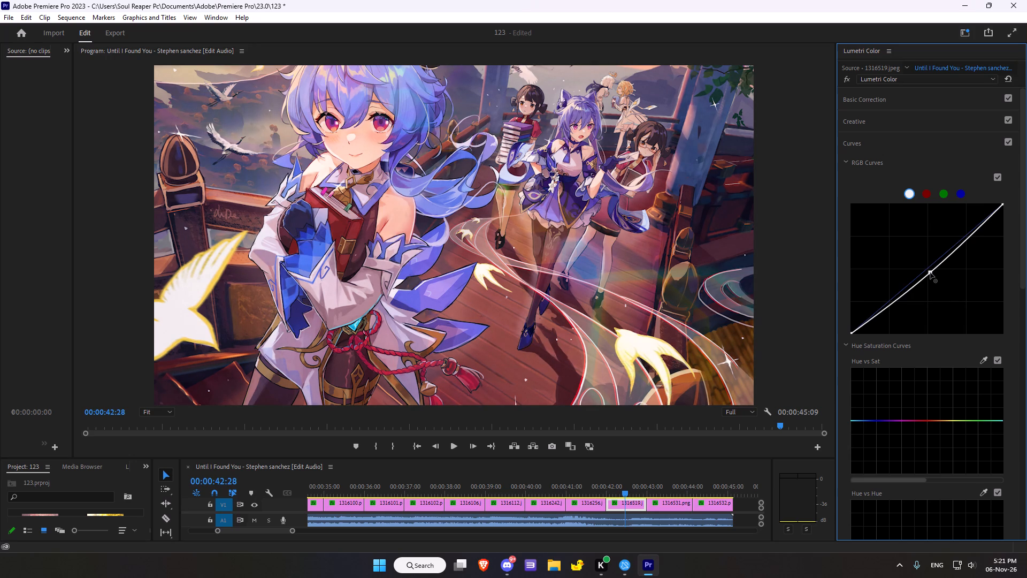
Sample the reddish wooden floor for the Hue vs Sat curve and lower the red point slightly to desaturate it.
scroll(938, 345, down, 2)
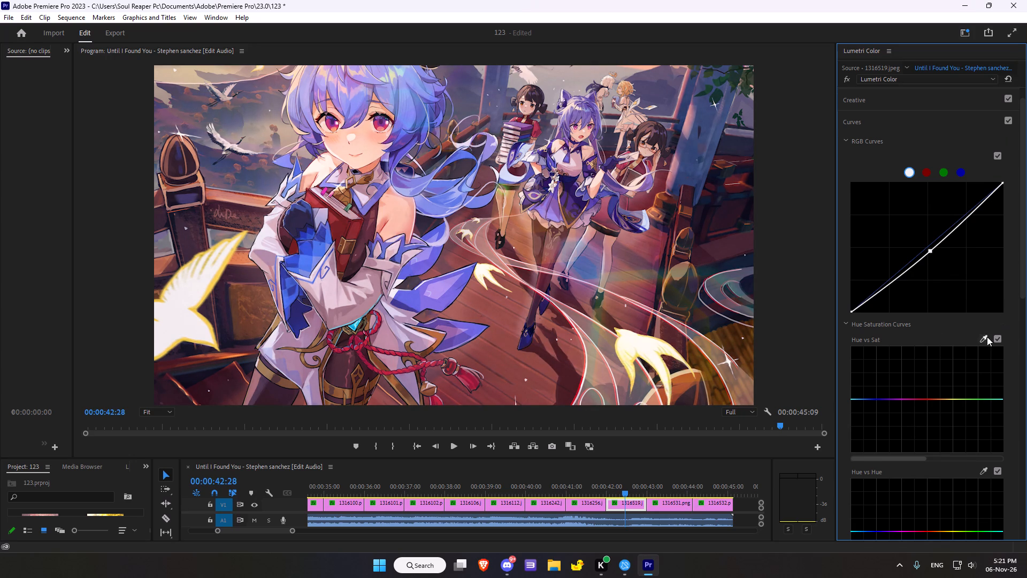
click(987, 337)
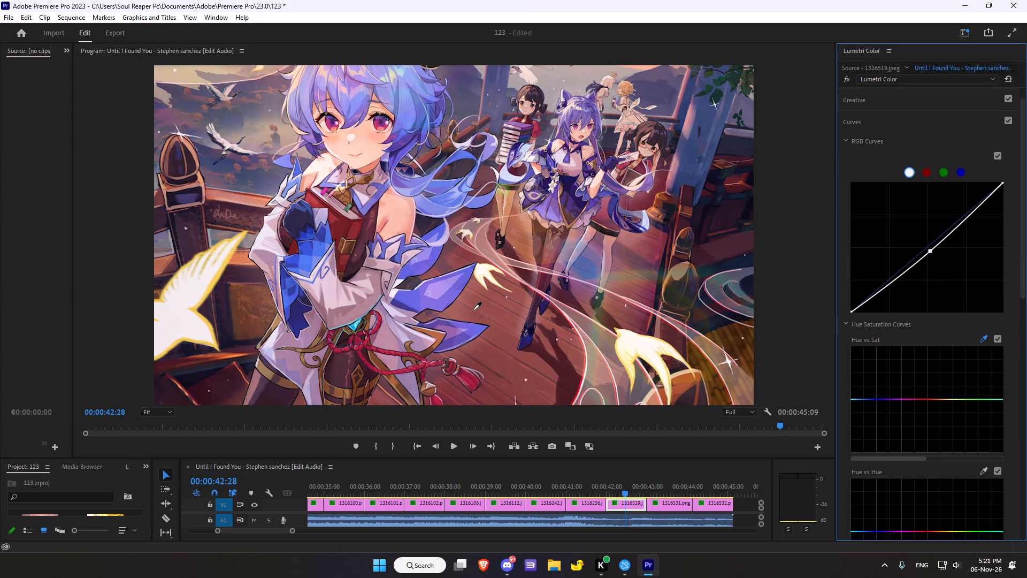
click(476, 309)
scroll(945, 358, down, 9)
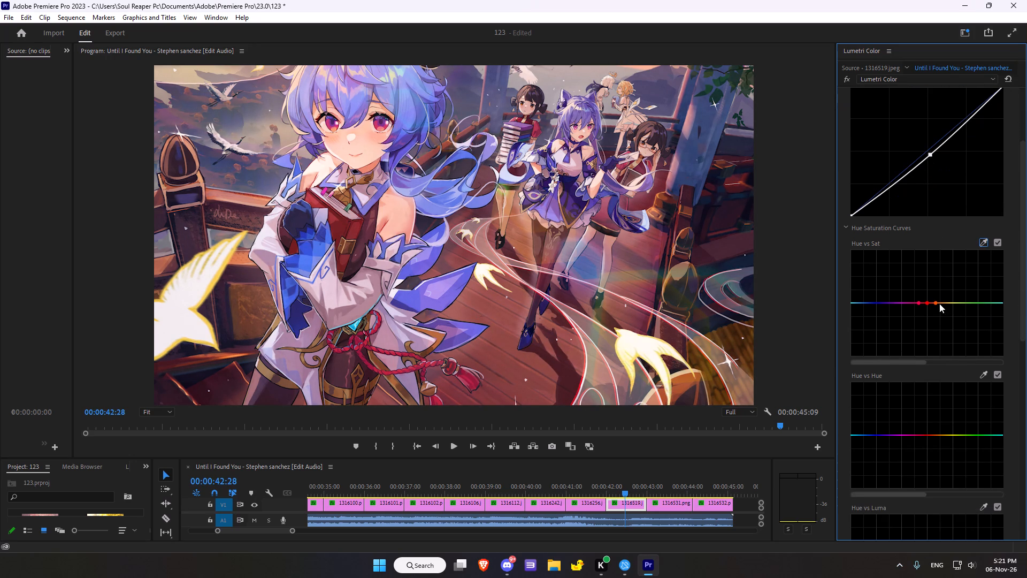
drag(926, 303, 928, 311)
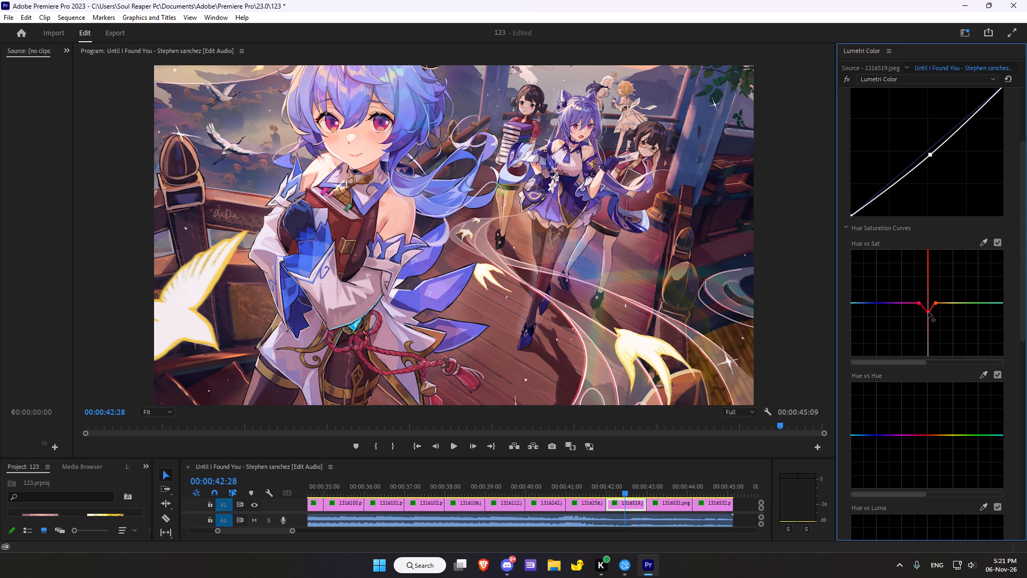
drag(928, 311, 928, 311)
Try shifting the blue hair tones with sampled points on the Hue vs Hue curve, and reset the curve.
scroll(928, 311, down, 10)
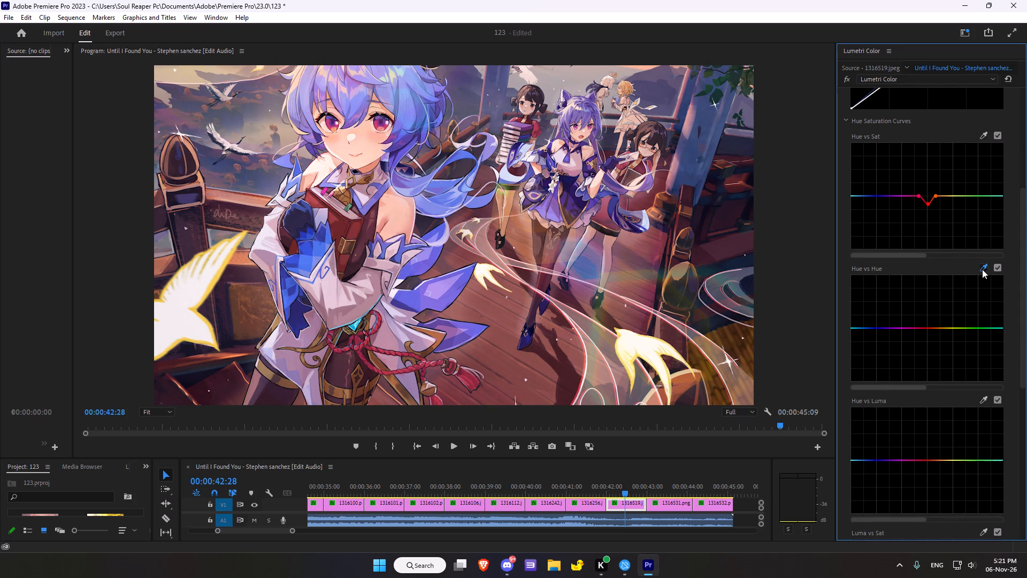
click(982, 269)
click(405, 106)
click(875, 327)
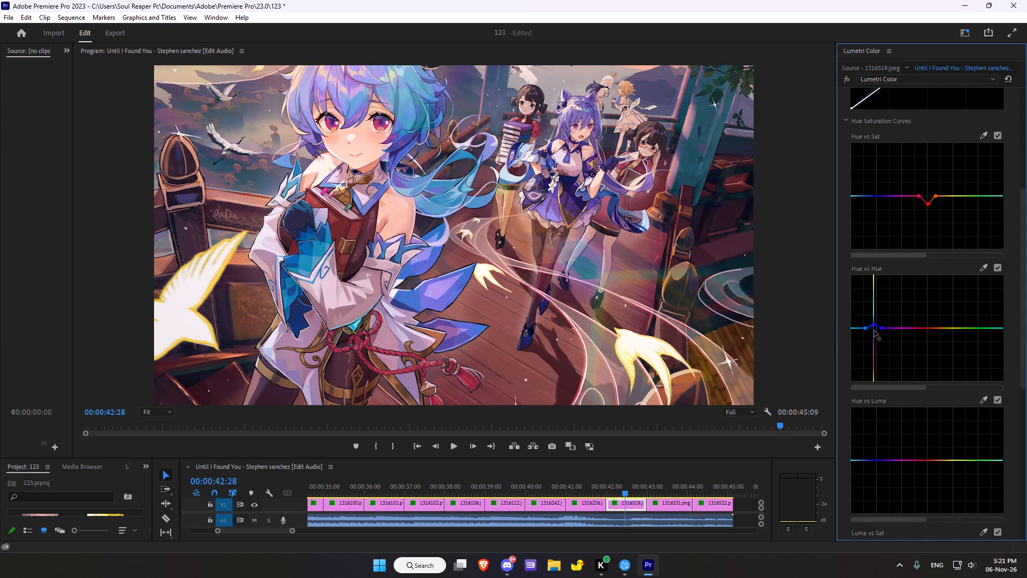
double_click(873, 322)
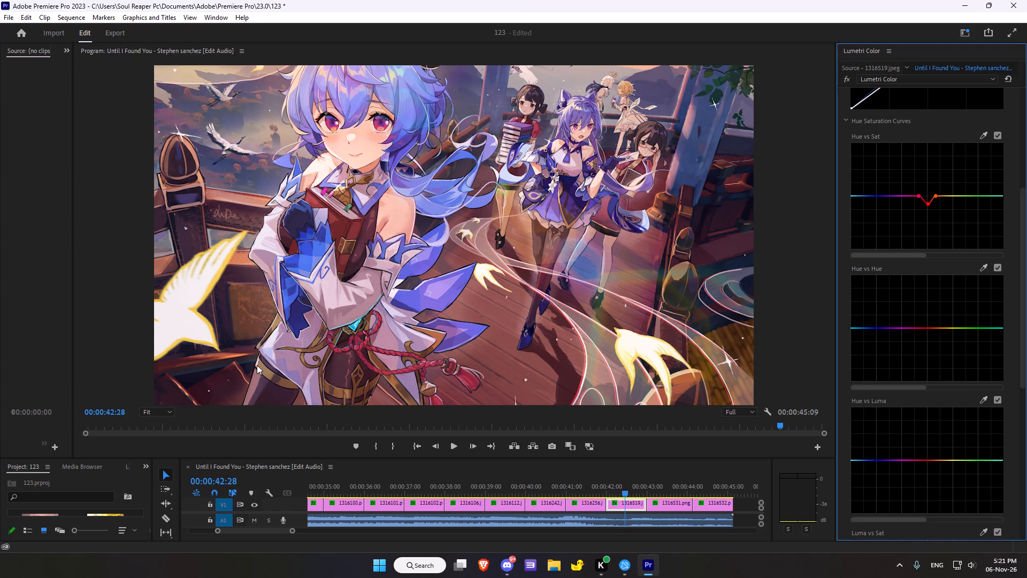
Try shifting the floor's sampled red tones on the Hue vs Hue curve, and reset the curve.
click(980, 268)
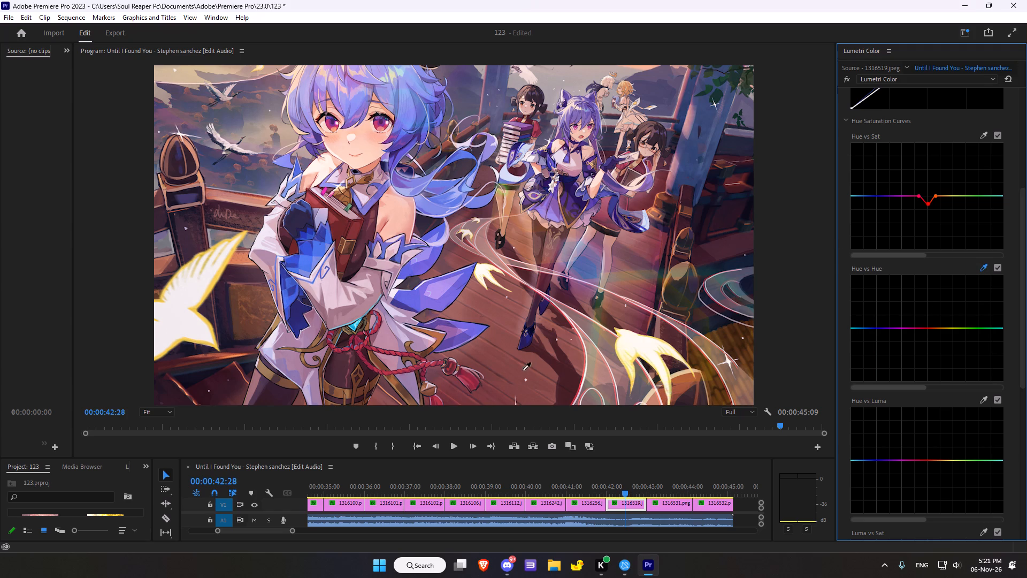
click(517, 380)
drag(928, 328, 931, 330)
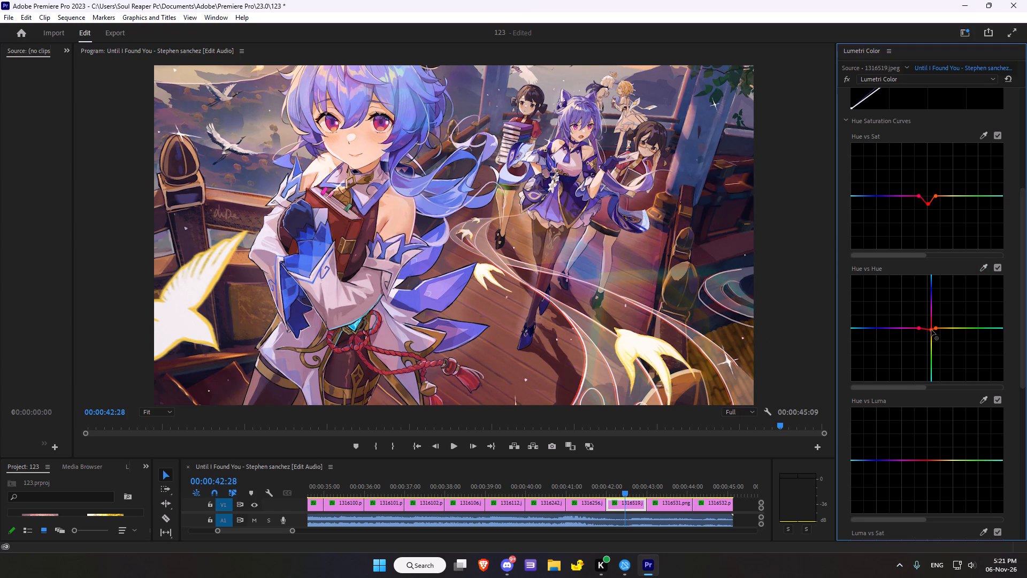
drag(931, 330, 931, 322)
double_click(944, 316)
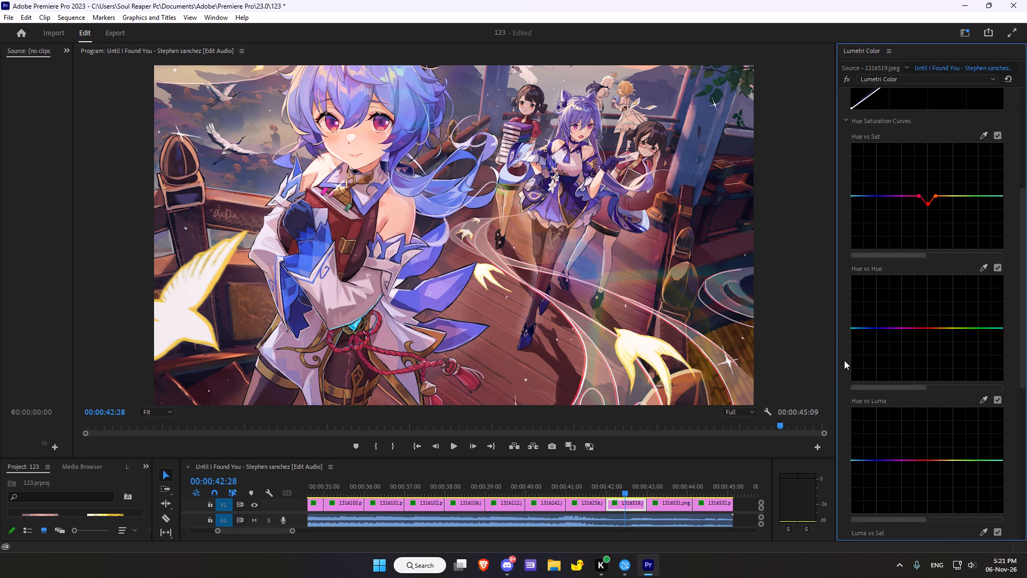
Use the eyedropper to add yellow-green control points to the Hue vs Hue curve.
scroll(848, 360, down, 8)
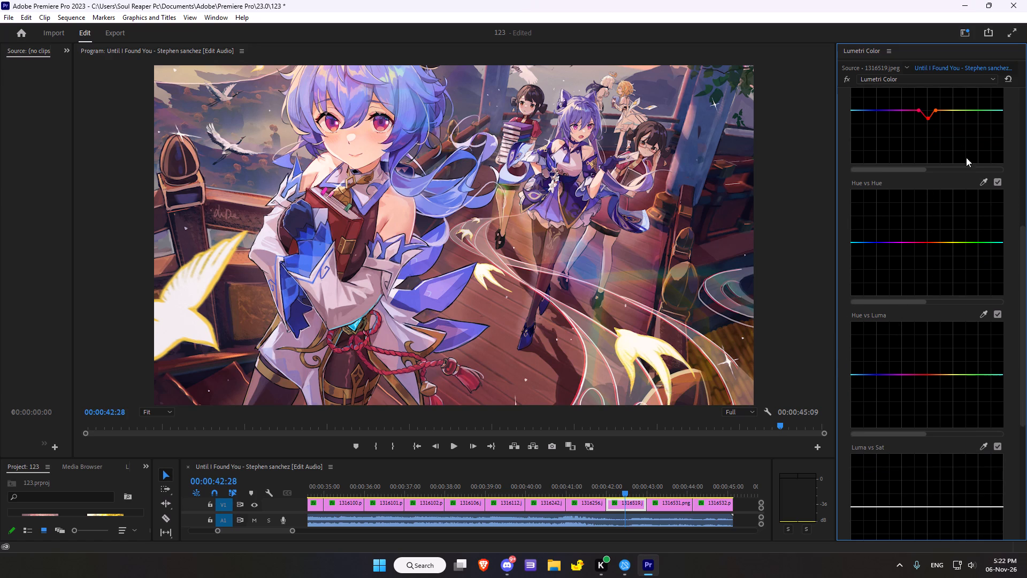
click(986, 181)
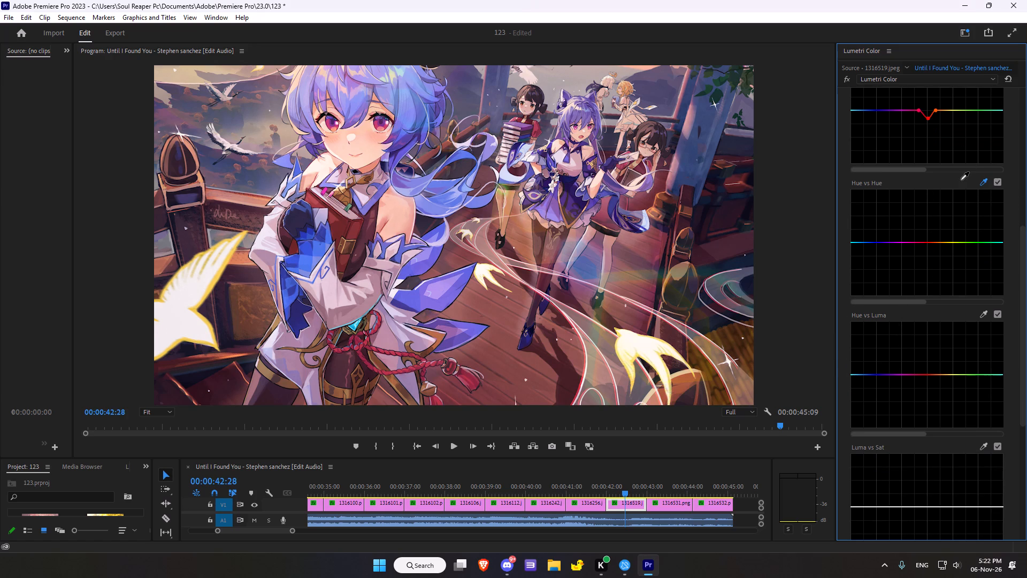
scroll(945, 275, down, 4)
click(869, 326)
Sample the red tassel for the Hue vs Luma curve and lower its middle point very slightly.
click(984, 316)
click(474, 378)
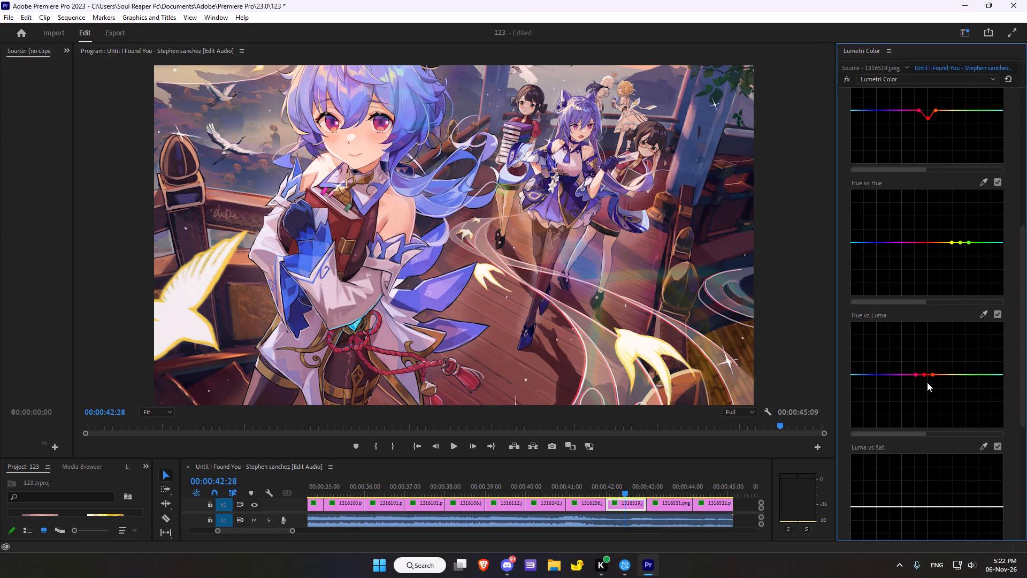
click(925, 377)
Sample the front girl's eye for the Luma vs Sat curve and pull the middle point down toward the darker side.
scroll(922, 382, down, 8)
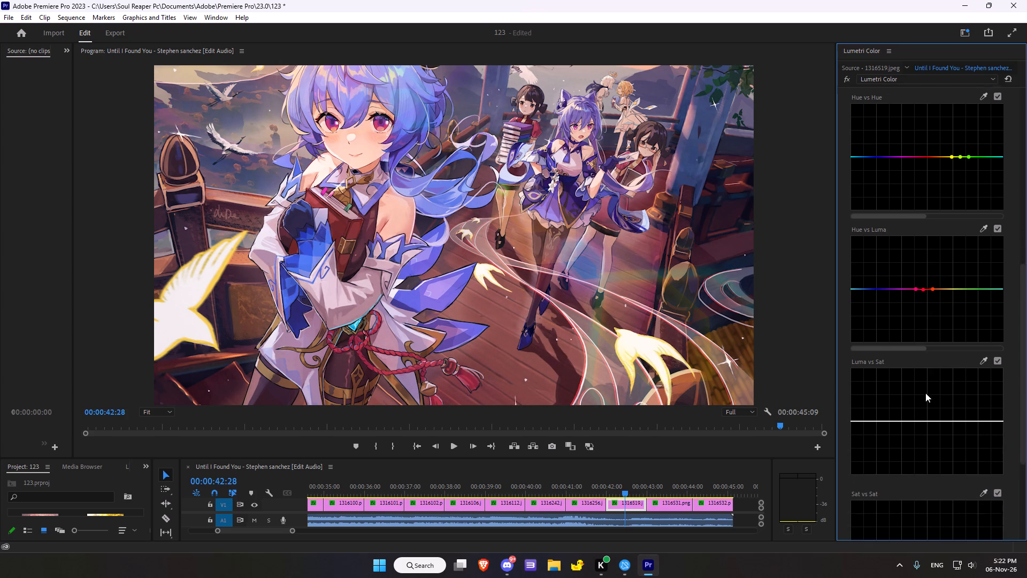
scroll(925, 393, down, 2)
click(980, 340)
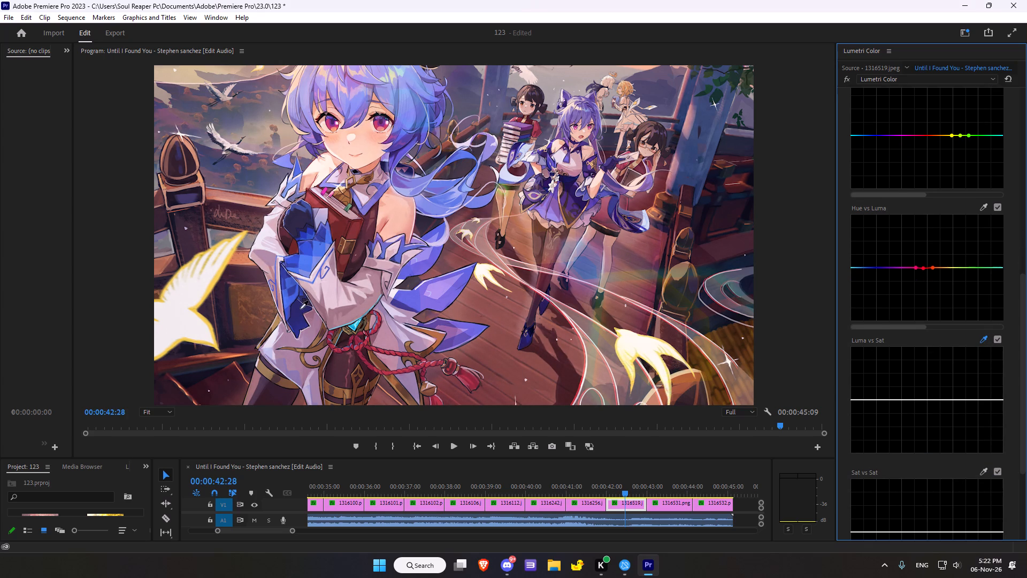
click(376, 127)
drag(902, 401, 904, 411)
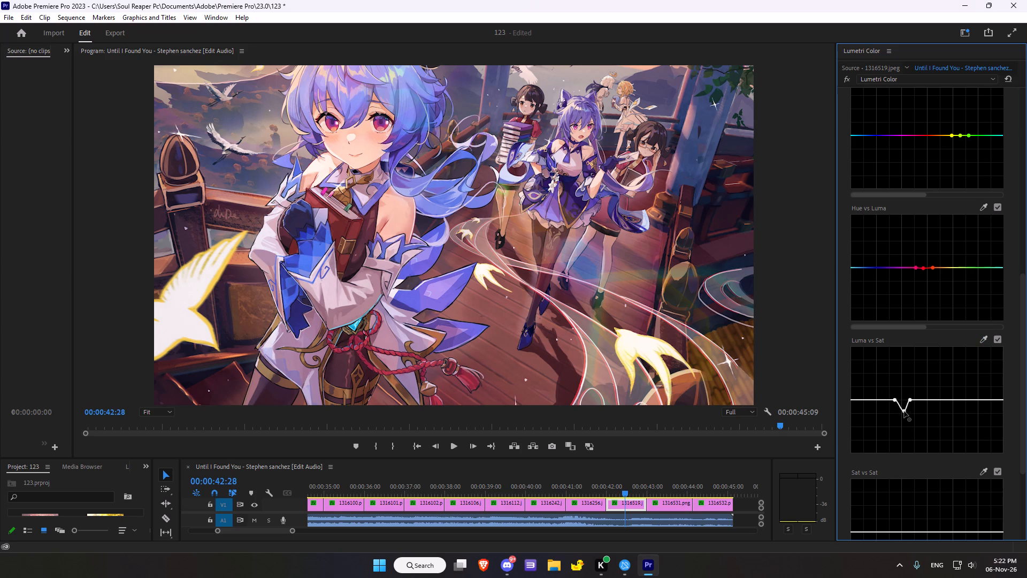
drag(904, 411, 895, 408)
Raise the middle point of the Luma vs Sat curve above the baseline to form a small peak.
drag(895, 408, 901, 389)
drag(901, 389, 901, 389)
Sample the wooden floor near the red tassel for the Sat vs Sat curve and raise its middle point slightly above the baseline.
scroll(902, 389, down, 16)
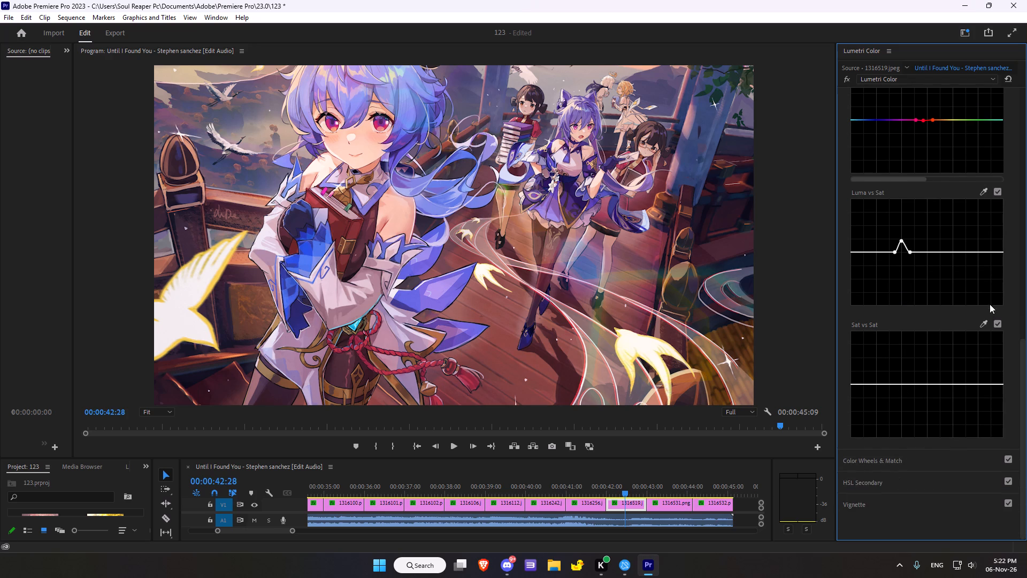
click(984, 322)
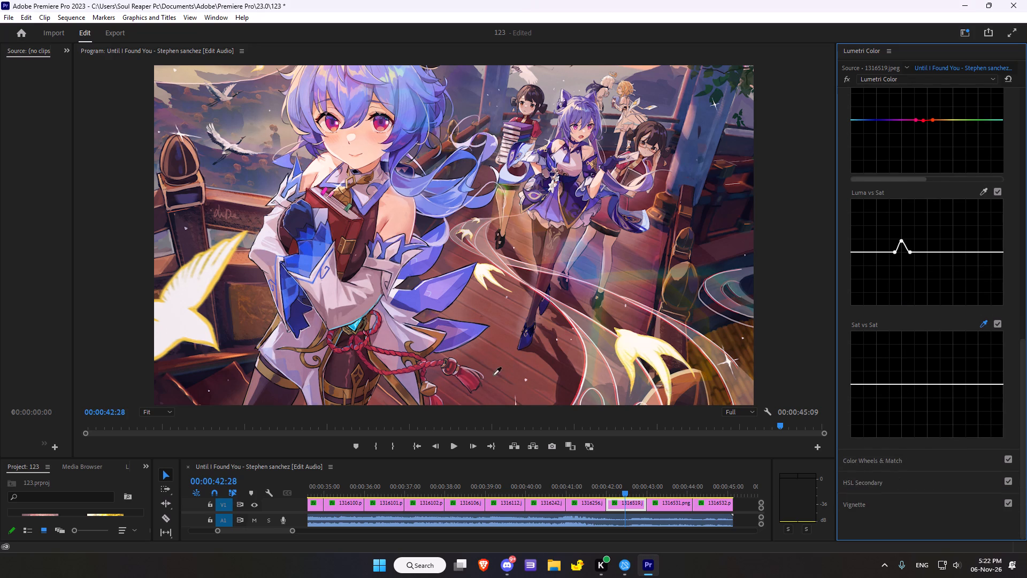
click(482, 393)
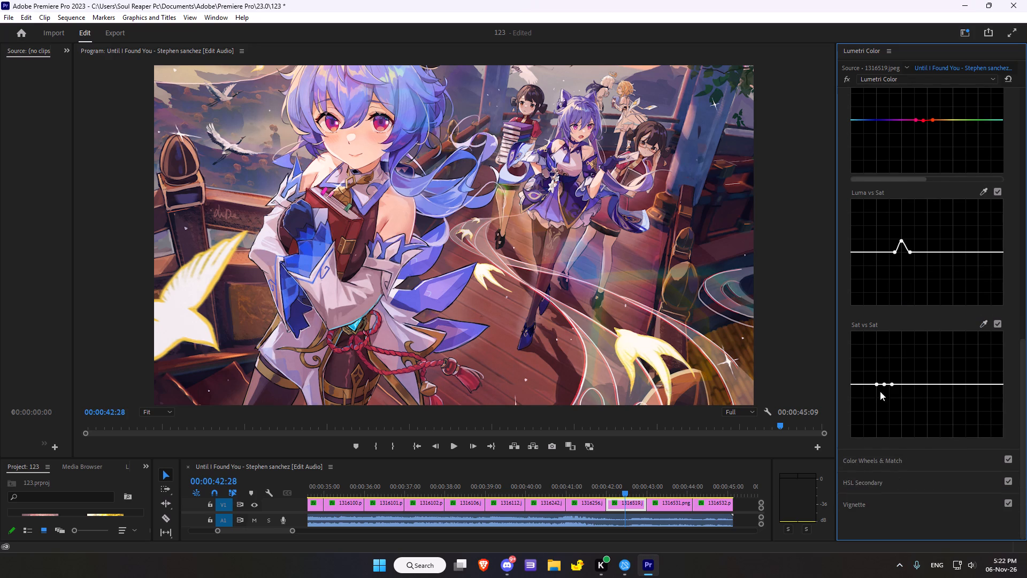
drag(884, 384, 882, 392)
drag(882, 392, 885, 393)
drag(885, 393, 884, 379)
Nudge the midtones, shadows and highlights color wheels slightly, keeping each tint close to neutral.
scroll(916, 381, down, 4)
click(886, 465)
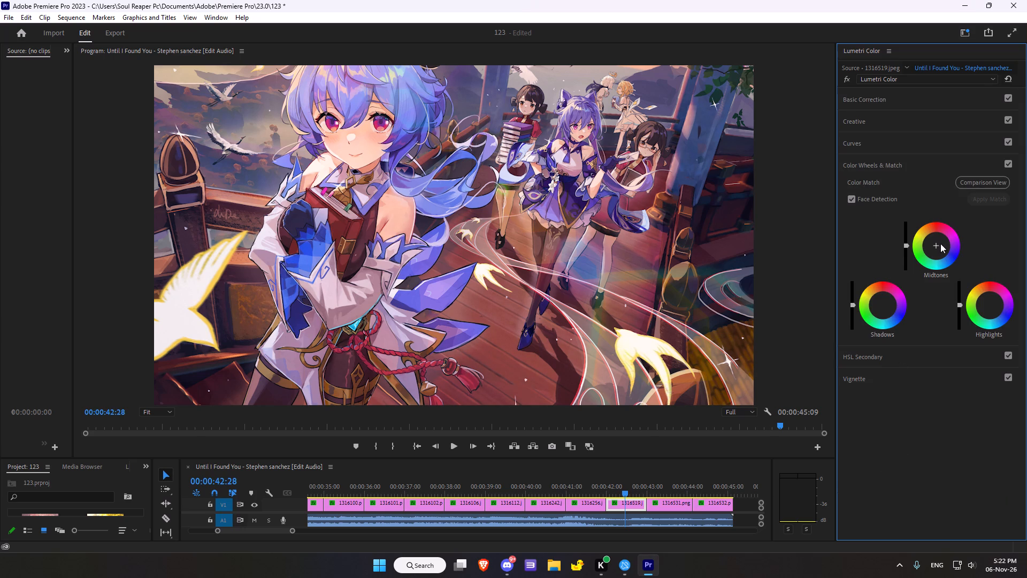
click(938, 247)
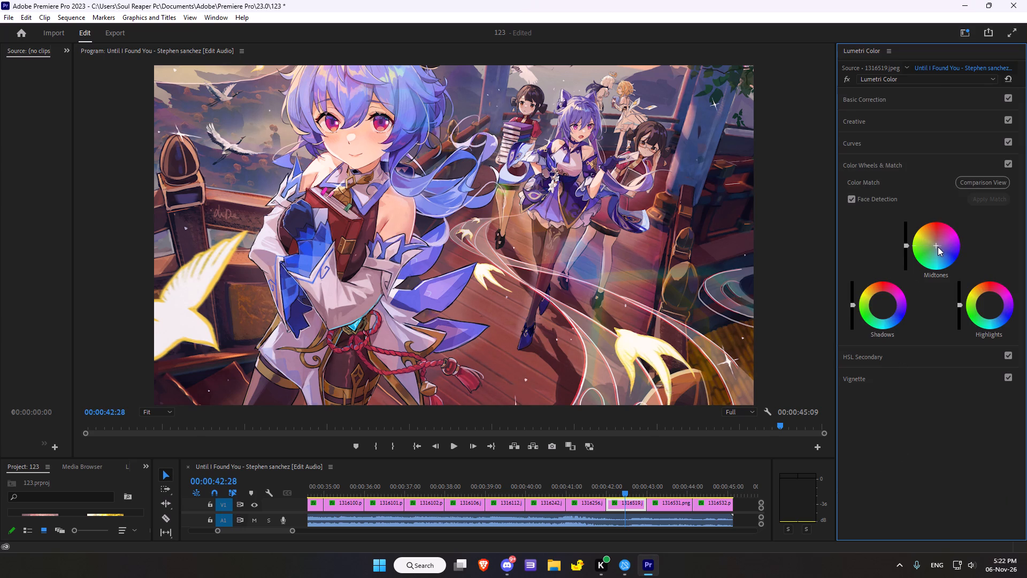
drag(883, 304, 877, 302)
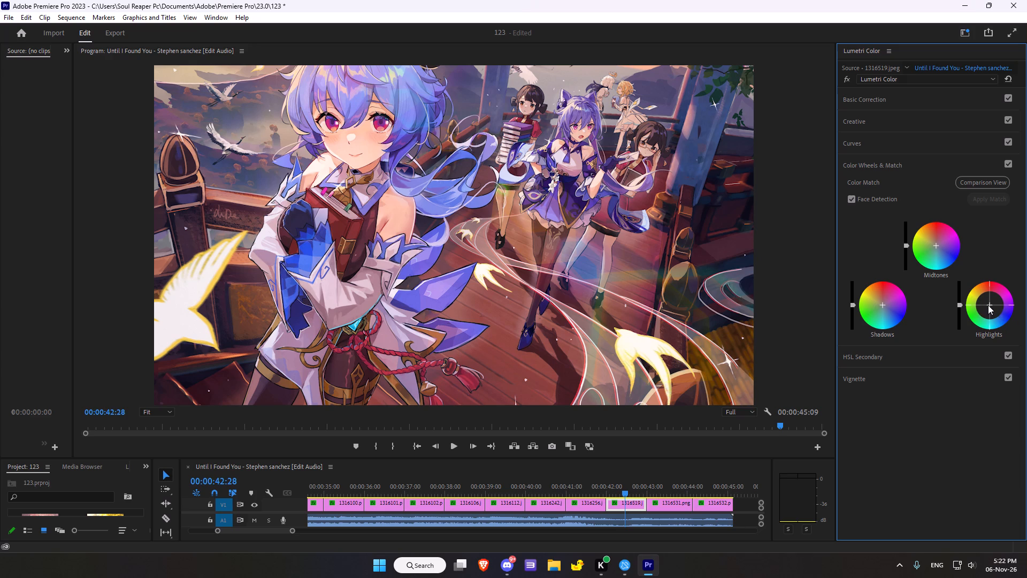
drag(988, 305, 990, 316)
Set the vignette to amount -0.7, midpoint 35.9, roundness 20.7 and feather 41.3.
click(867, 383)
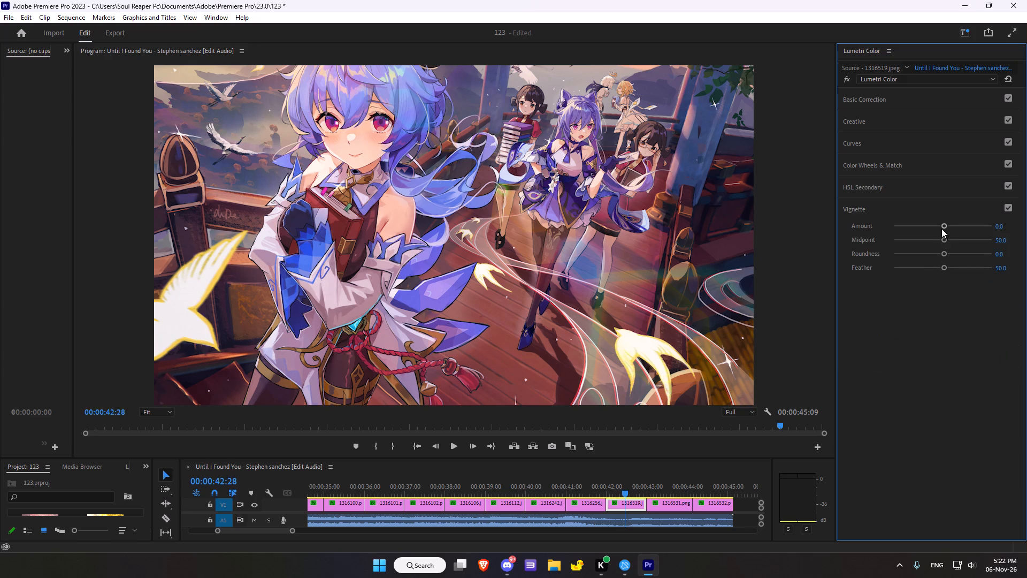
drag(943, 225, 931, 229)
drag(946, 240, 928, 242)
drag(945, 255, 952, 255)
drag(939, 269, 933, 270)
Move the playhead to the 1316531.png clip and reset its Lumetri Color effect.
scroll(883, 363, down, 3)
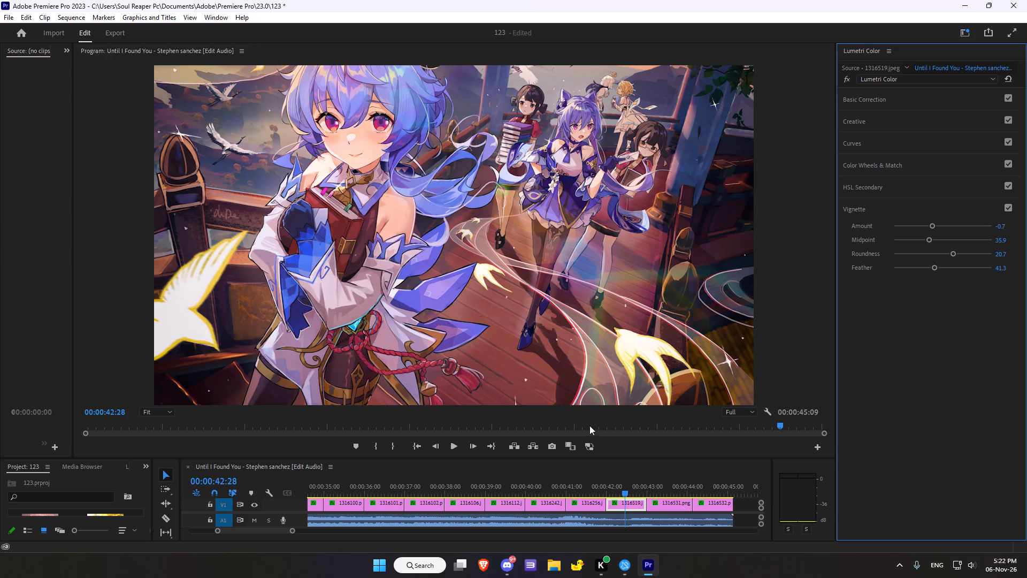
scroll(589, 425, down, 2)
scroll(592, 423, down, 20)
scroll(592, 423, down, 7)
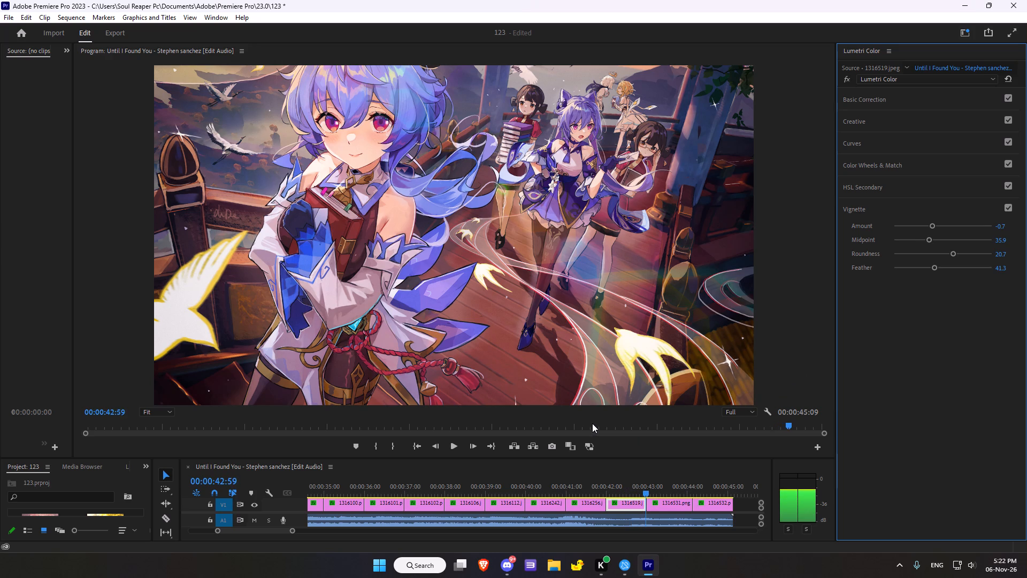
scroll(592, 423, down, 20)
scroll(592, 423, down, 14)
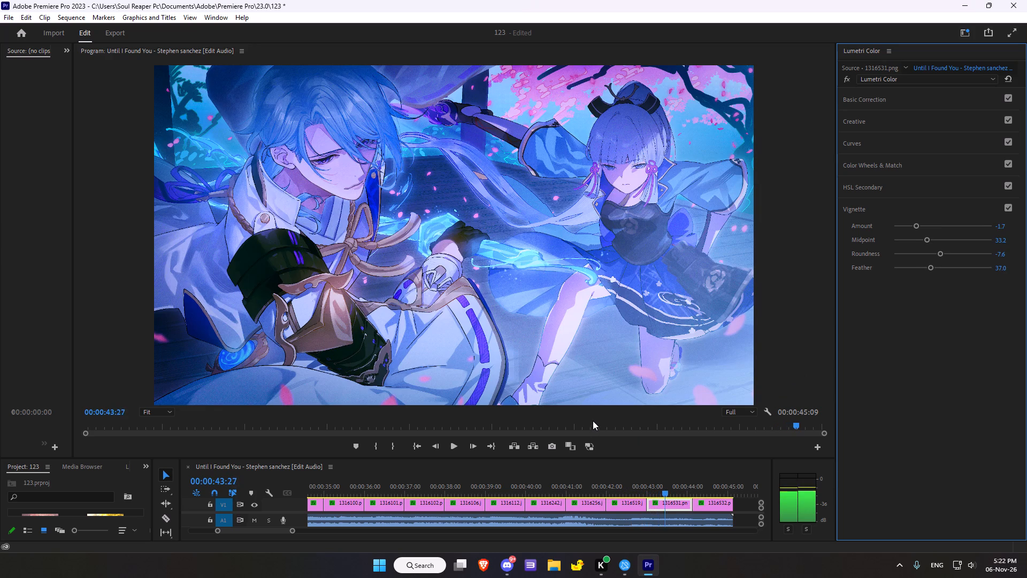
scroll(593, 421, down, 7)
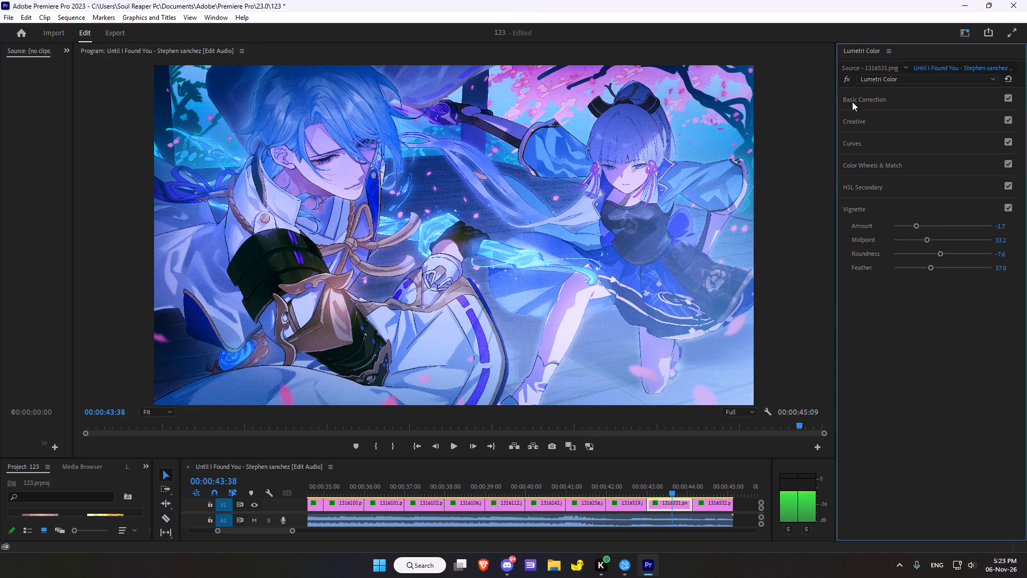
click(1013, 80)
Set the basic color correction of 1316531.png to temperature 18.5, tint -0.7 and saturation 125.
click(869, 102)
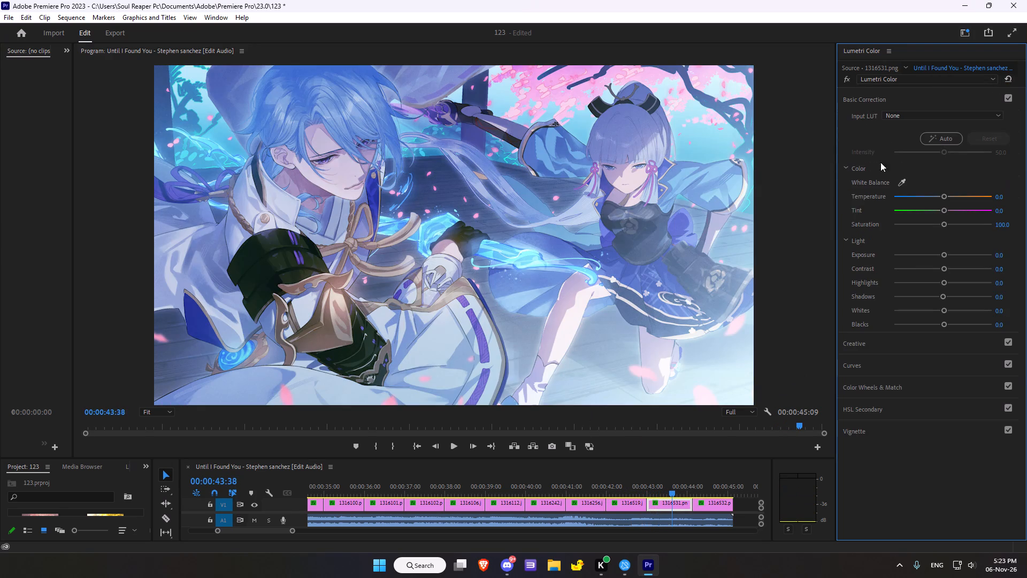
drag(945, 194, 938, 200)
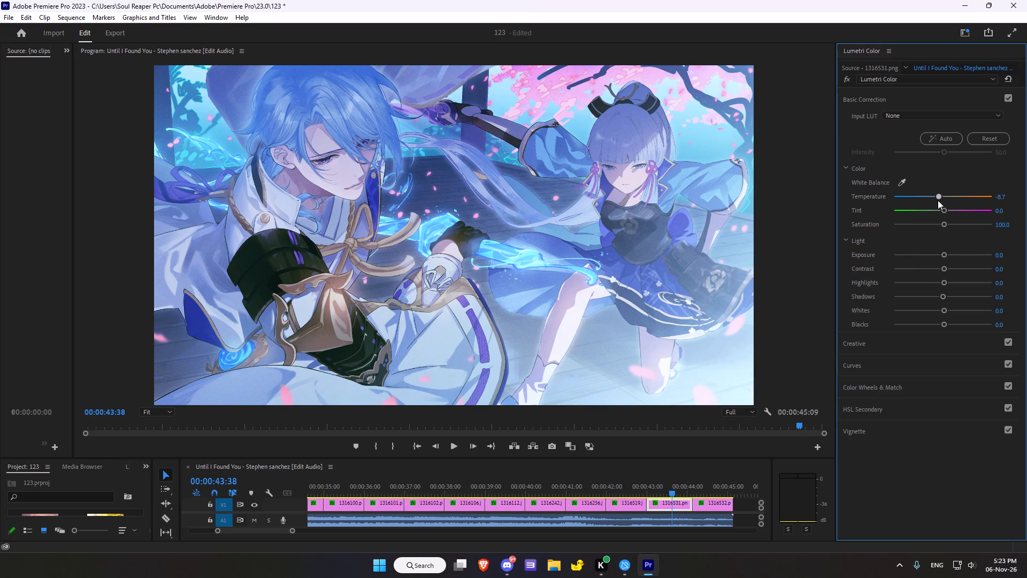
drag(938, 200, 951, 200)
click(943, 208)
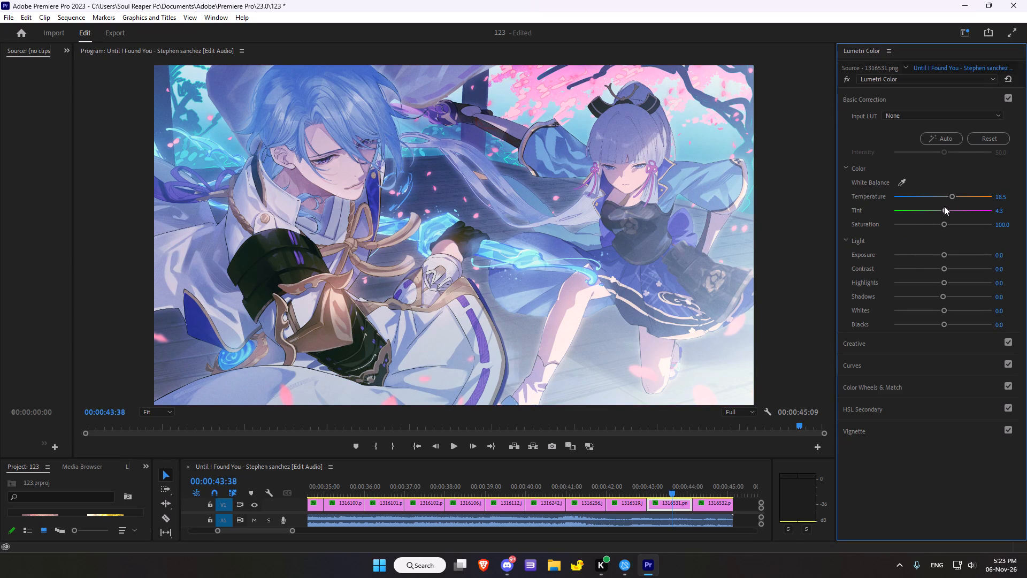
scroll(1003, 214, up, 2)
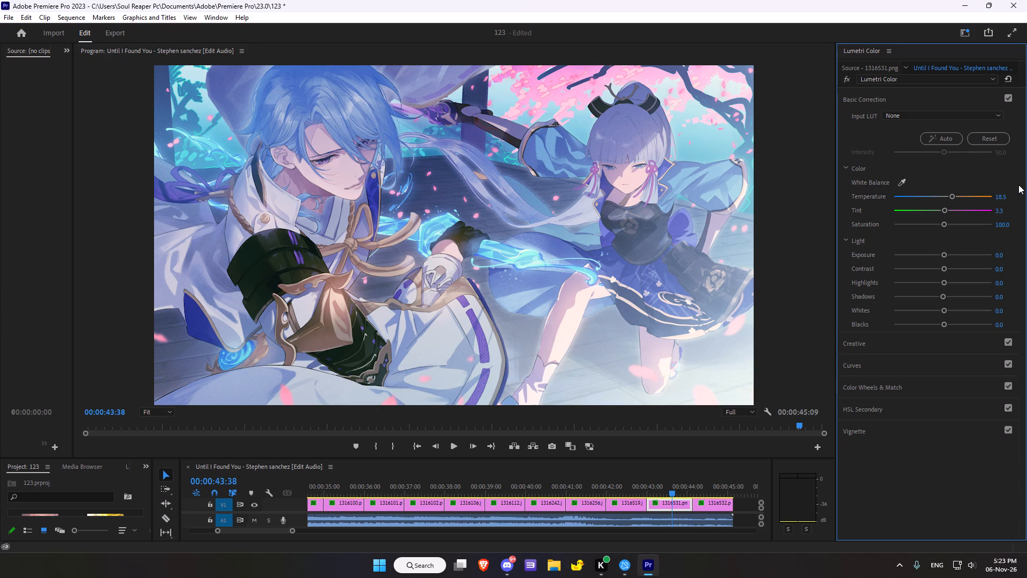
click(1005, 210)
scroll(948, 222, down, 4)
drag(942, 222, 929, 230)
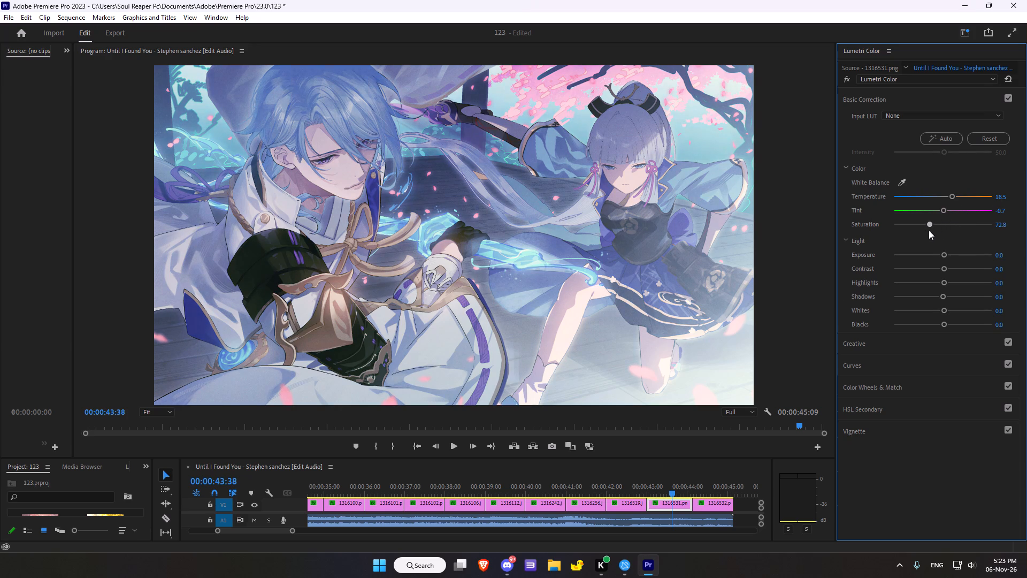
drag(929, 230, 954, 224)
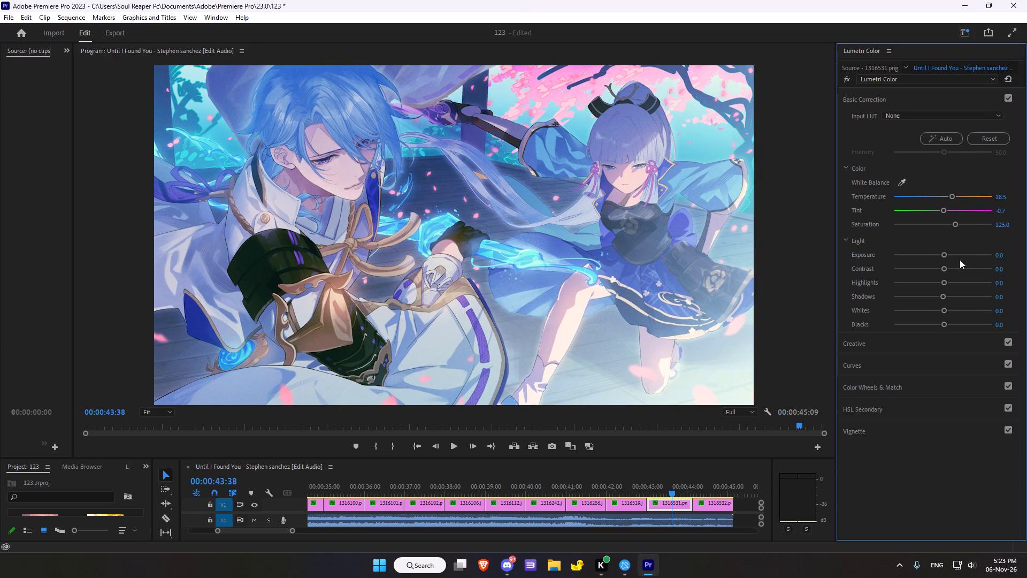
Set the clip's light values to exposure -0.8, contrast 20.7, highlights 14.1, shadows 7.6, whites -8.7 and blacks 10.9.
drag(946, 255, 944, 255)
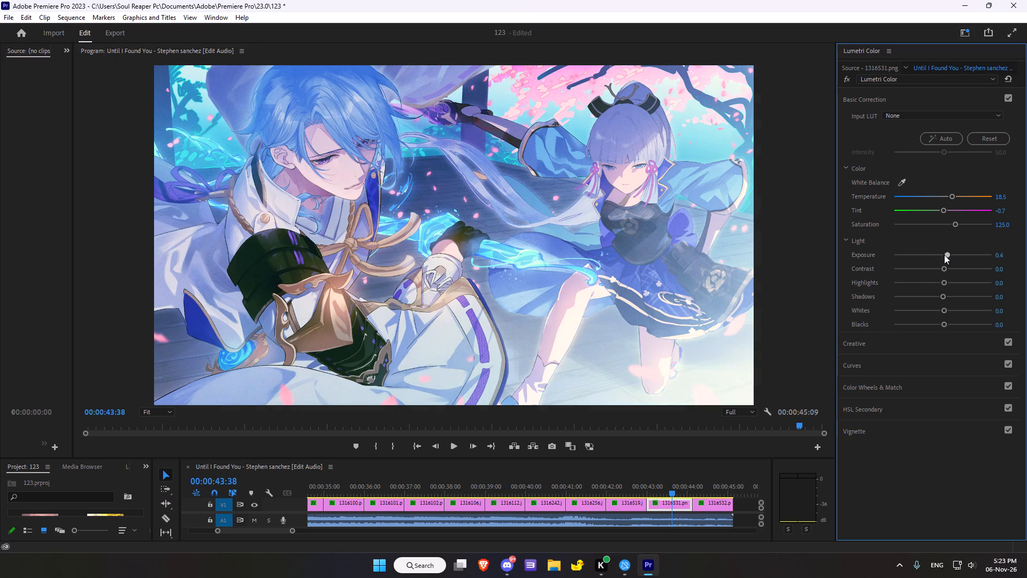
drag(944, 255, 934, 255)
drag(942, 270, 952, 271)
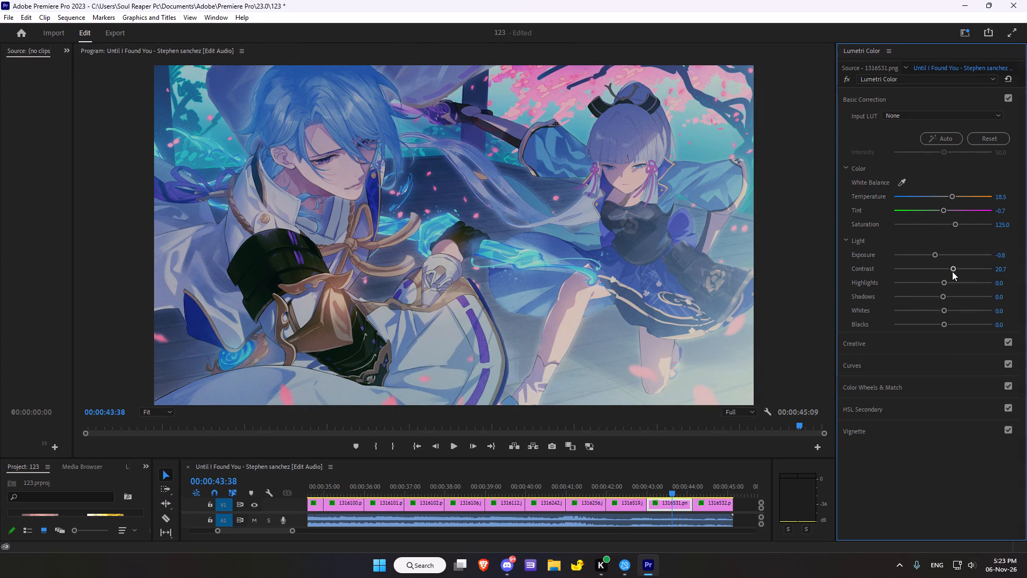
click(944, 287)
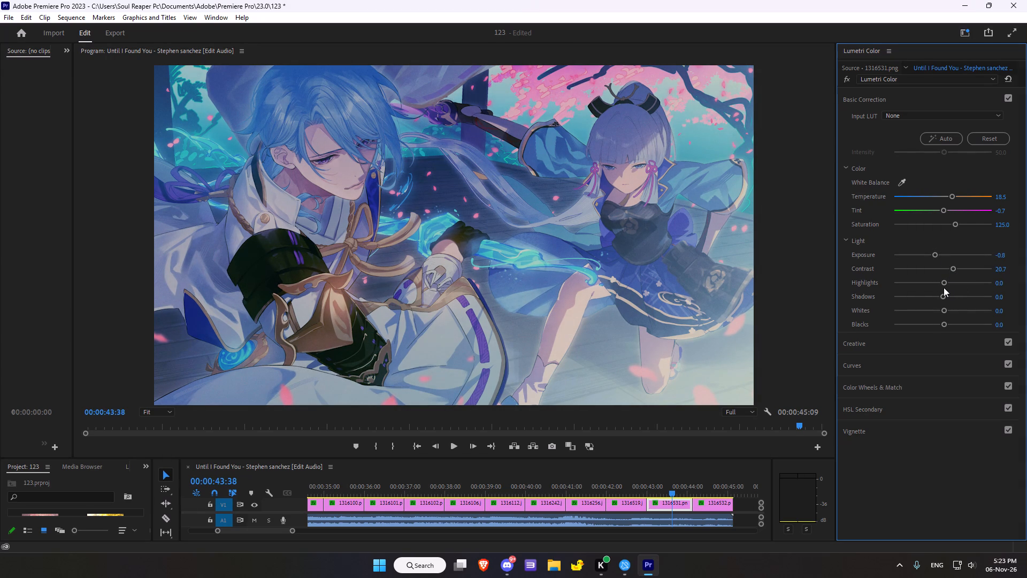
click(946, 284)
click(952, 283)
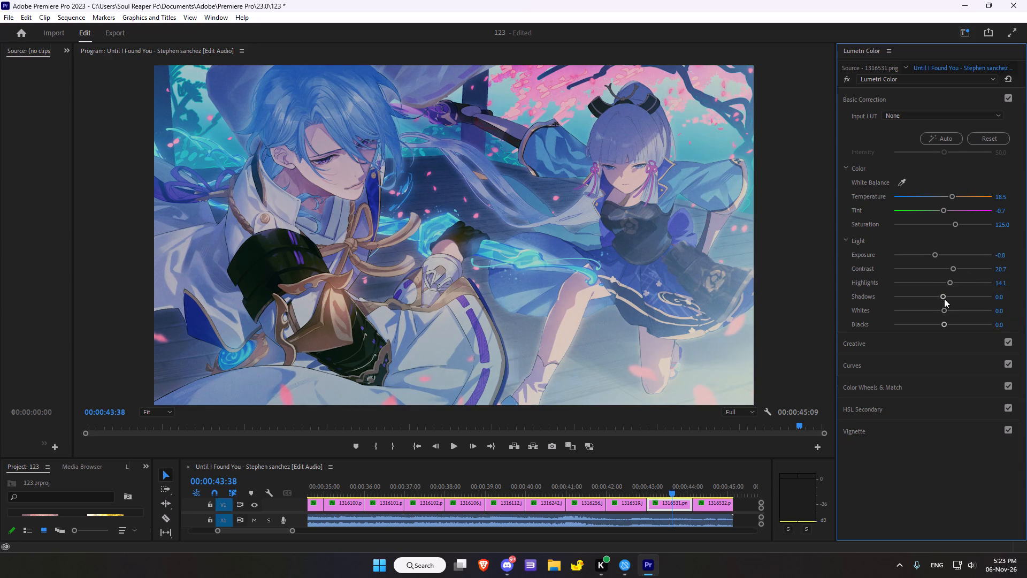
click(944, 299)
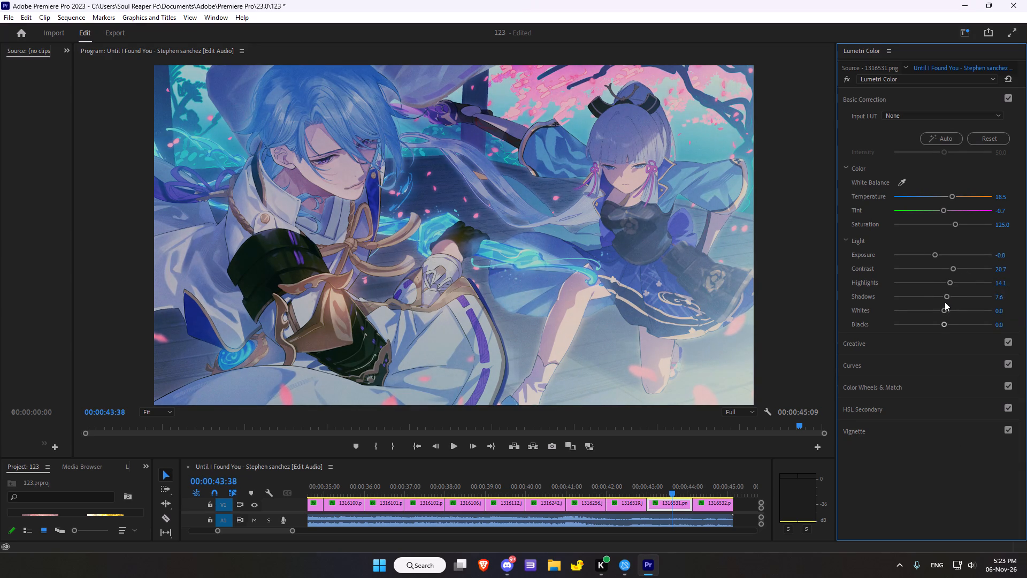
click(941, 309)
click(947, 325)
Set the creative adjustments to sharpen 97.8, vibrance -5.4 and saturation 120.7.
click(864, 341)
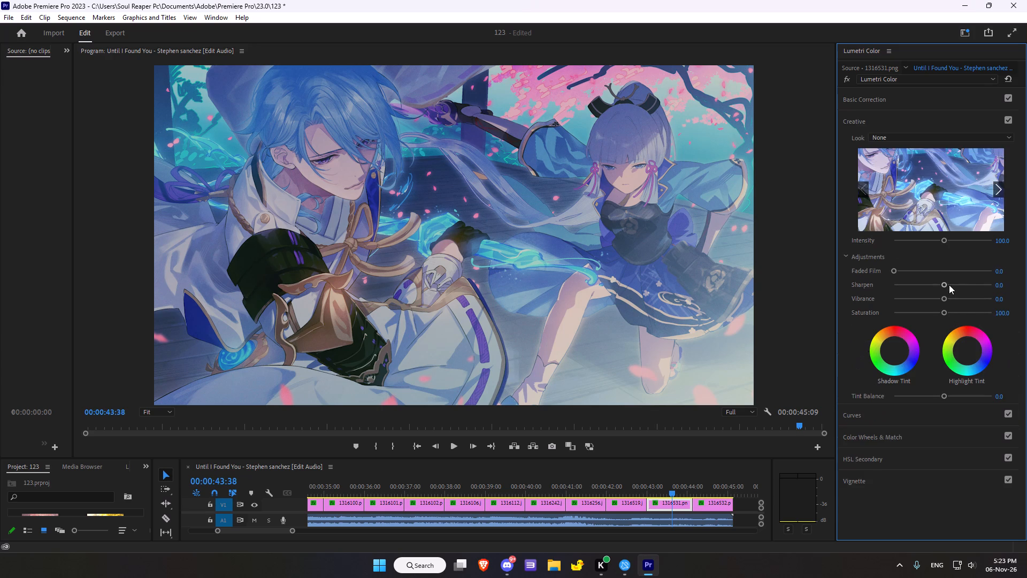
drag(945, 285, 983, 279)
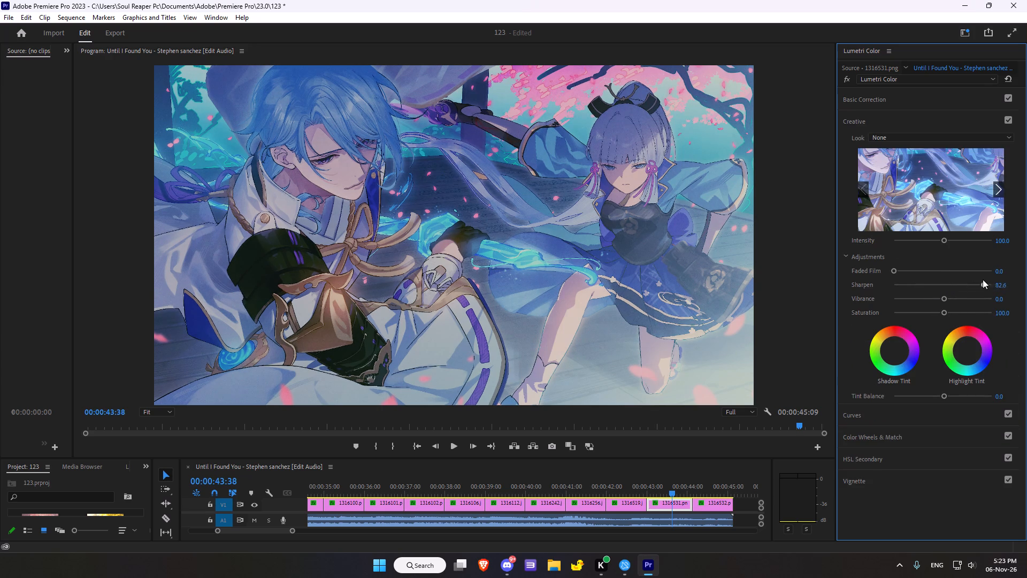
drag(983, 279, 990, 277)
drag(946, 297, 969, 294)
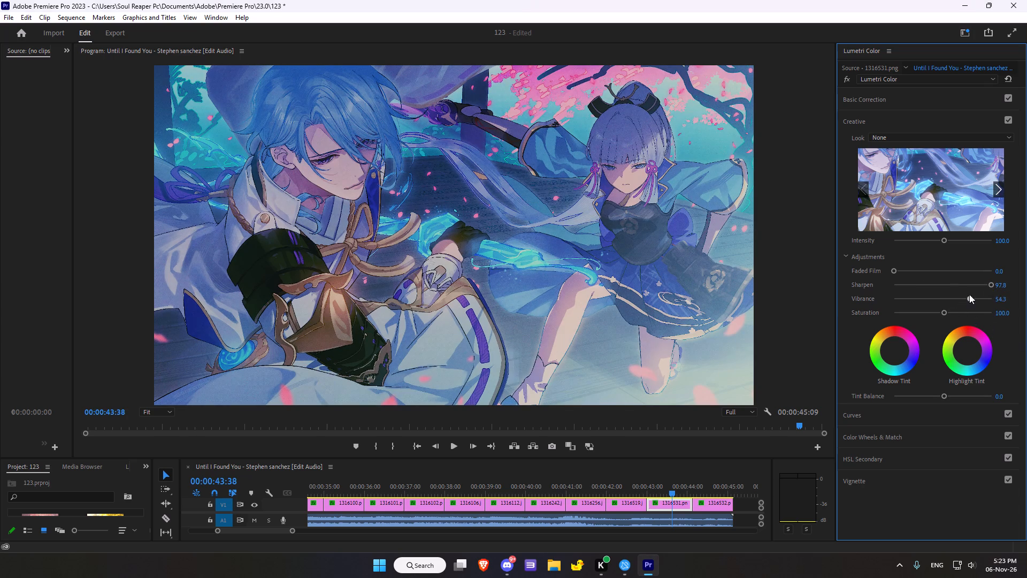
drag(969, 294, 939, 301)
drag(947, 313, 948, 313)
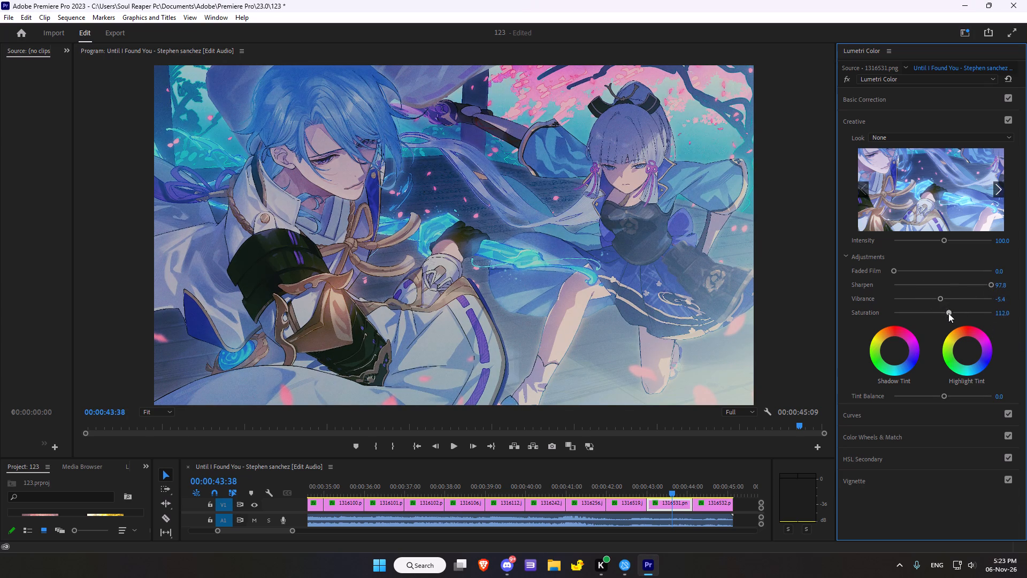
drag(948, 313, 952, 313)
Apply subtle shadow and highlight tints, shifting the shadows slightly toward green.
drag(891, 353, 898, 346)
drag(964, 351, 967, 360)
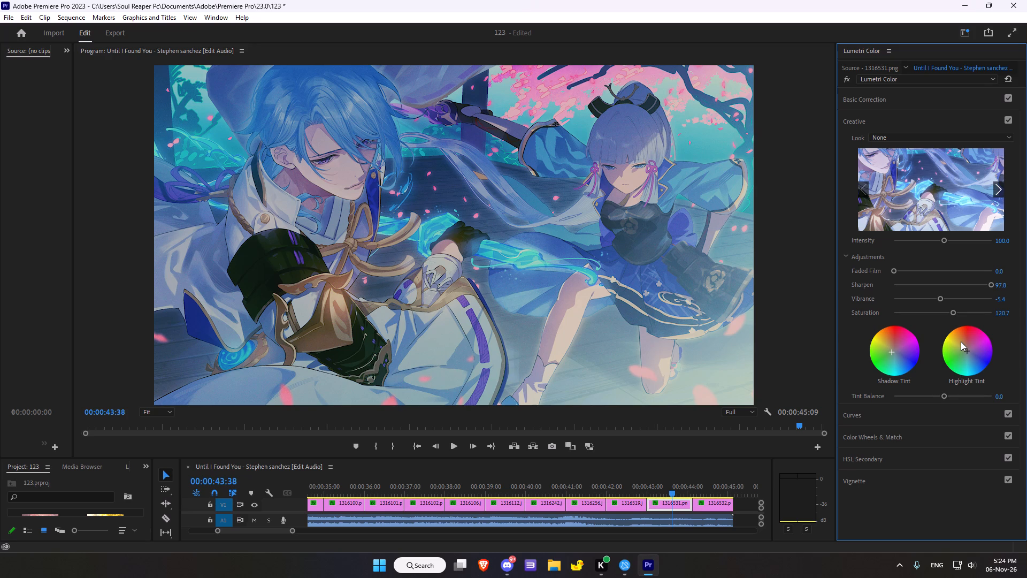
Darken the clip's midtones slightly by pulling the middle of the white RGB curve down a little.
click(856, 417)
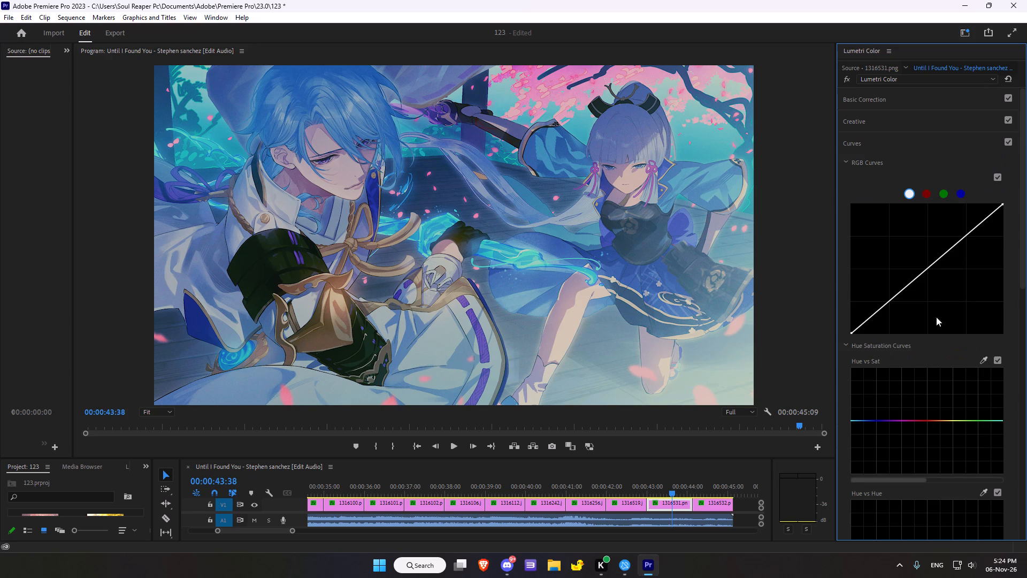
drag(929, 267, 933, 272)
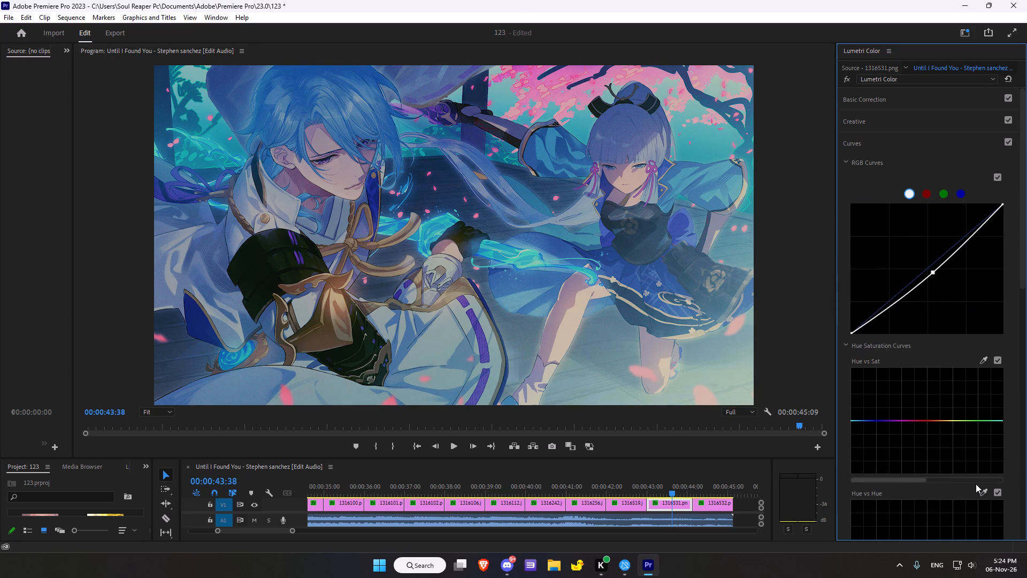
Sample the blue floor near the girl's legs for the Hue vs Sat curve and slightly reduce that cyan-blue range's saturation.
click(983, 358)
click(603, 347)
drag(857, 420, 859, 439)
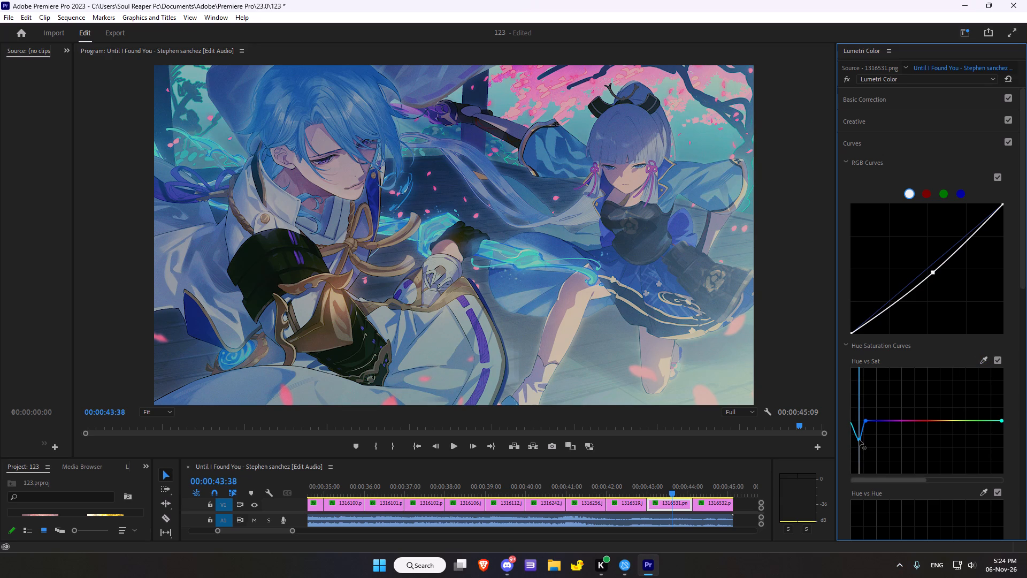
drag(859, 439, 858, 427)
Sample the purple trouser stripe for the Hue vs Hue curve and raise its center point slightly to shift purple toward blue.
scroll(951, 399, down, 7)
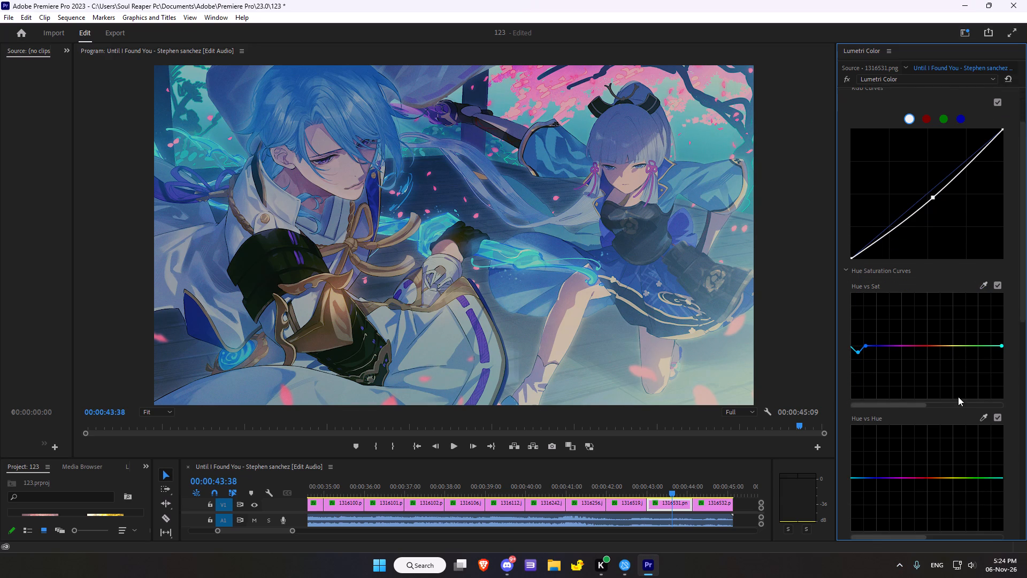
scroll(958, 396, down, 2)
click(983, 398)
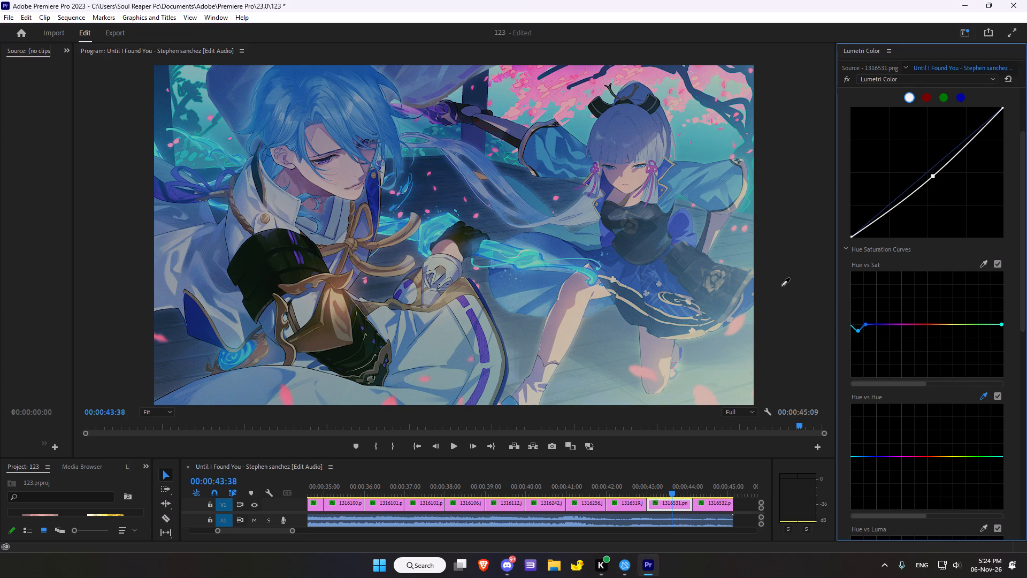
click(479, 330)
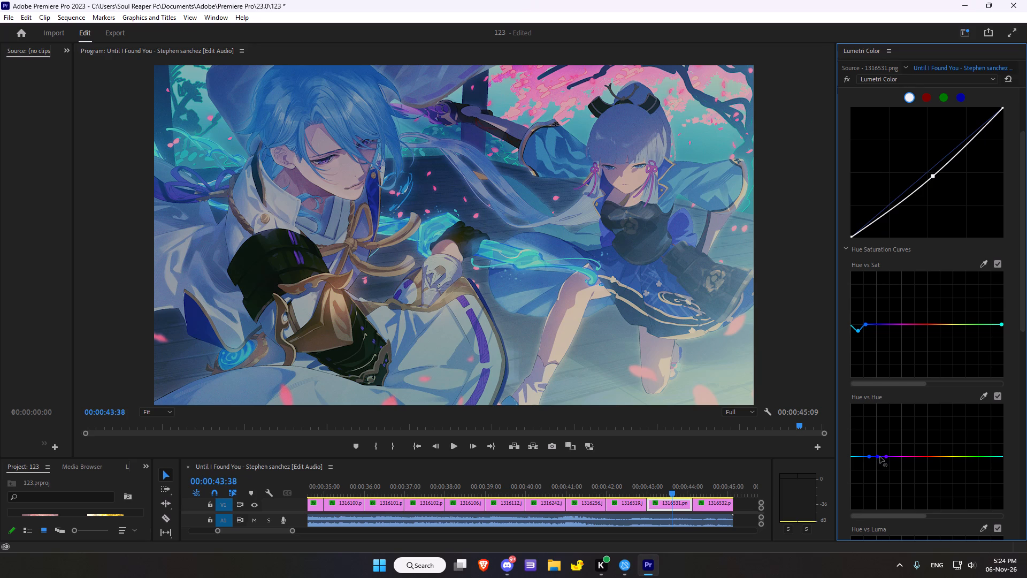
drag(880, 457, 879, 463)
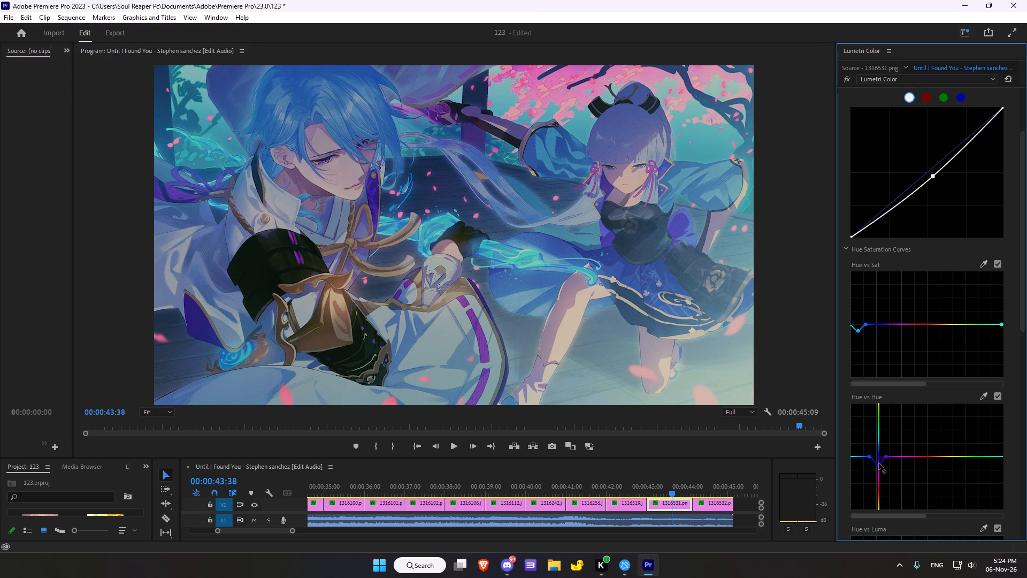
drag(879, 463, 882, 445)
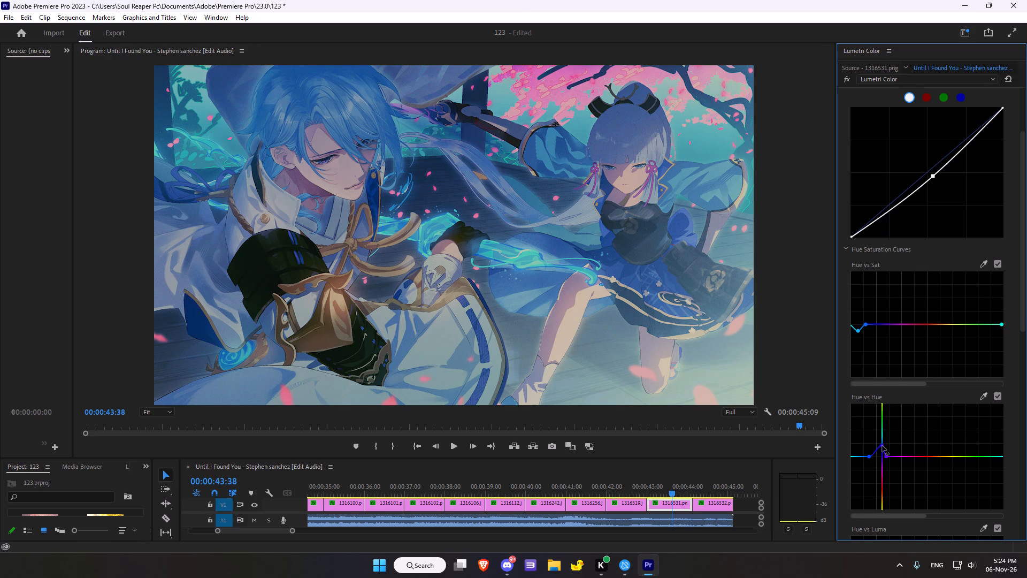
drag(882, 445, 879, 455)
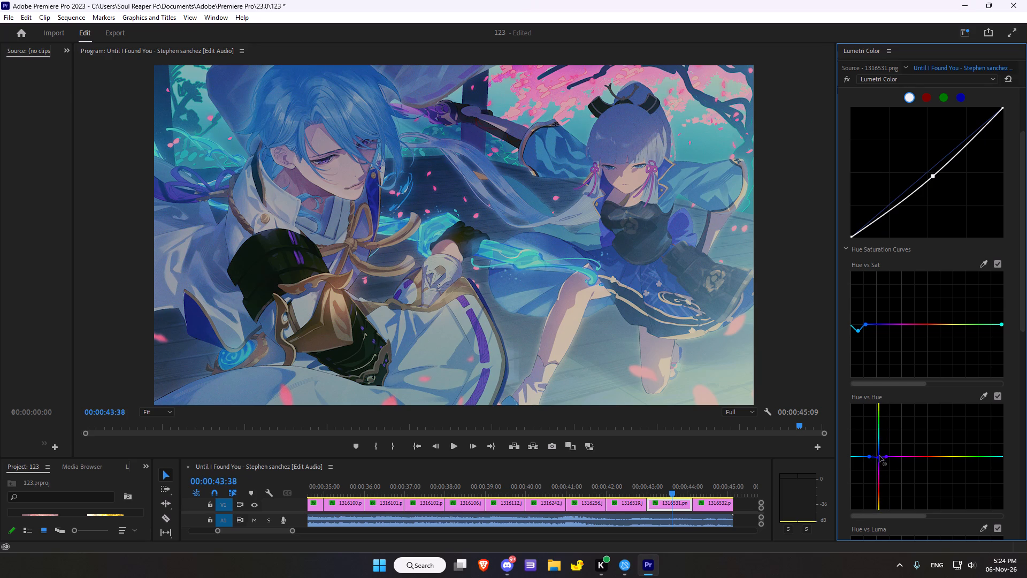
drag(879, 455, 876, 448)
Sample the girl's blue outfit for the Hue vs Luma curve and lower the center point of that blue range very slightly.
scroll(901, 382, down, 3)
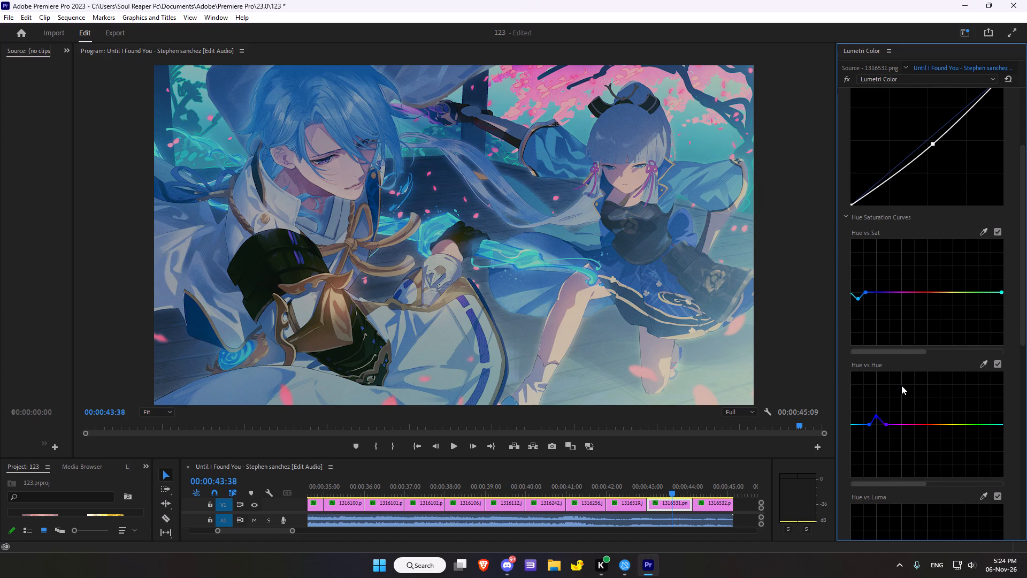
scroll(899, 372, down, 10)
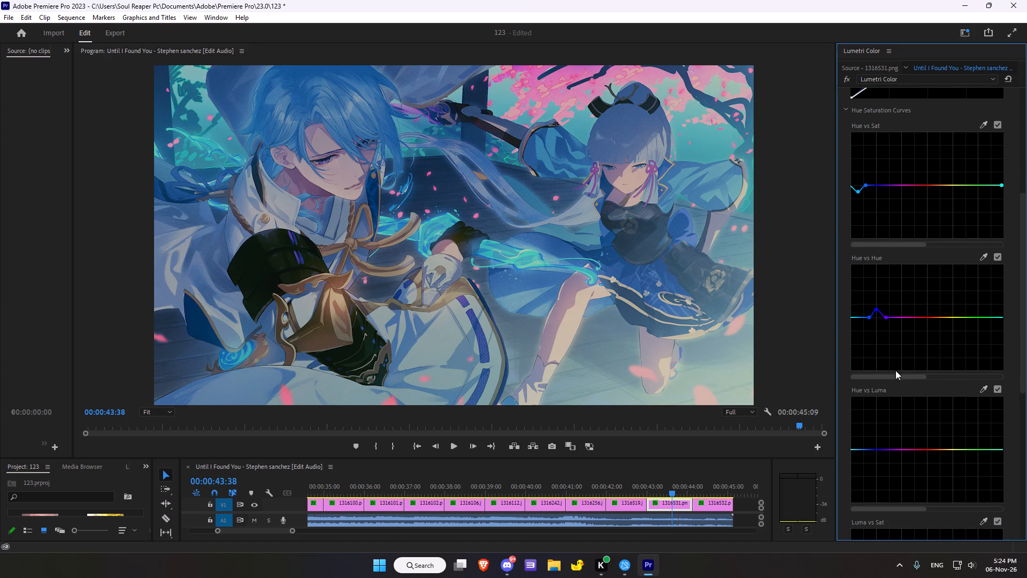
scroll(890, 312, down, 5)
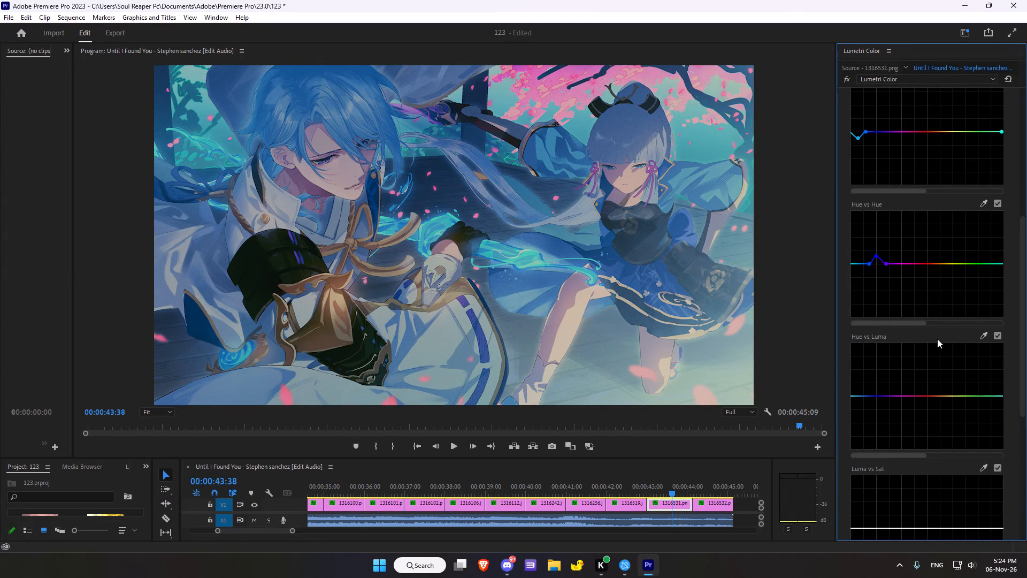
scroll(991, 333, down, 11)
click(984, 220)
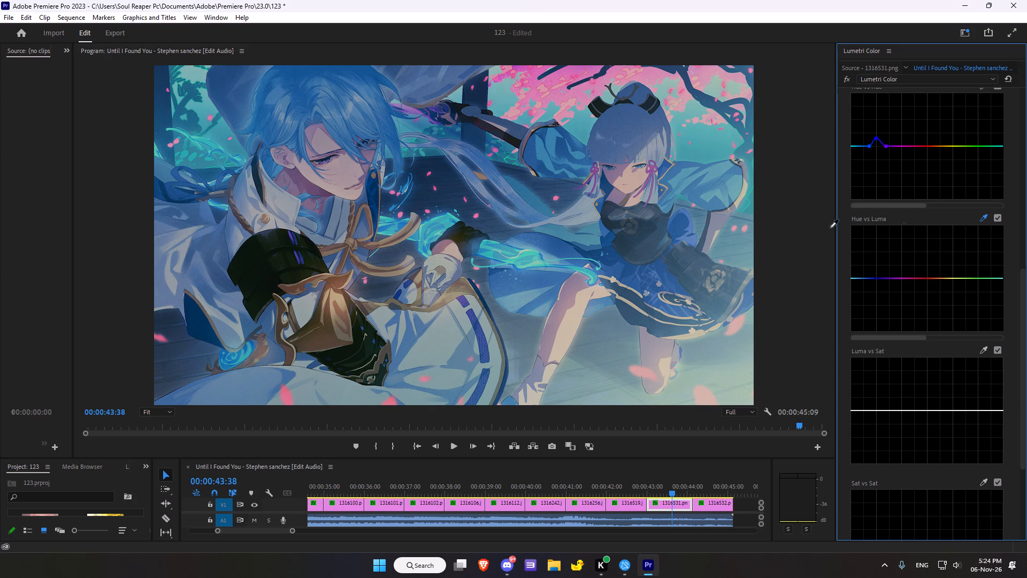
click(690, 273)
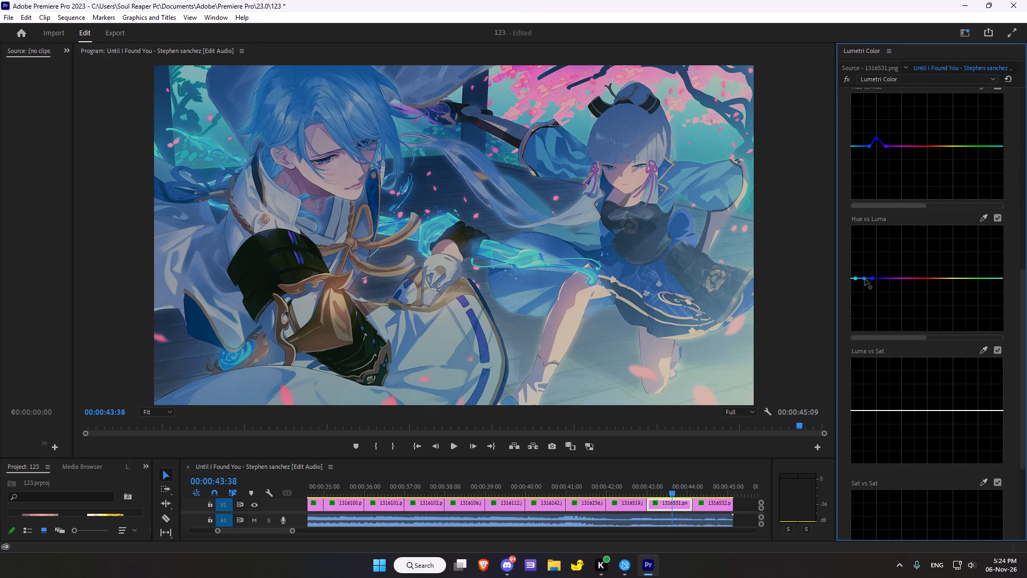
click(864, 280)
Sample the man's face for the Luma vs Sat curve and slightly raise the saturation of that bright range.
scroll(1016, 279, down, 5)
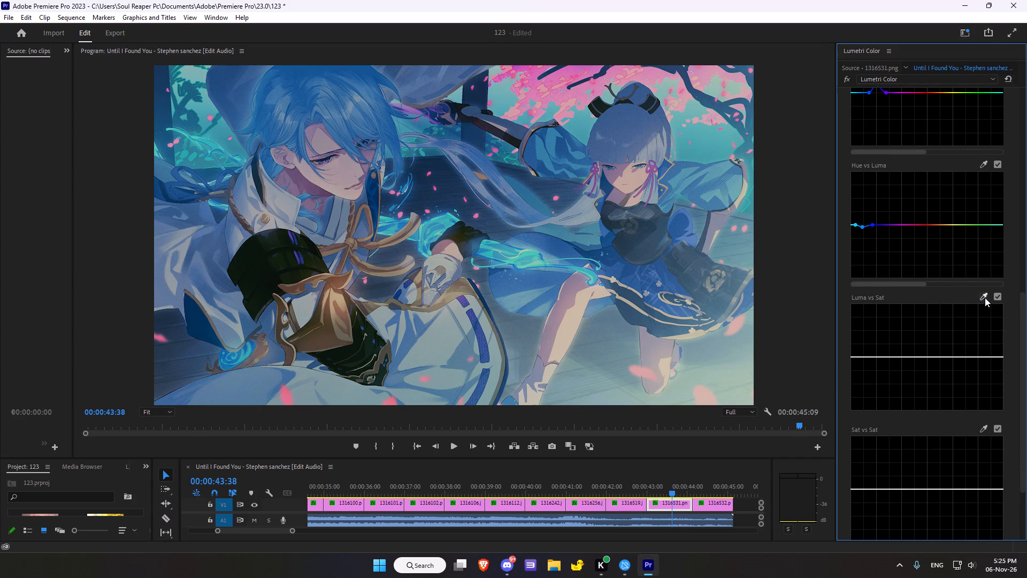
click(984, 298)
click(346, 172)
drag(969, 356, 960, 364)
drag(960, 364, 969, 351)
Open the clip's Vignette settings.
scroll(972, 325, down, 8)
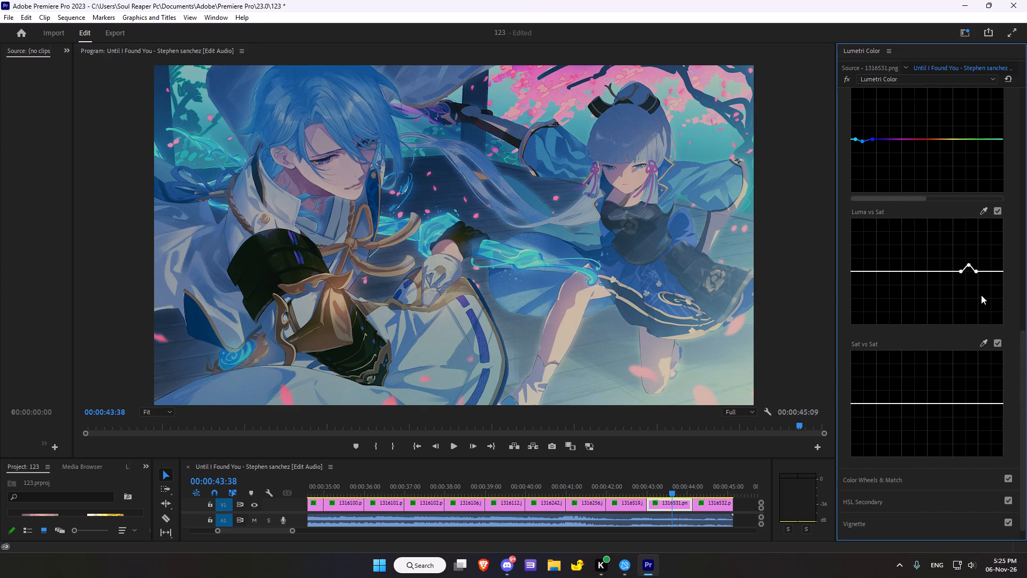
scroll(978, 322, down, 10)
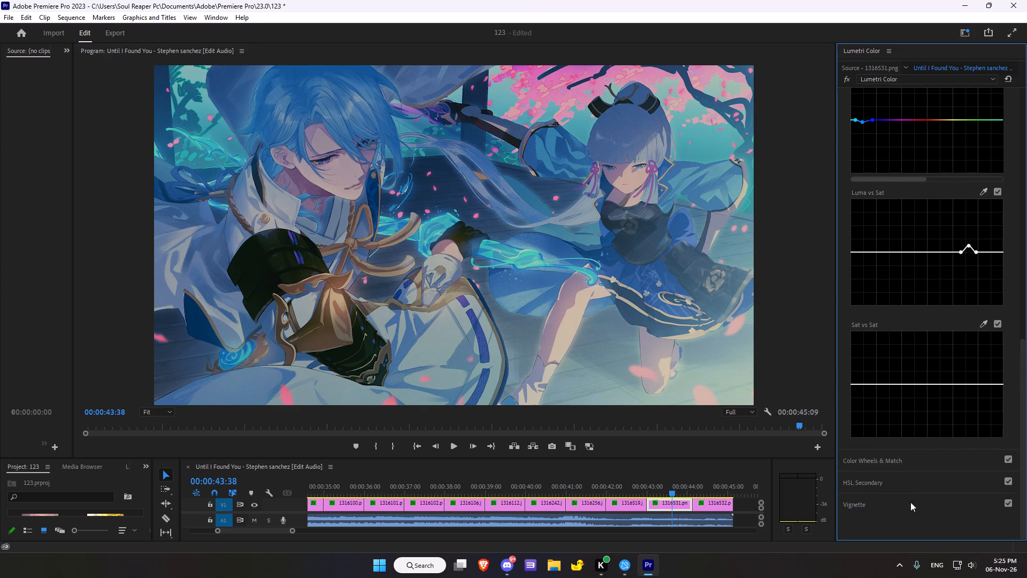
click(902, 501)
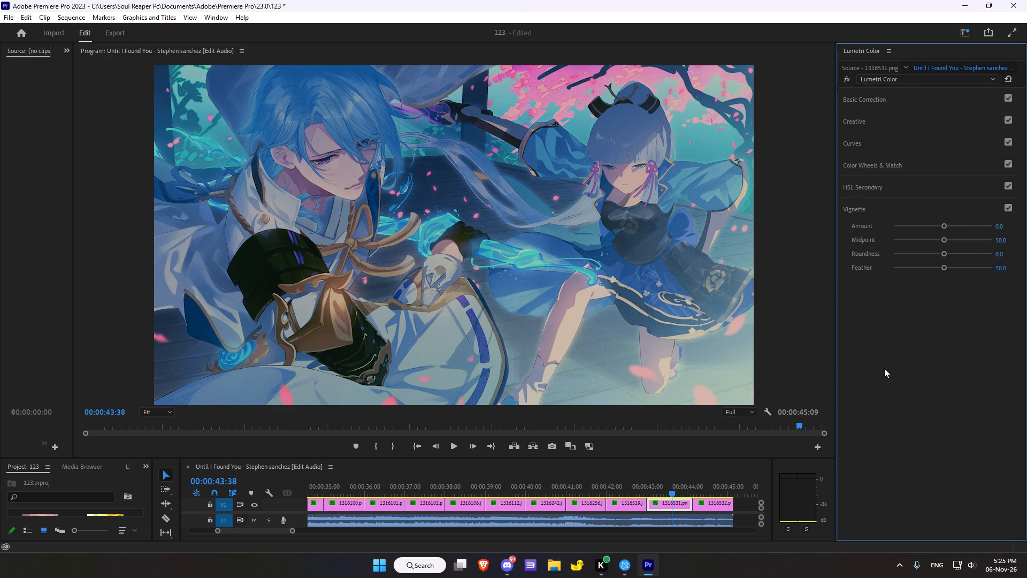
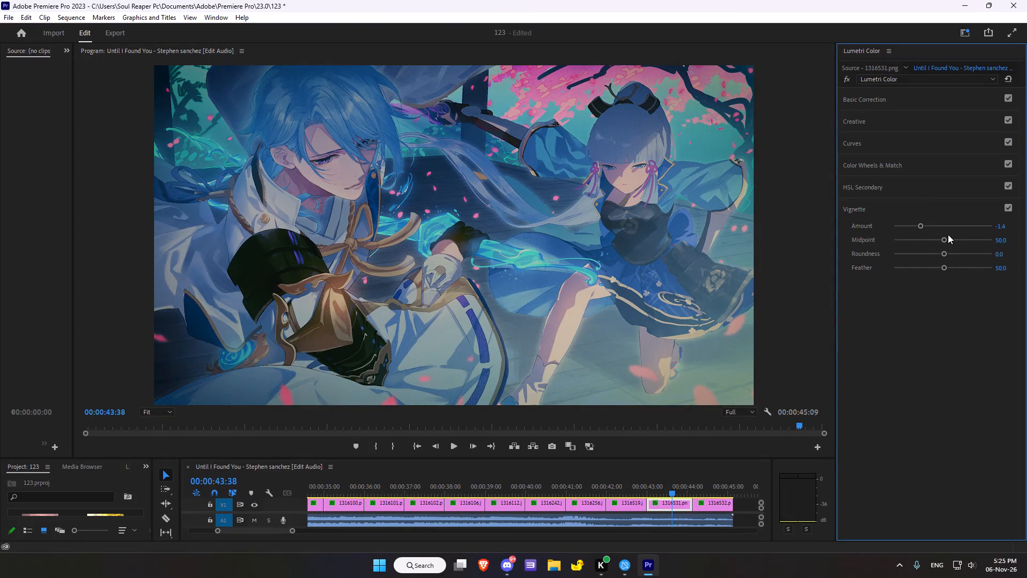
Set the clip's vignette Midpoint to 38.6, Roundness to -28.3 and Feather to 34.8.
drag(943, 240, 931, 244)
drag(943, 256, 928, 258)
drag(943, 268, 926, 271)
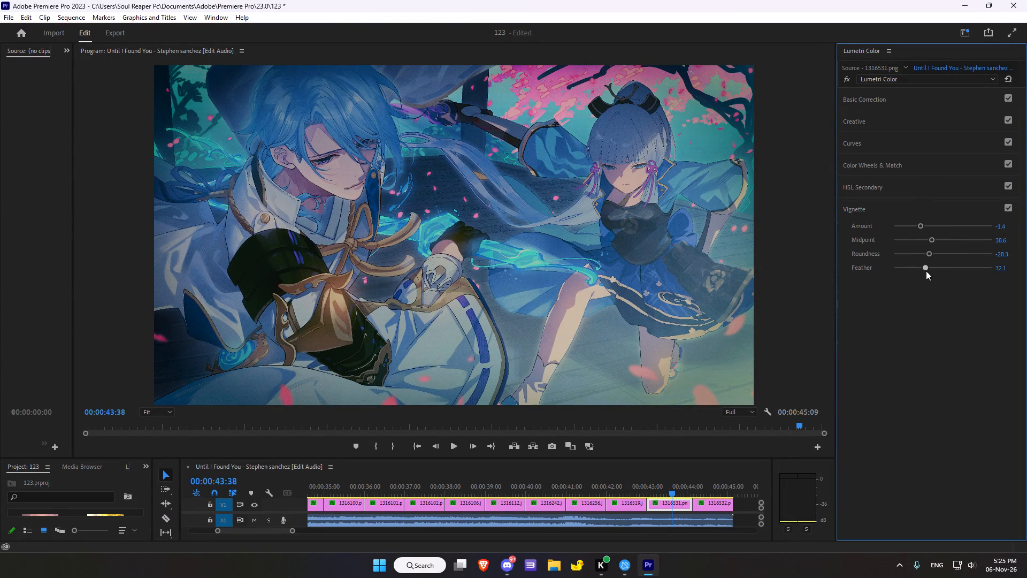
drag(926, 271, 927, 270)
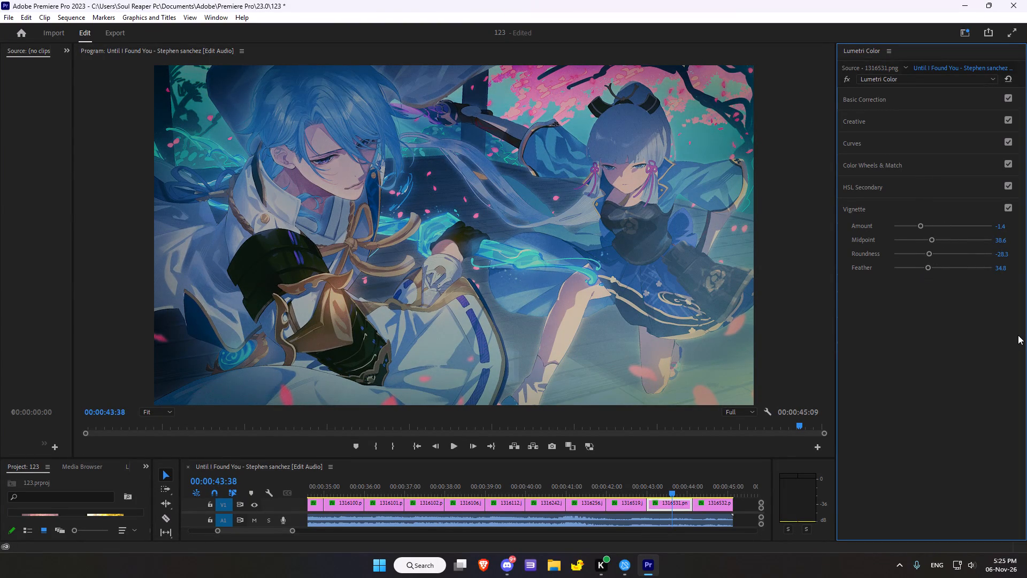
right_click(1018, 335)
click(1018, 335)
Move the playhead onto the last image clip, 1316532.png, and reset its Lumetri Color effect.
scroll(607, 424, down, 12)
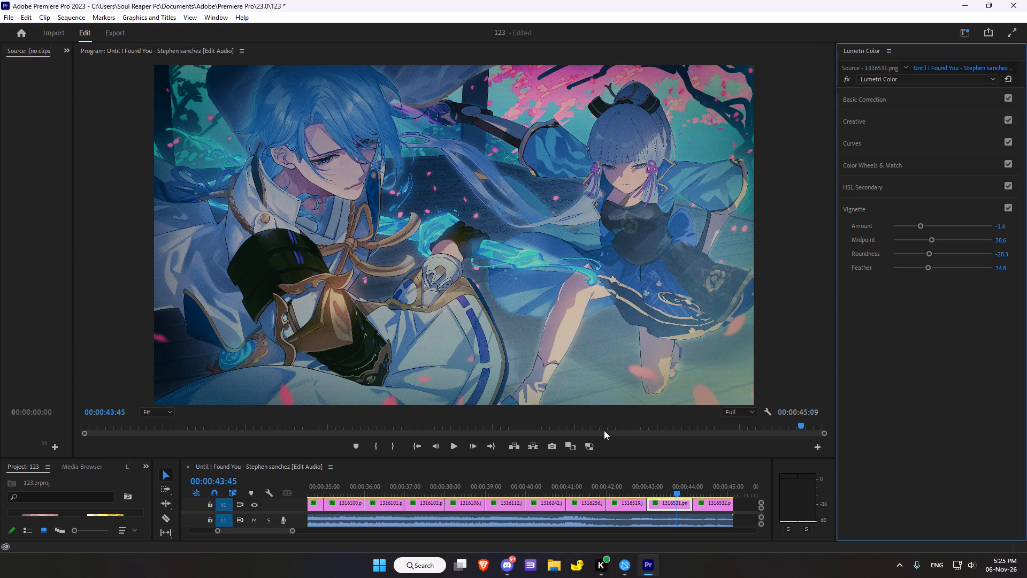
scroll(604, 430, down, 17)
scroll(622, 427, down, 4)
scroll(622, 427, down, 18)
scroll(612, 482, down, 8)
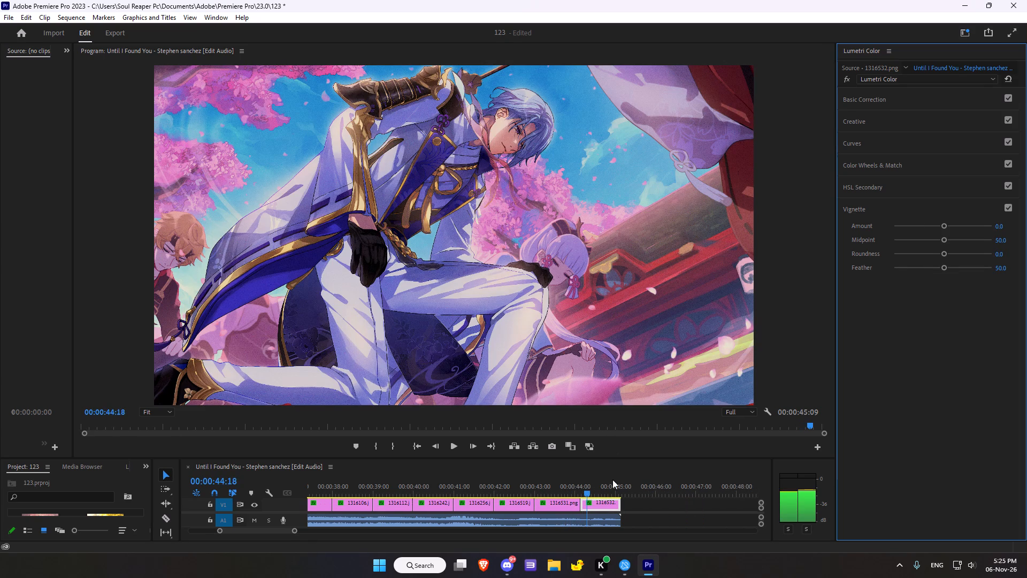
scroll(492, 415, down, 11)
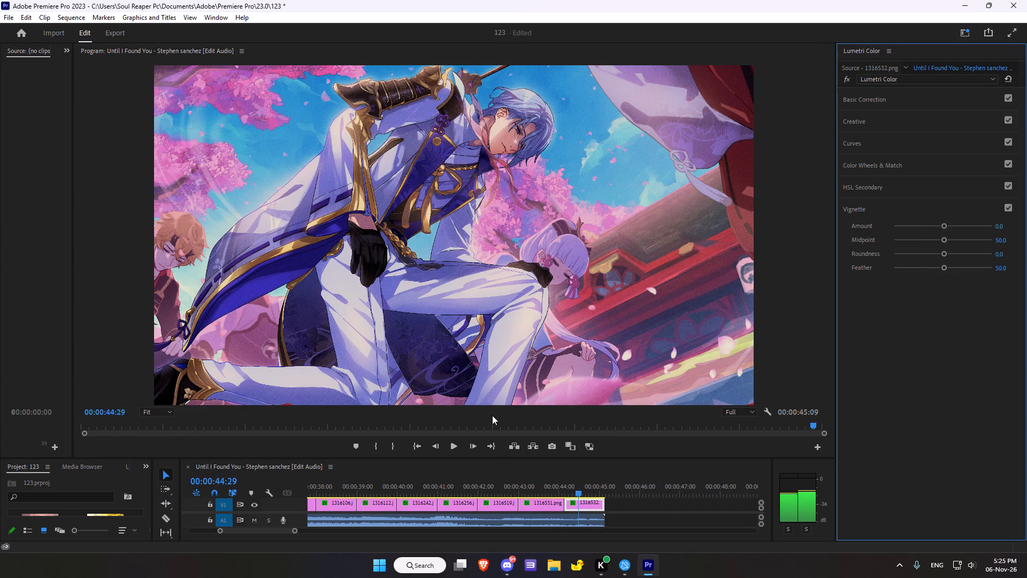
scroll(492, 415, down, 6)
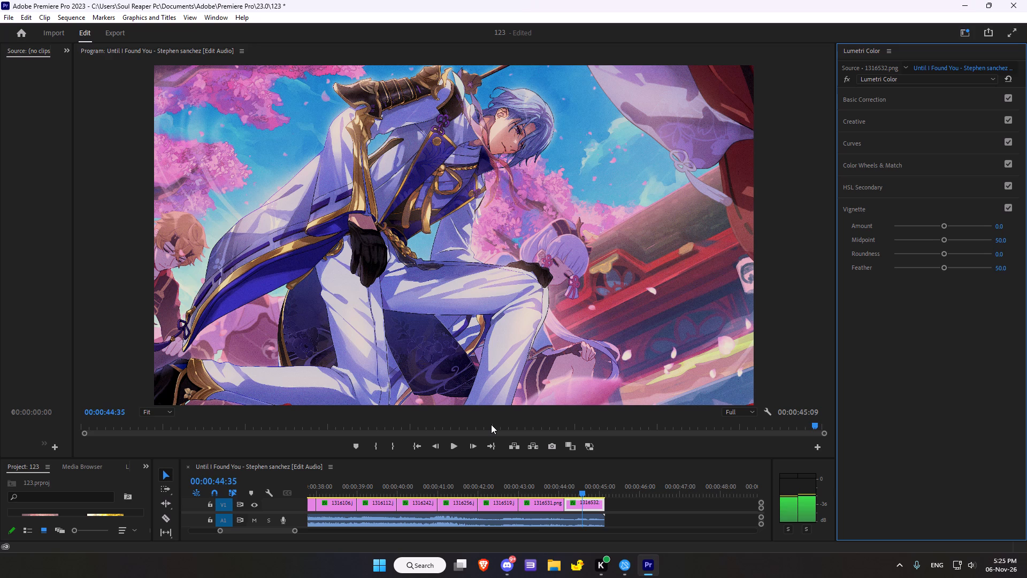
scroll(491, 424, down, 1)
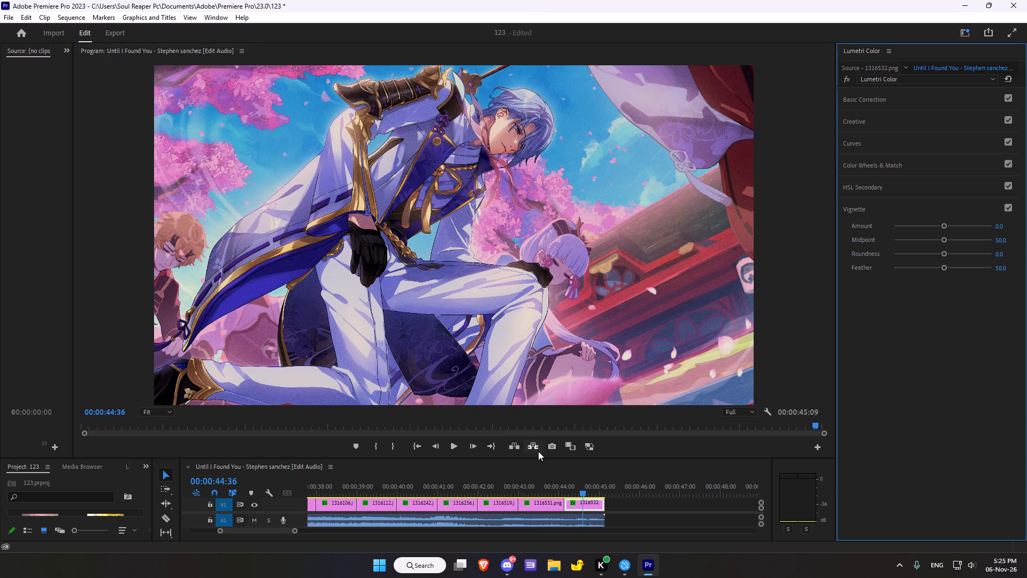
click(1009, 77)
In Basic Correction, set the clip's Temperature to 22.8, Tint to 12.0 and Saturation to 137.0.
click(873, 98)
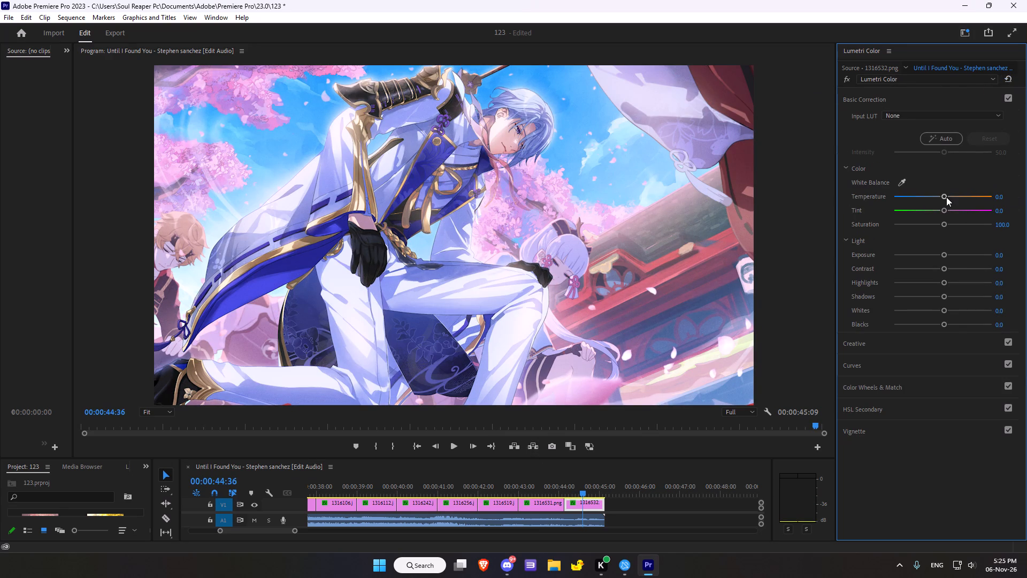
drag(946, 197, 959, 192)
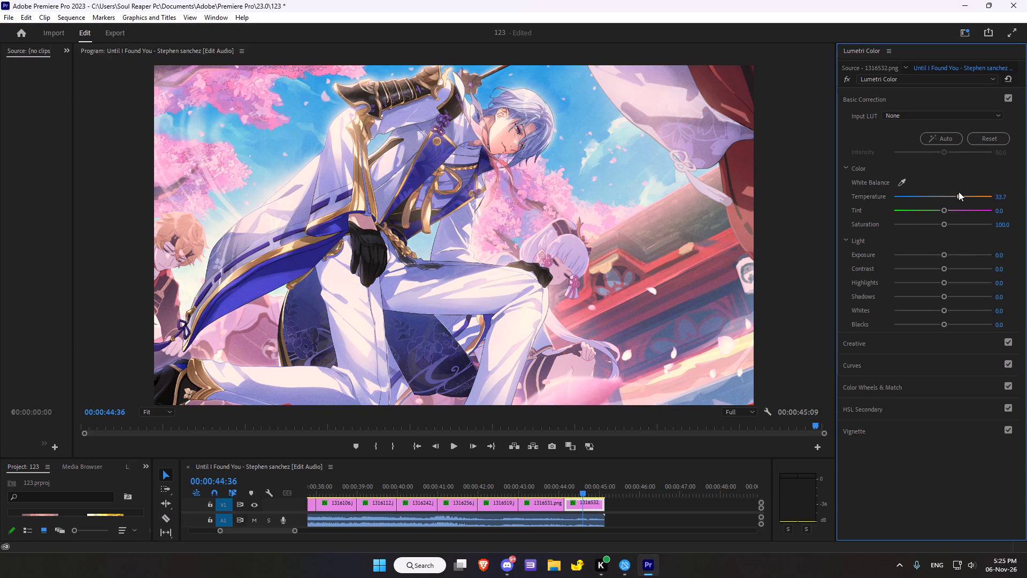
drag(959, 192, 953, 195)
click(945, 208)
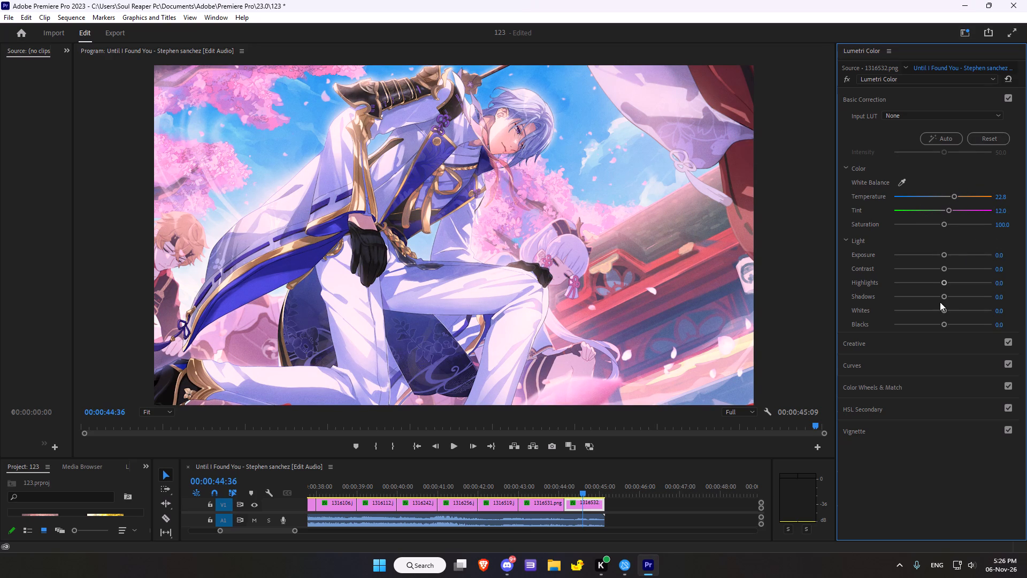
drag(942, 227, 955, 225)
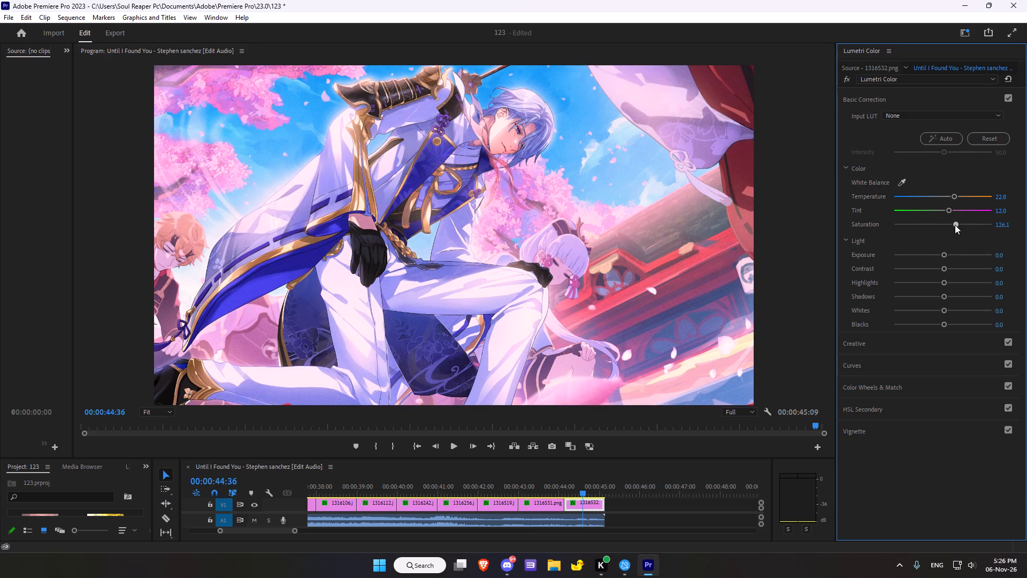
drag(955, 225, 960, 223)
Set the clip's light values: Exposure 0.5, Contrast 1.1, Highlights -1.1, Shadows 8.7, Whites -17.4 and Blacks -2.2.
click(944, 256)
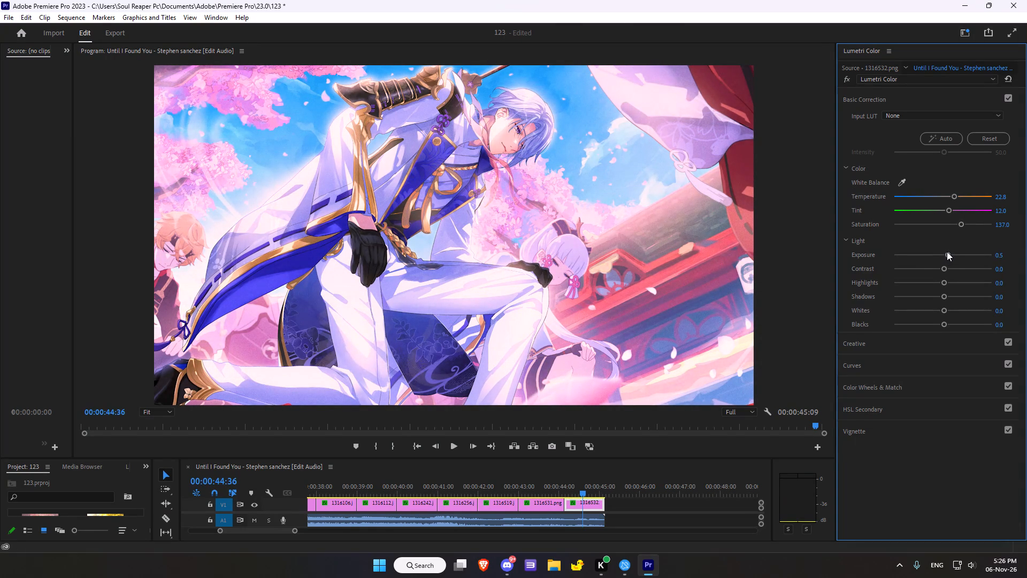
click(944, 270)
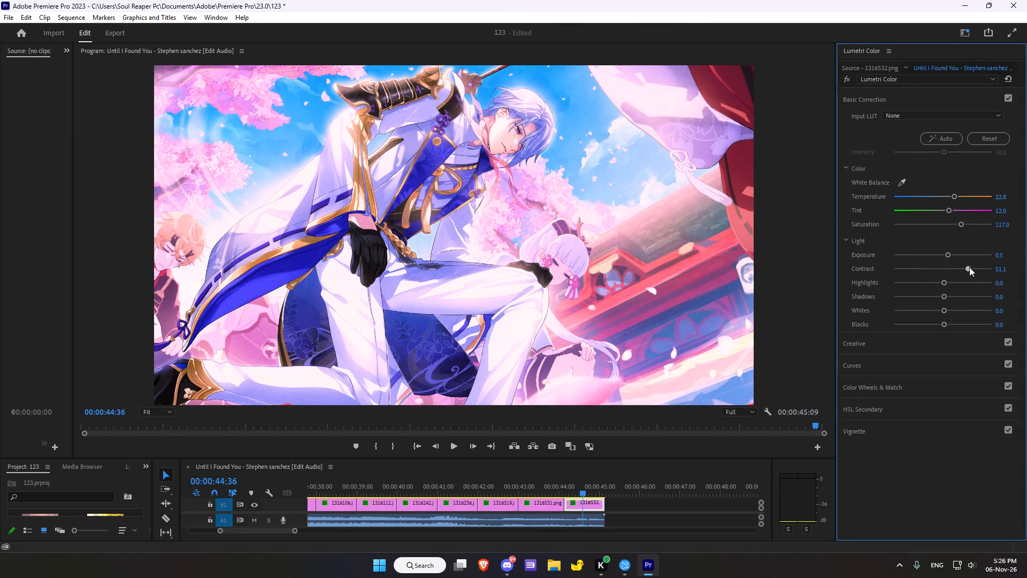
double_click(942, 273)
click(942, 284)
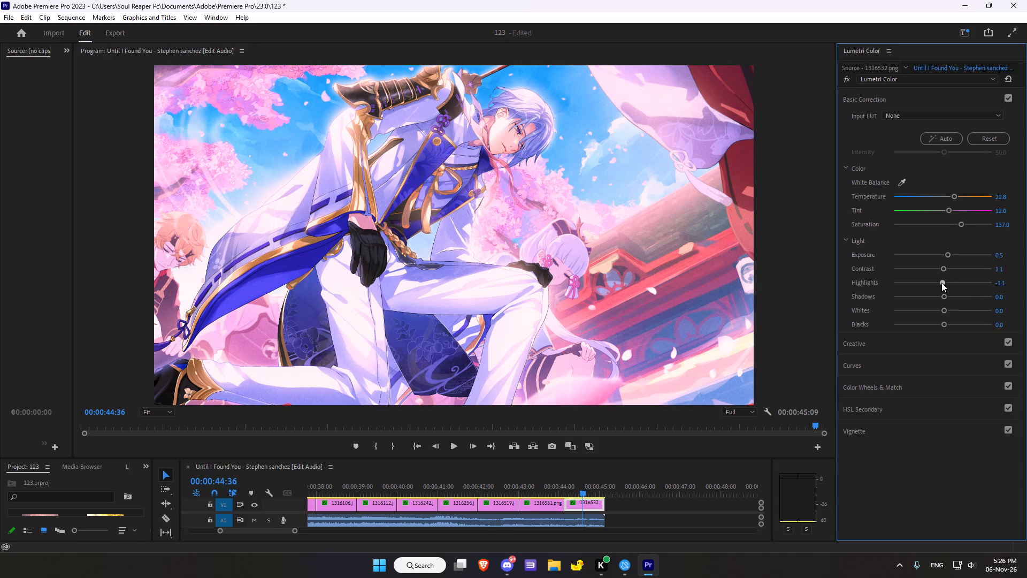
drag(945, 296, 946, 291)
drag(942, 310, 933, 310)
click(942, 324)
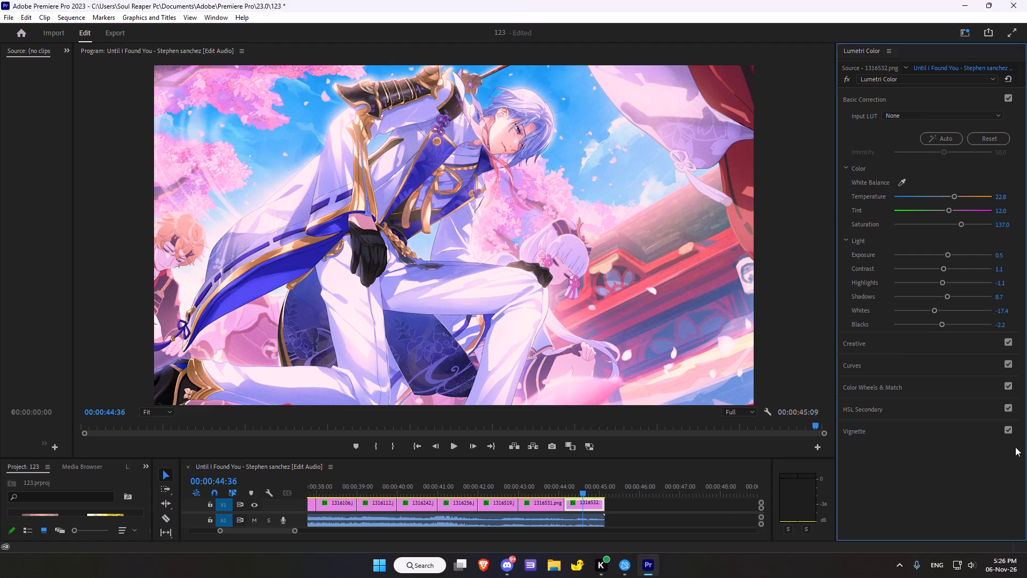
In the Creative settings, set Sharpen to 87.0, Vibrance to 19.6 and Saturation to 94.6.
click(878, 351)
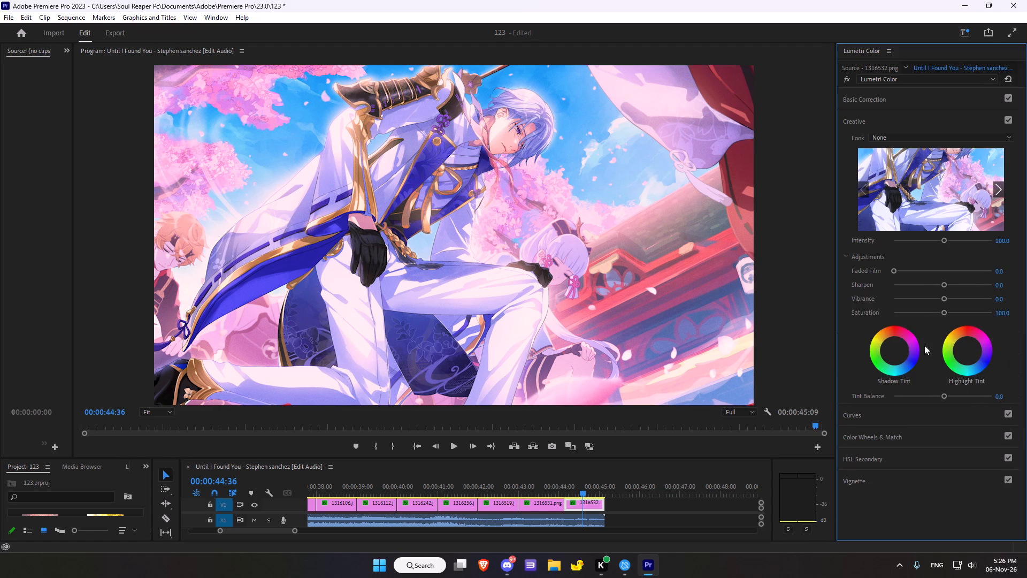
drag(943, 285, 985, 277)
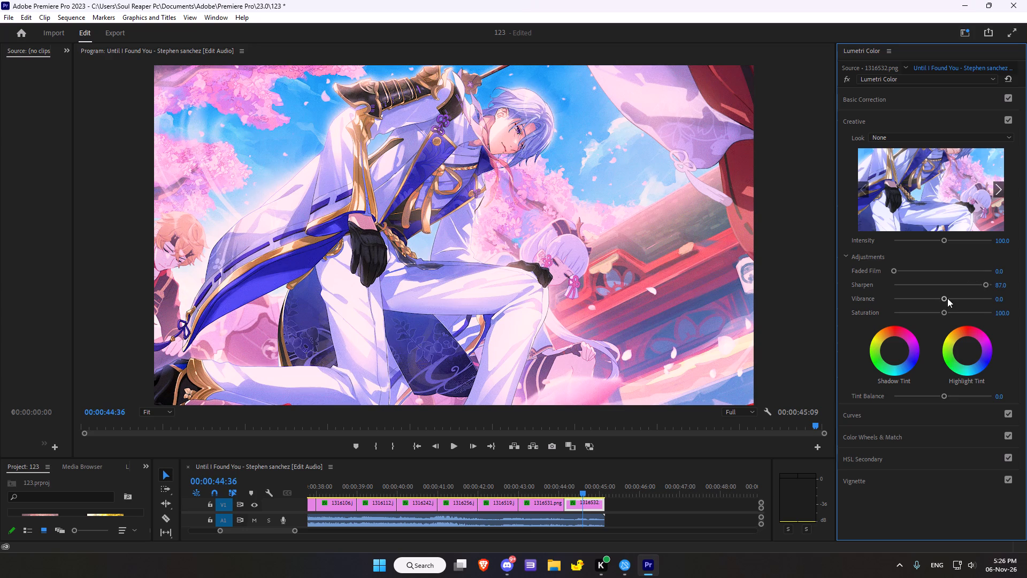
drag(947, 298, 952, 300)
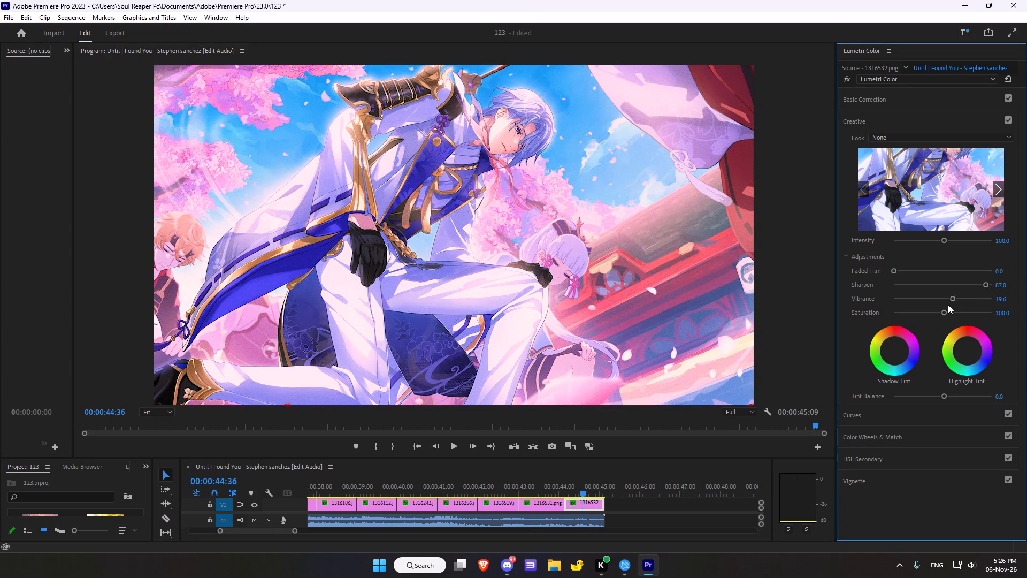
click(942, 313)
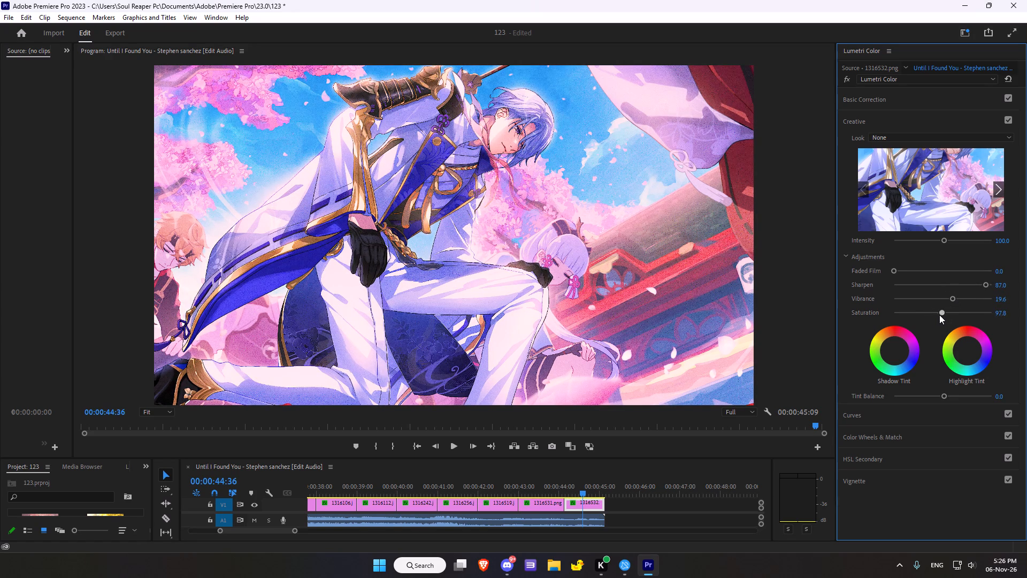
Tint the clip's shadows slightly toward yellow-green and its highlights slightly toward pink.
drag(896, 351, 782, 341)
drag(969, 346, 976, 338)
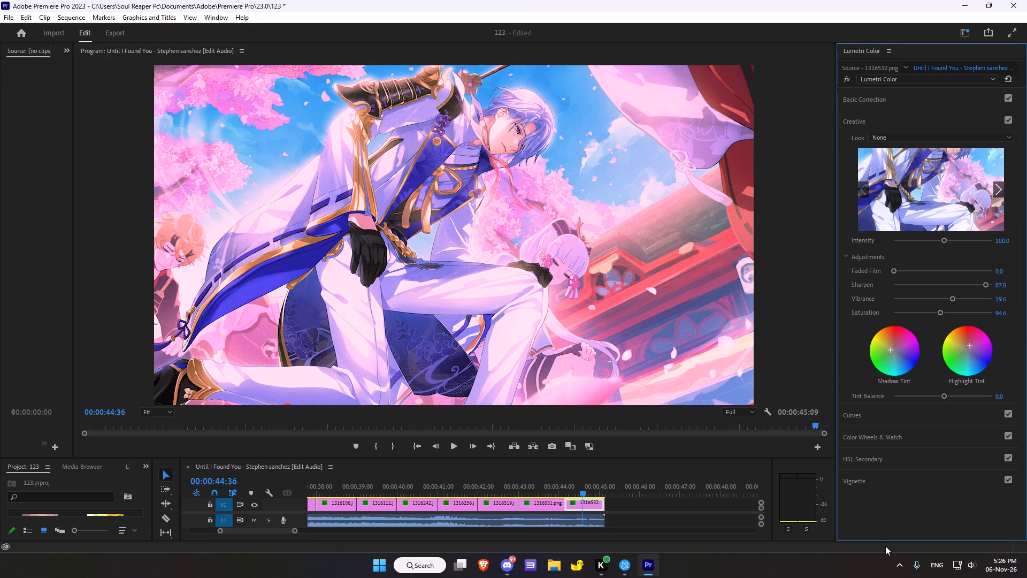
Add a midpoint to the white RGB curve and lower it slightly to darken the midtones.
click(856, 417)
right_drag(880, 378, 885, 368)
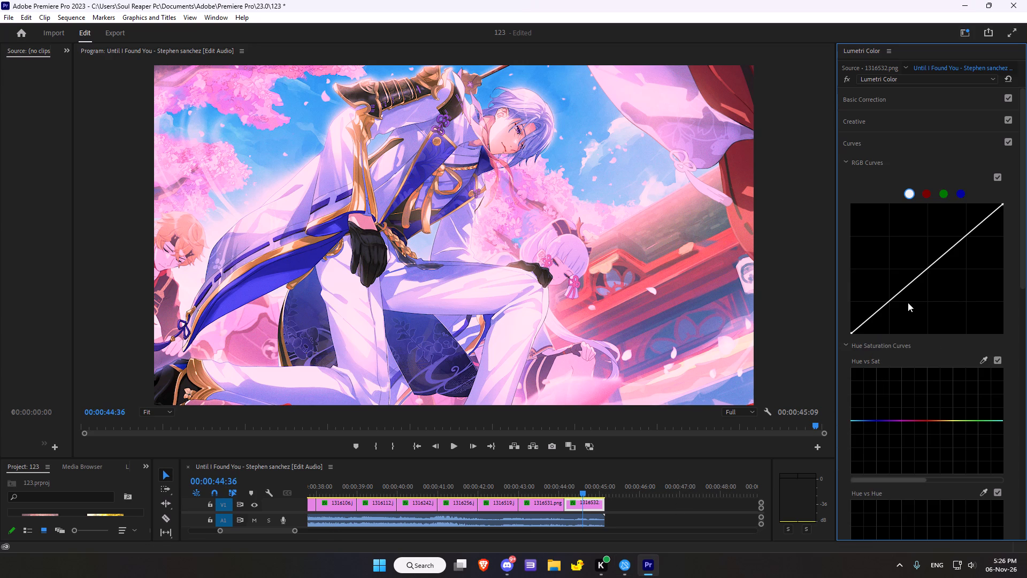
click(922, 270)
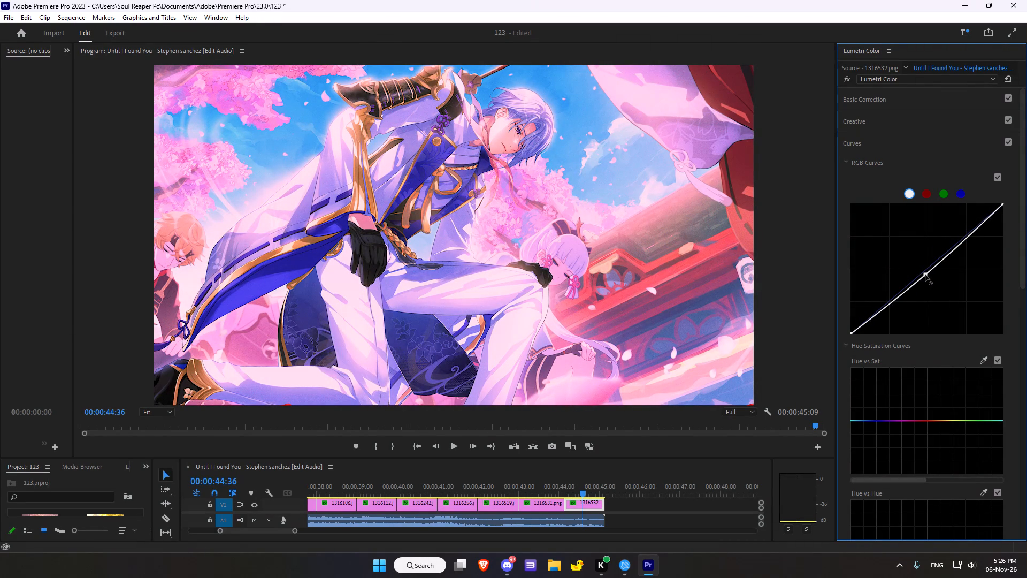
Sample the red building for the Hue vs Sat curve and raise the center point of that red range slightly.
scroll(922, 295, down, 4)
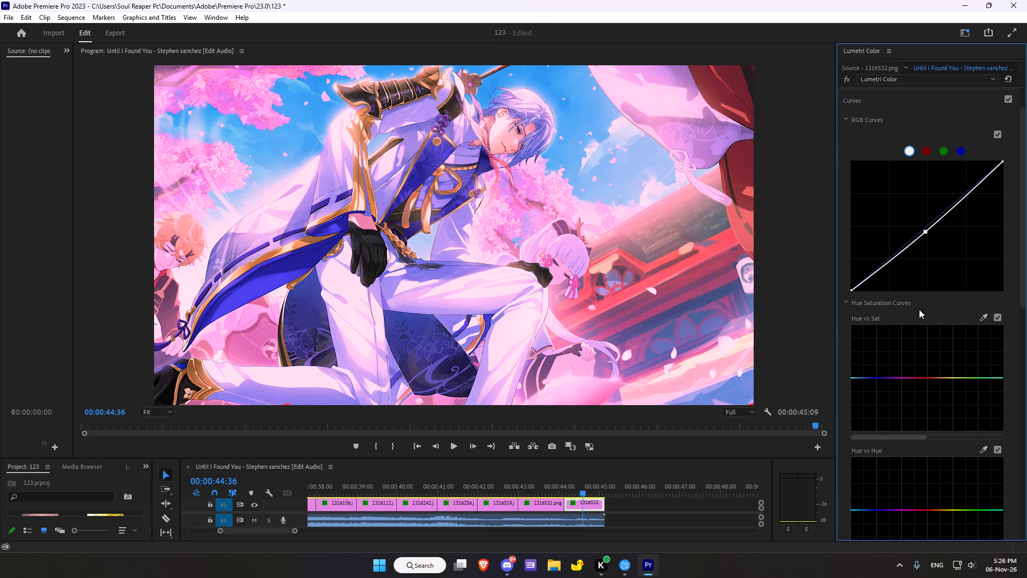
click(988, 319)
click(984, 317)
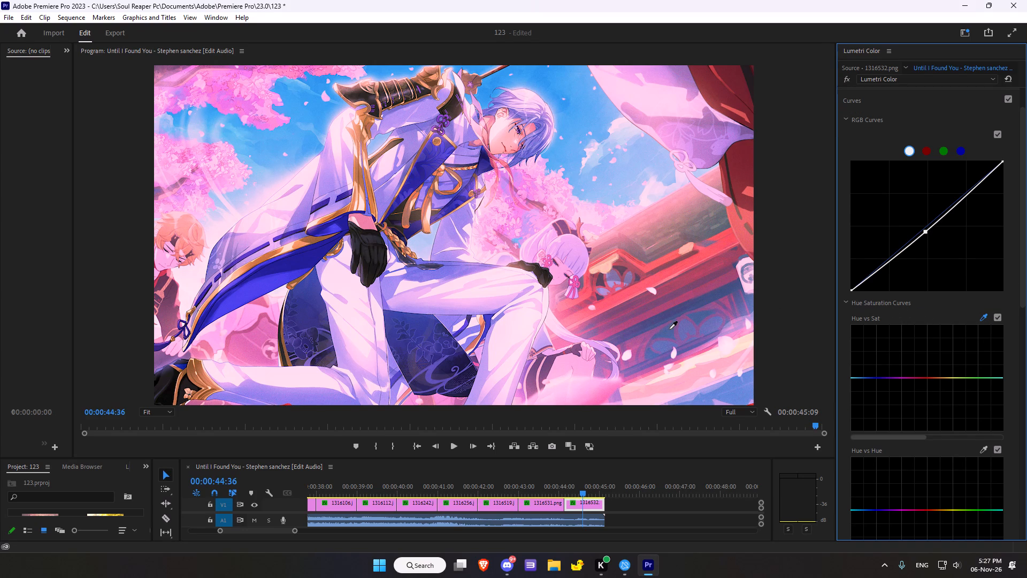
click(704, 287)
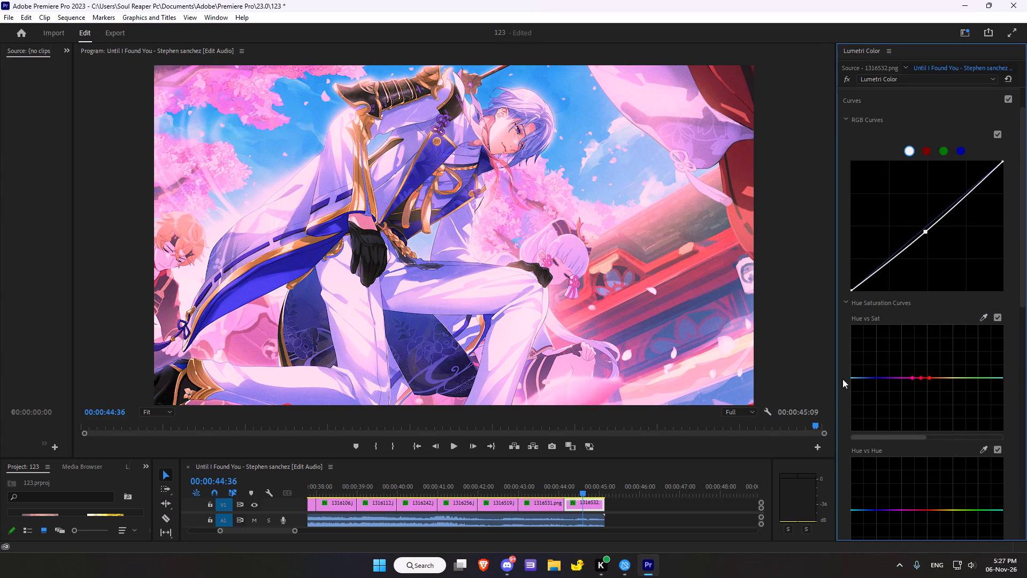
drag(922, 380, 921, 394)
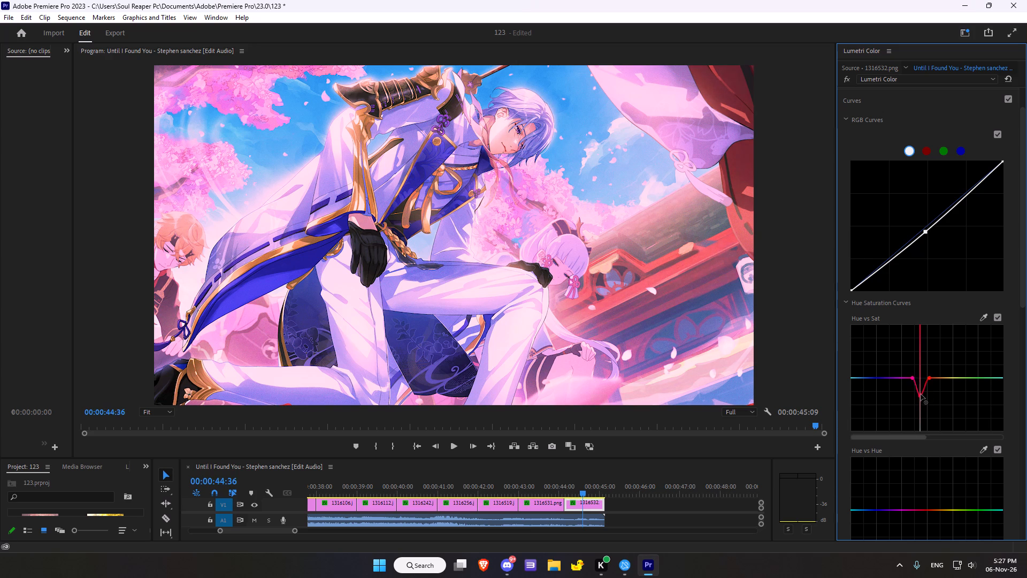
drag(921, 394, 919, 373)
Sample the man's dark blue coat for the Hue vs Luma curve and raise the center point of that blue range slightly.
scroll(924, 414, down, 7)
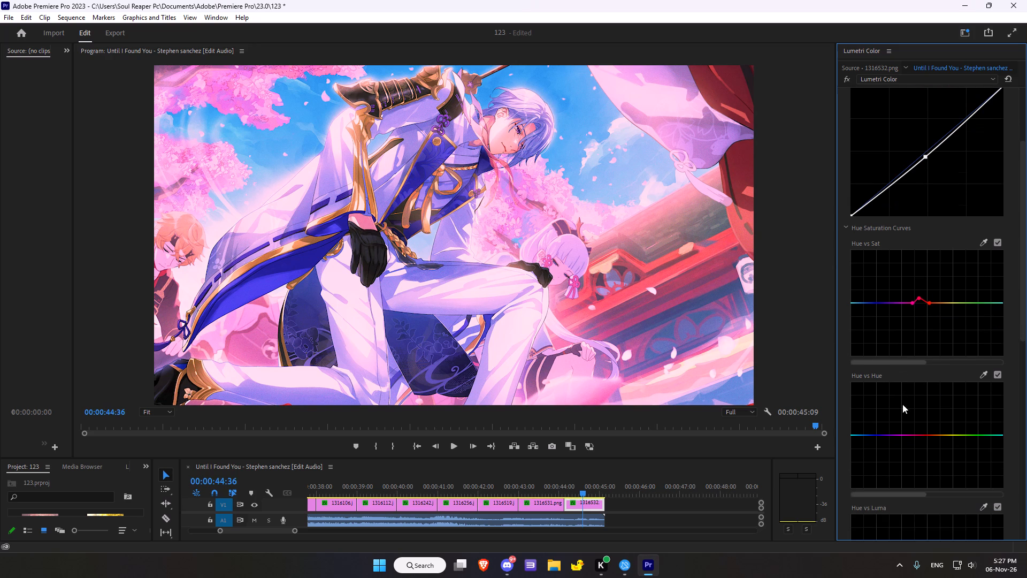
scroll(895, 404, down, 16)
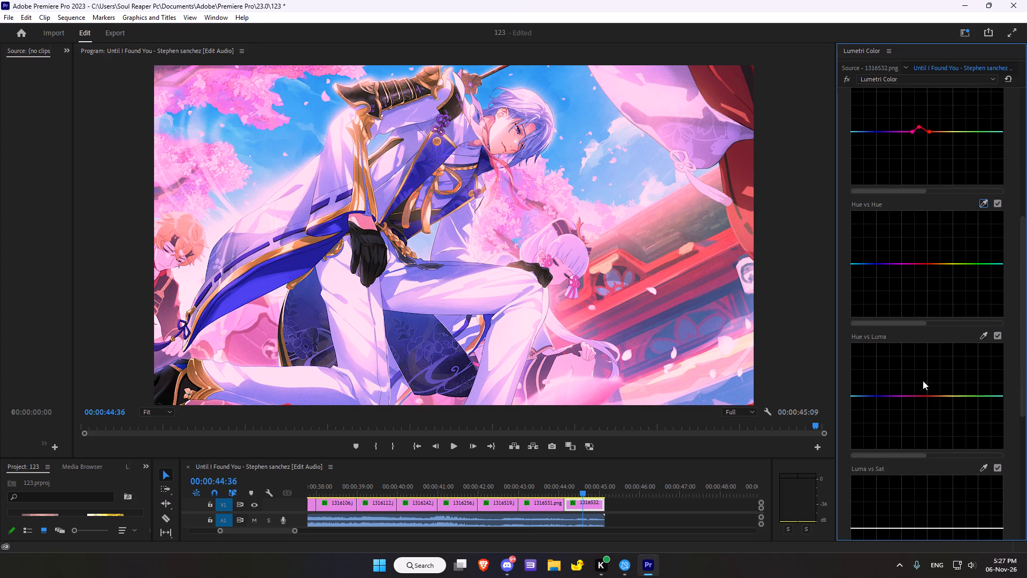
click(980, 337)
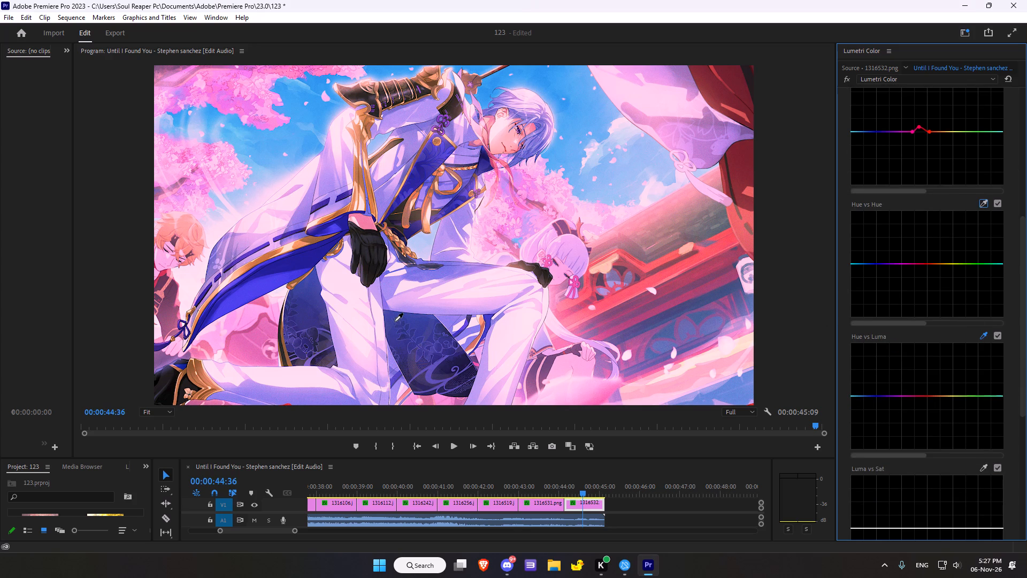
click(395, 321)
drag(877, 398, 878, 405)
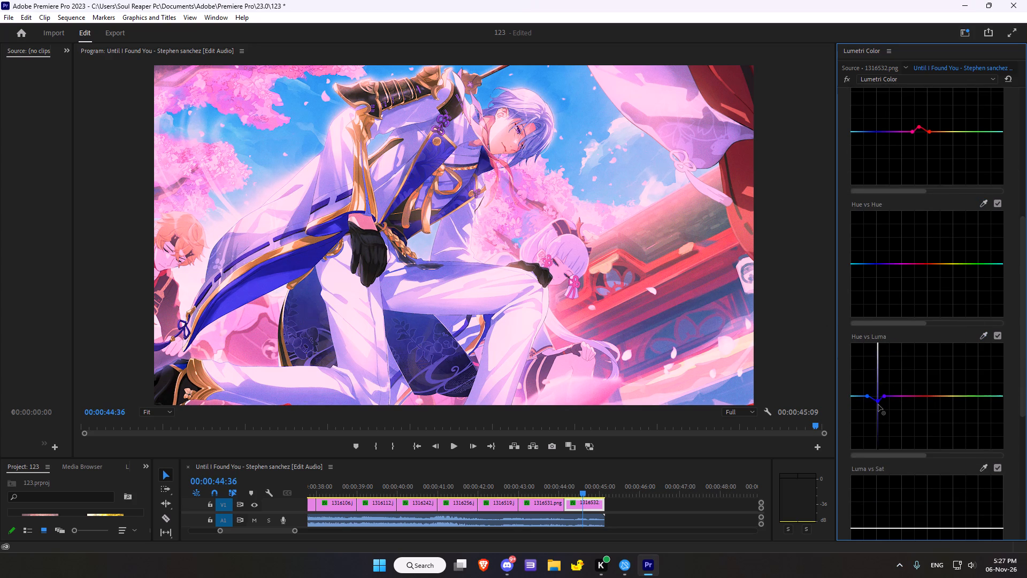
drag(878, 405, 876, 394)
drag(876, 394, 875, 392)
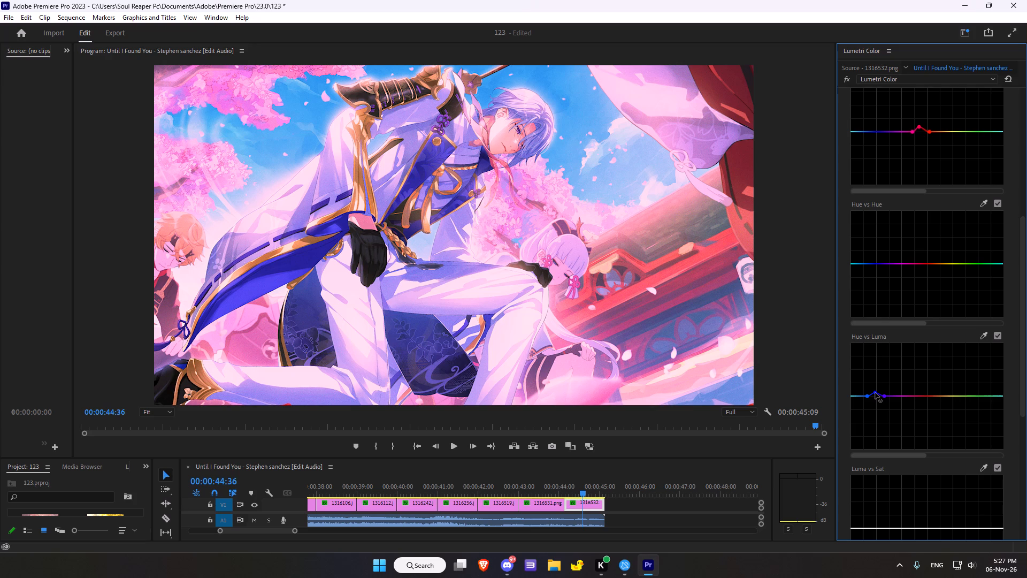
Sample the man's blue coat for the Luma vs Sat curve and lower the center point of that range slightly.
scroll(902, 406, down, 3)
click(979, 437)
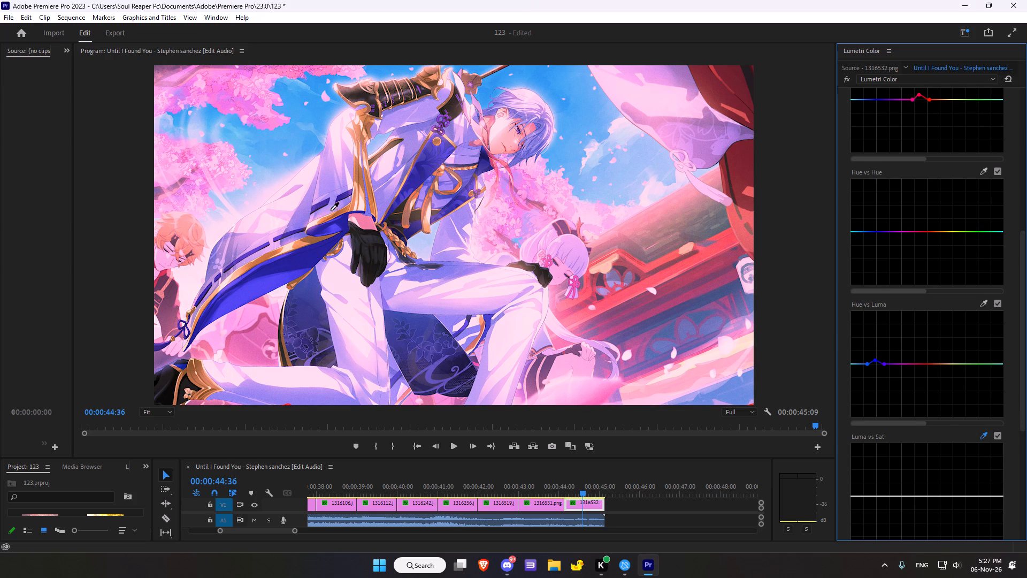
click(271, 282)
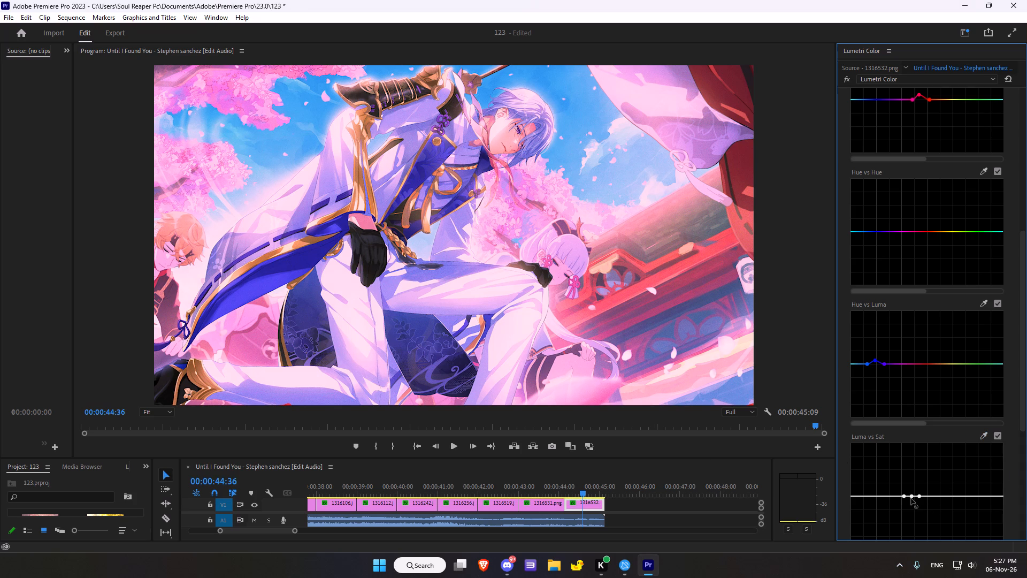
drag(913, 498, 911, 492)
drag(911, 492, 907, 495)
drag(907, 495, 915, 520)
drag(915, 520, 911, 509)
Sample the orange-haired character for the Sat vs Sat curve and raise the center point of that range slightly.
scroll(925, 493, down, 6)
scroll(968, 493, down, 7)
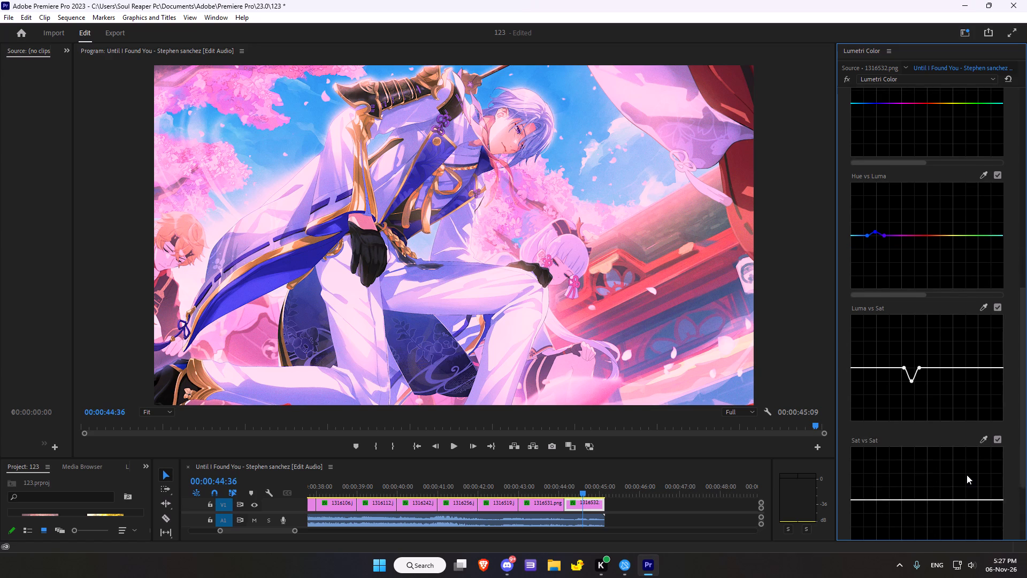
scroll(967, 475, down, 4)
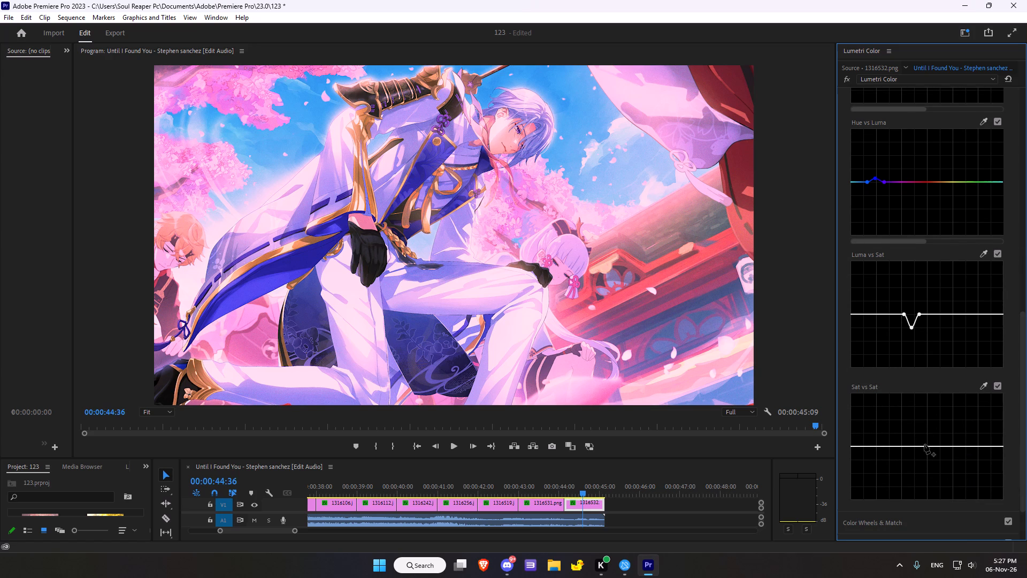
click(982, 385)
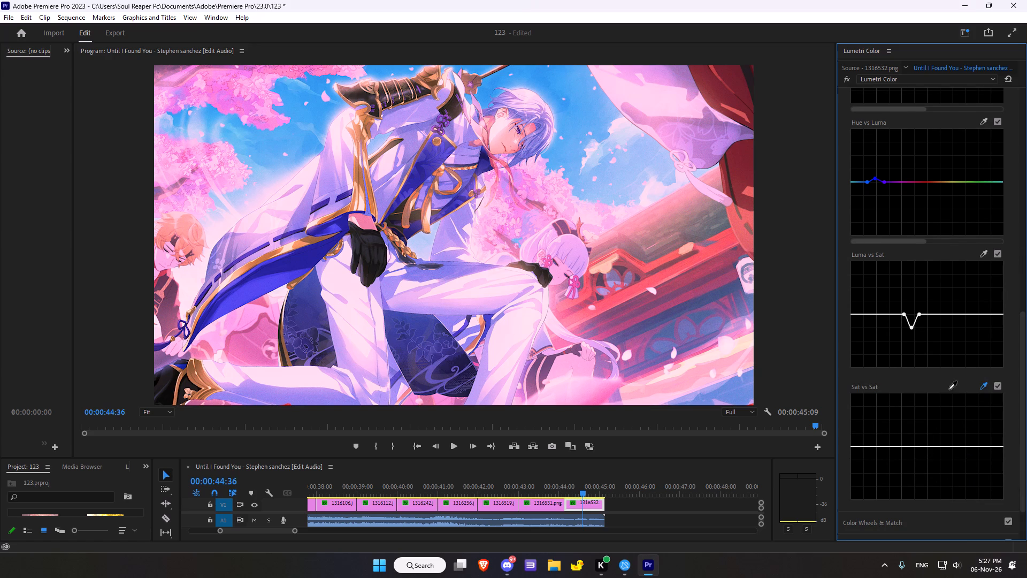
click(162, 274)
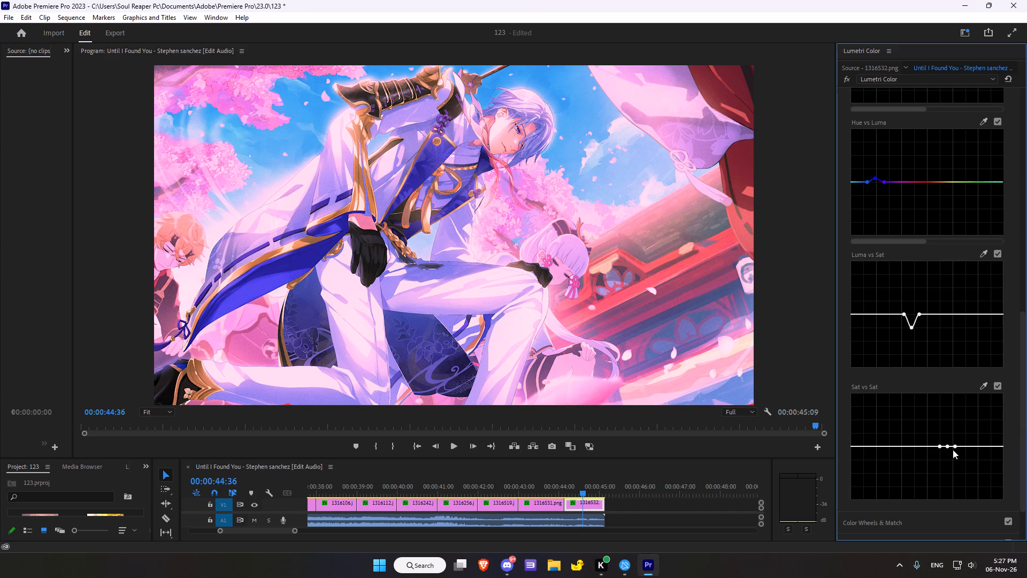
drag(948, 446, 942, 412)
drag(942, 412, 947, 443)
drag(947, 443, 946, 435)
Shift the color wheels slightly: midtones toward yellow, shadows toward blue and highlights toward cyan-blue.
scroll(943, 435, down, 5)
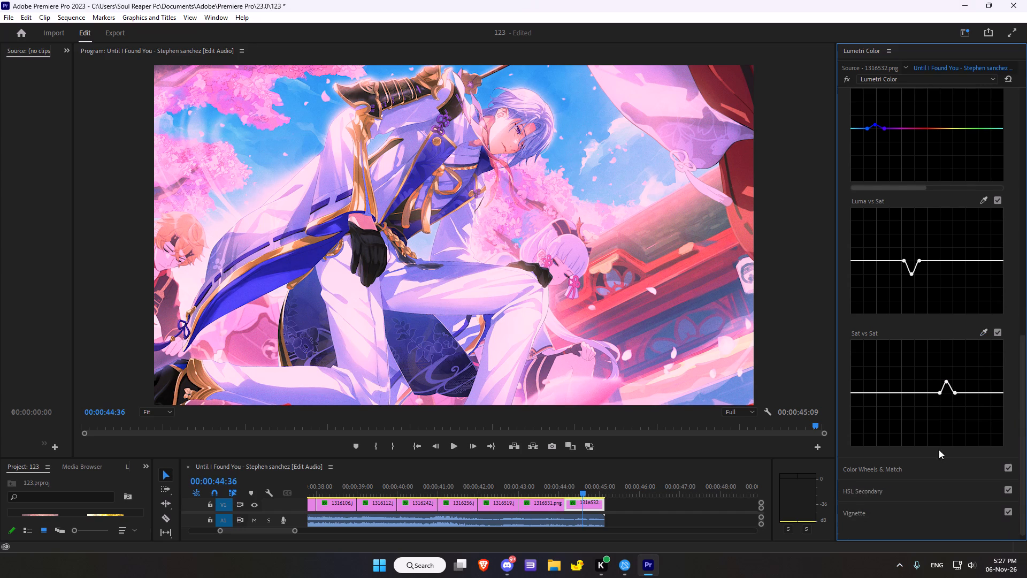
scroll(929, 465, down, 2)
click(879, 461)
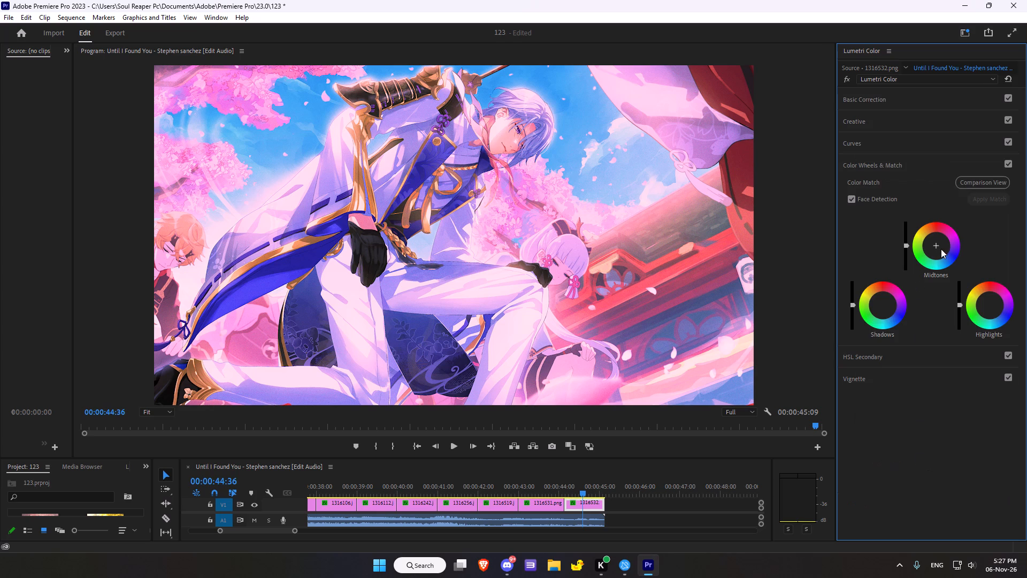
drag(937, 245, 907, 230)
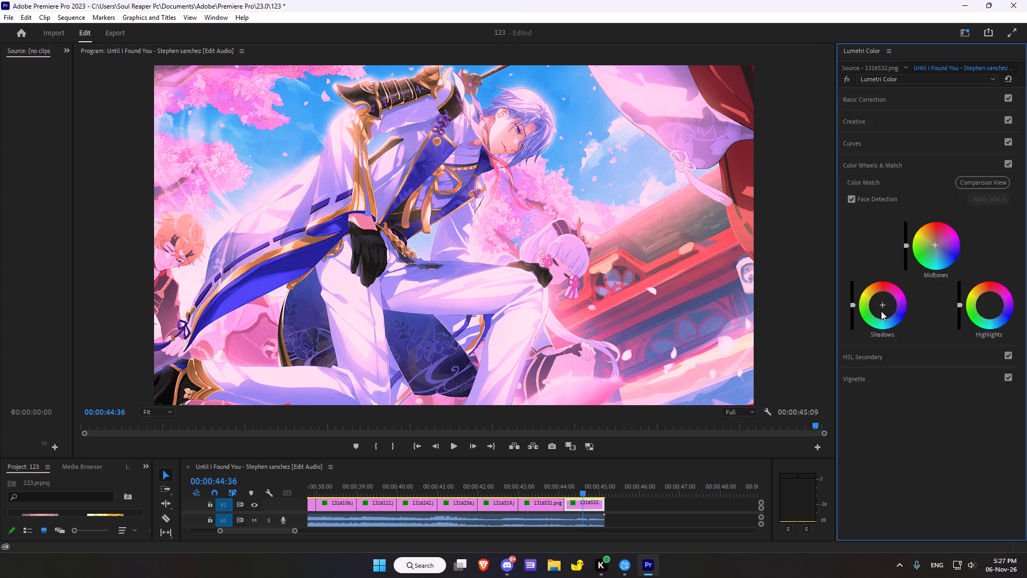
drag(882, 306, 915, 331)
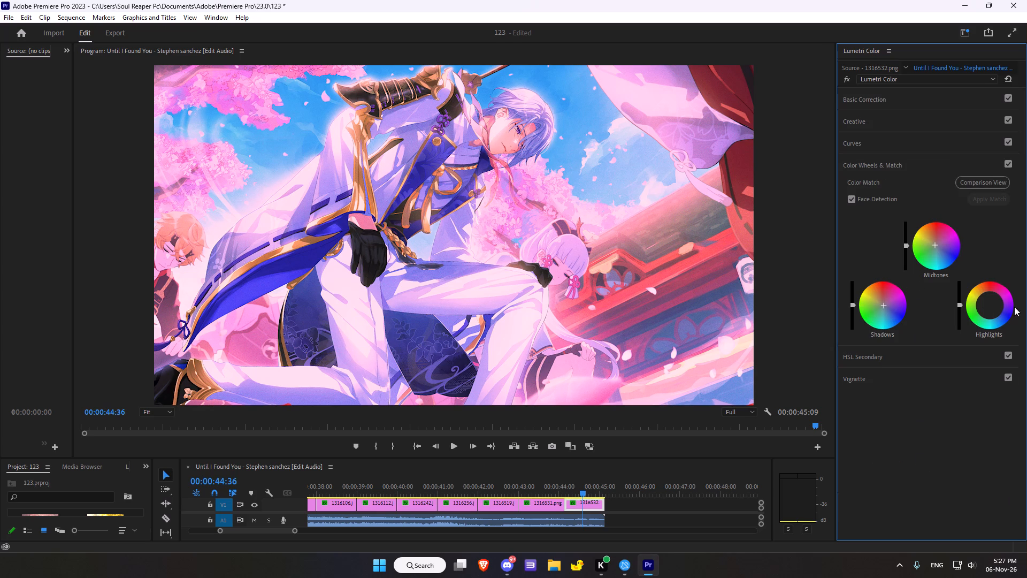
drag(991, 304, 1003, 332)
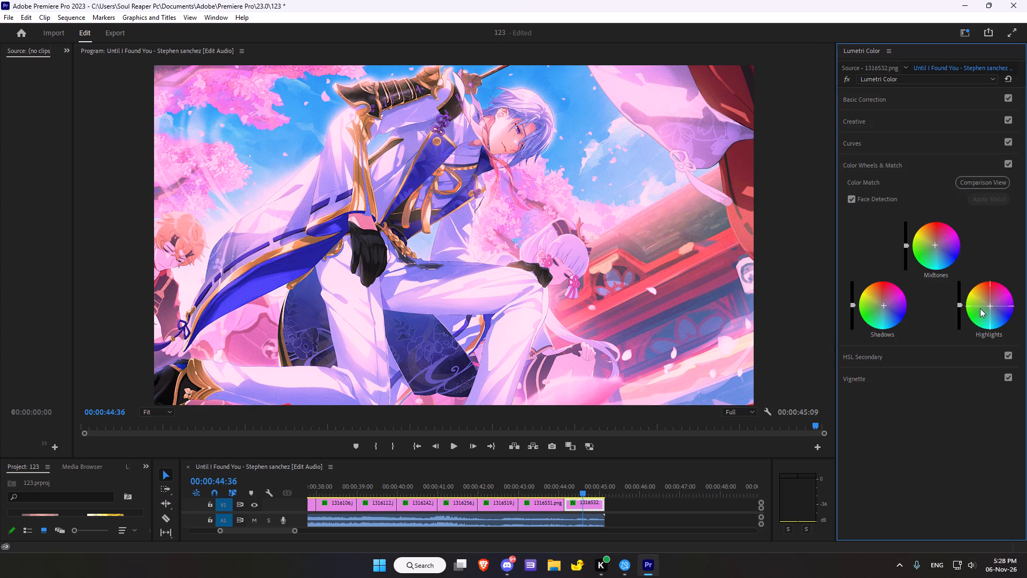
Add a vignette with Amount -1.6, Midpoint 0, Roundness about -40.2 and Feather about 59.8.
click(865, 377)
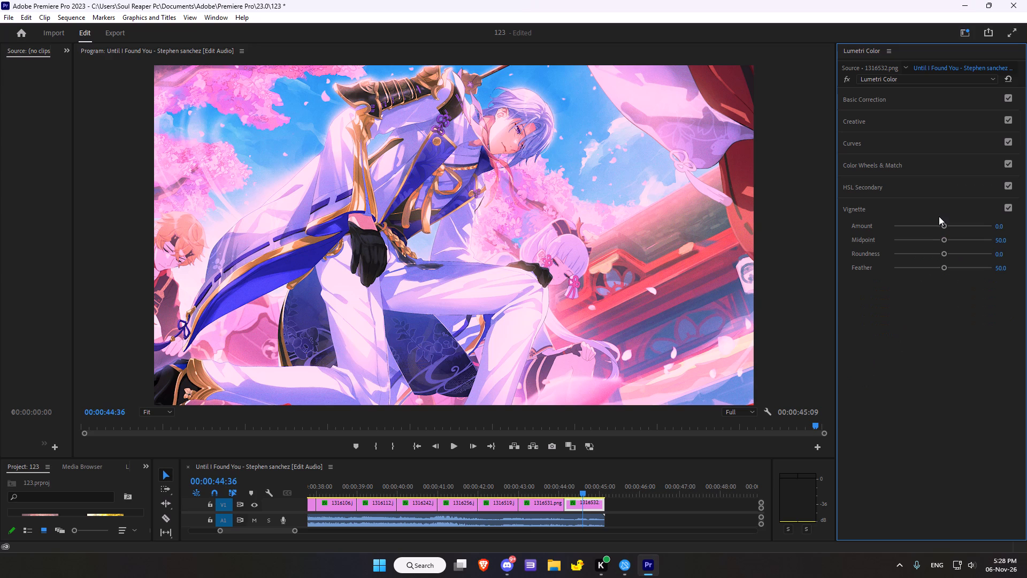
drag(941, 225, 919, 227)
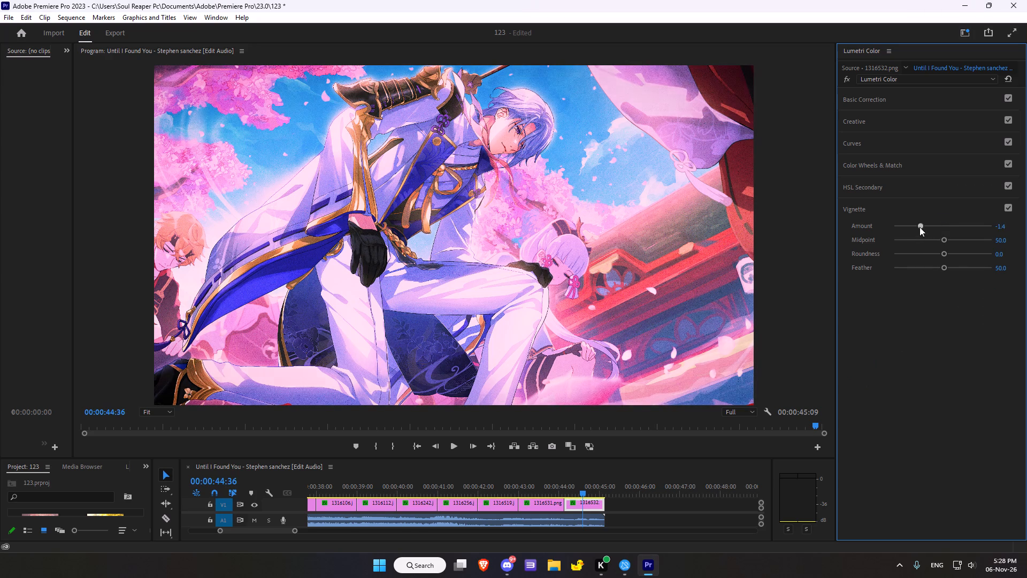
drag(919, 227, 916, 226)
drag(942, 242, 878, 238)
drag(942, 252, 946, 253)
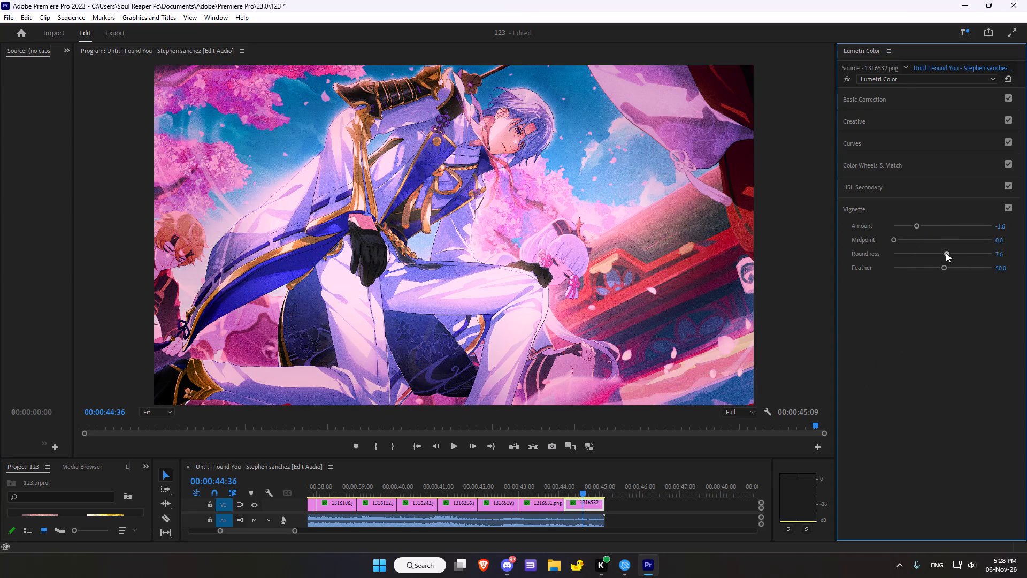
drag(946, 253, 922, 251)
drag(945, 269, 921, 269)
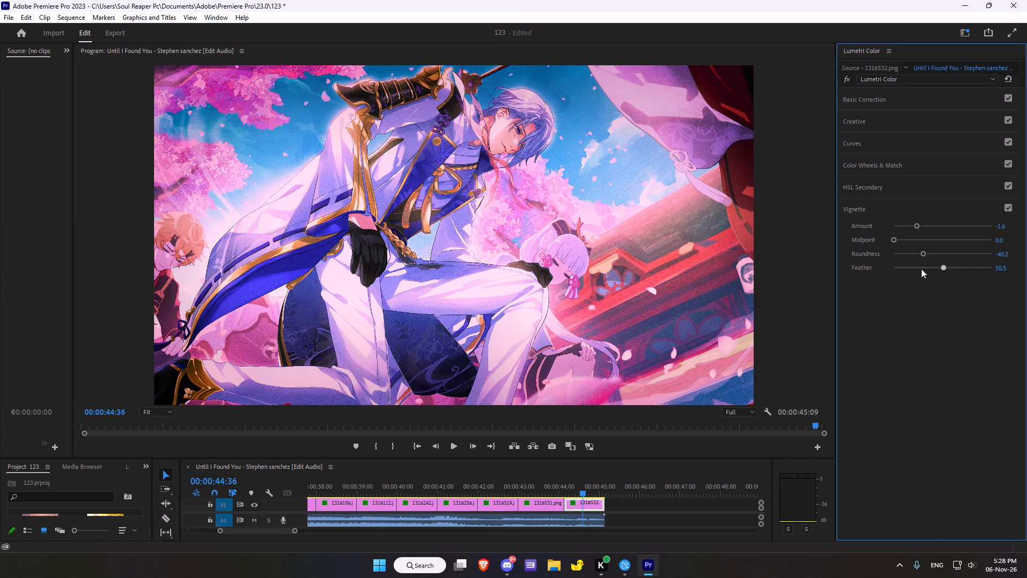
drag(921, 269, 952, 267)
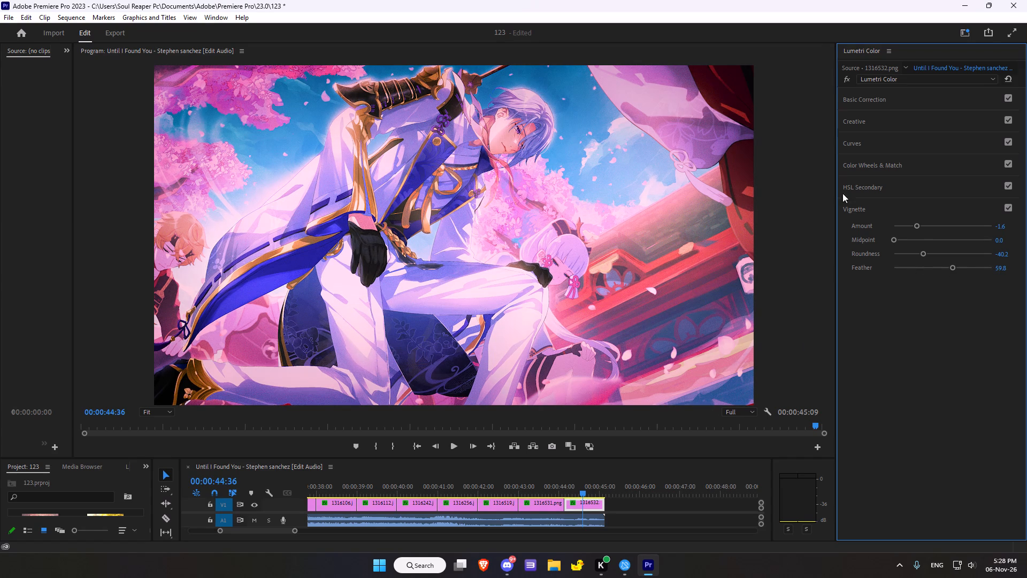
Switch the clip's Lumetri effect off and on again to compare the image before and after grading.
scroll(595, 471, up, 5)
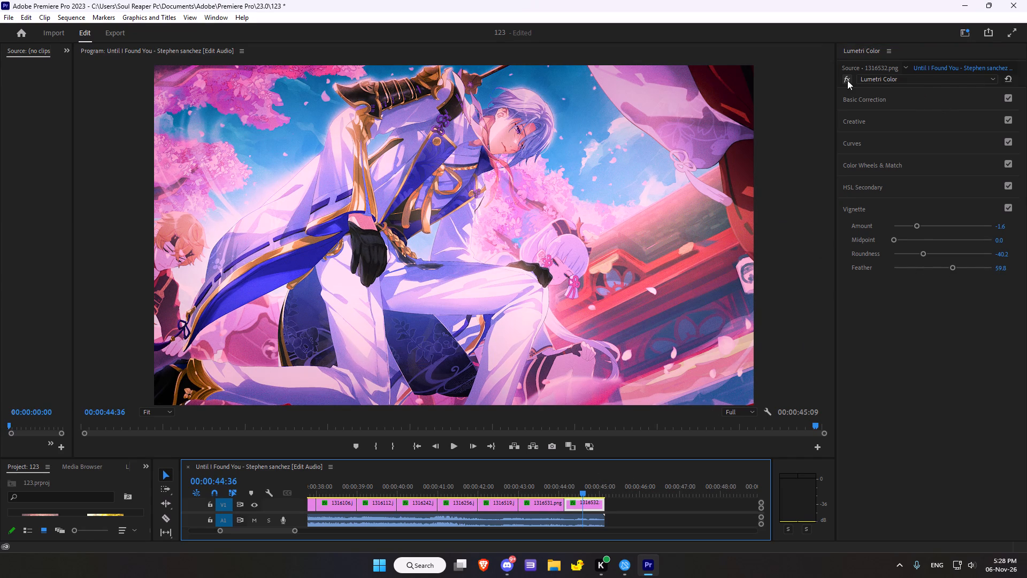
double_click(847, 80)
Review the graded clips at the end of the sequence, moving back from 1316532.png to 1316242.jpg.
scroll(568, 464, up, 5)
scroll(602, 430, up, 10)
scroll(623, 419, down, 4)
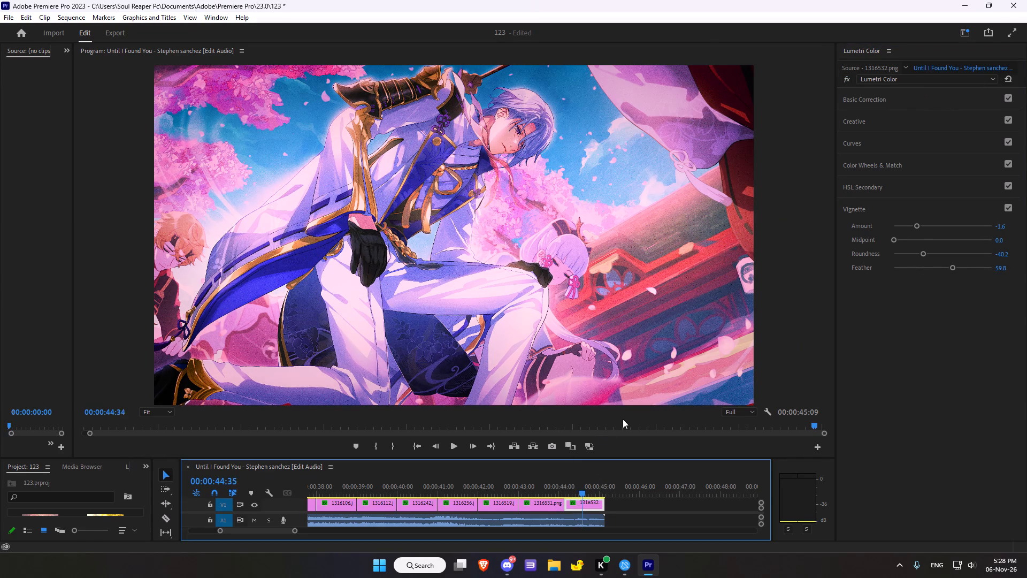
scroll(623, 419, down, 3)
scroll(623, 413, up, 5)
scroll(623, 413, up, 20)
scroll(623, 413, up, 6)
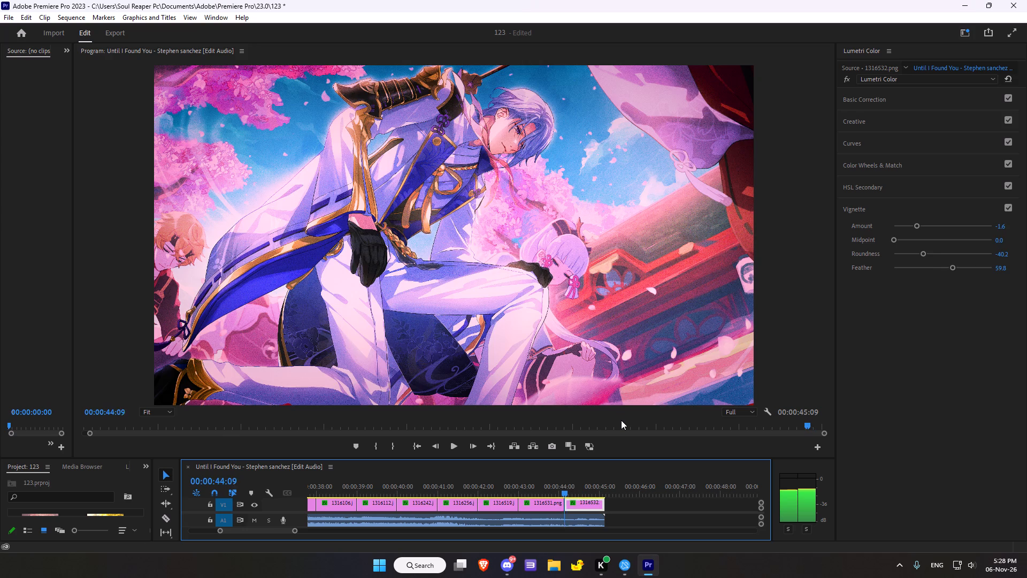
scroll(621, 420, up, 20)
scroll(621, 420, up, 13)
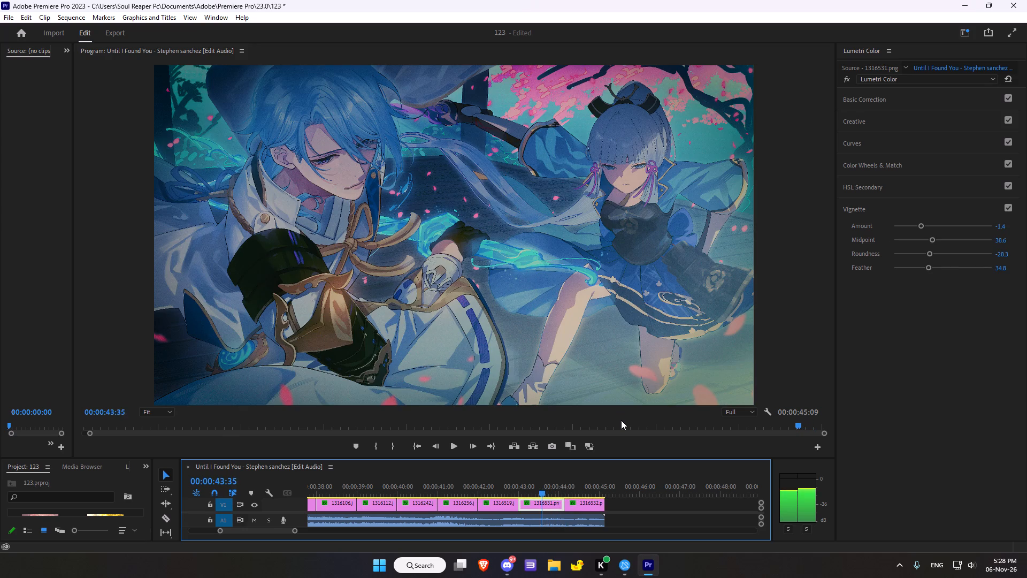
scroll(621, 420, up, 2)
scroll(621, 420, down, 6)
drag(537, 260, 539, 278)
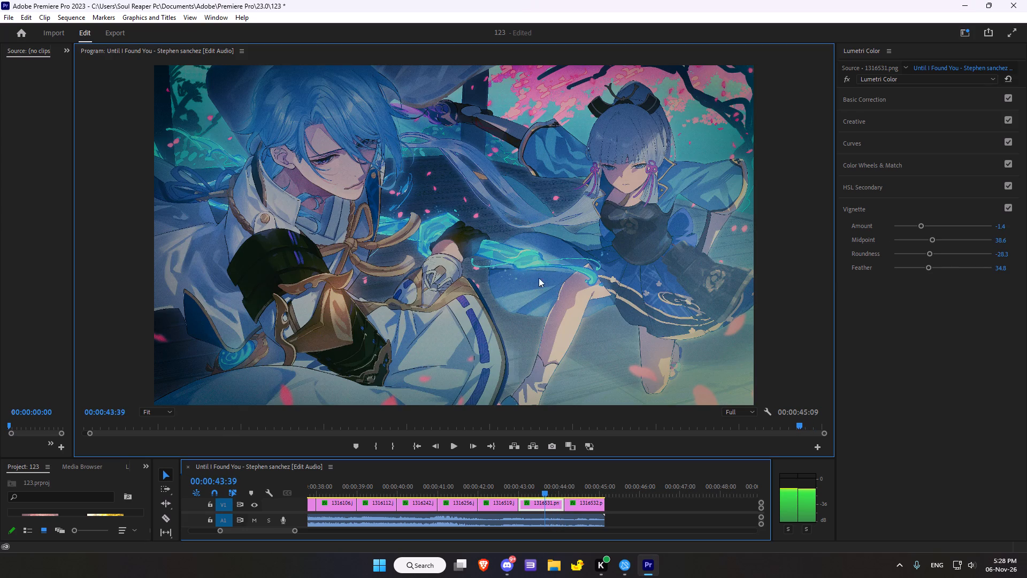
drag(539, 278, 549, 328)
scroll(589, 429, up, 17)
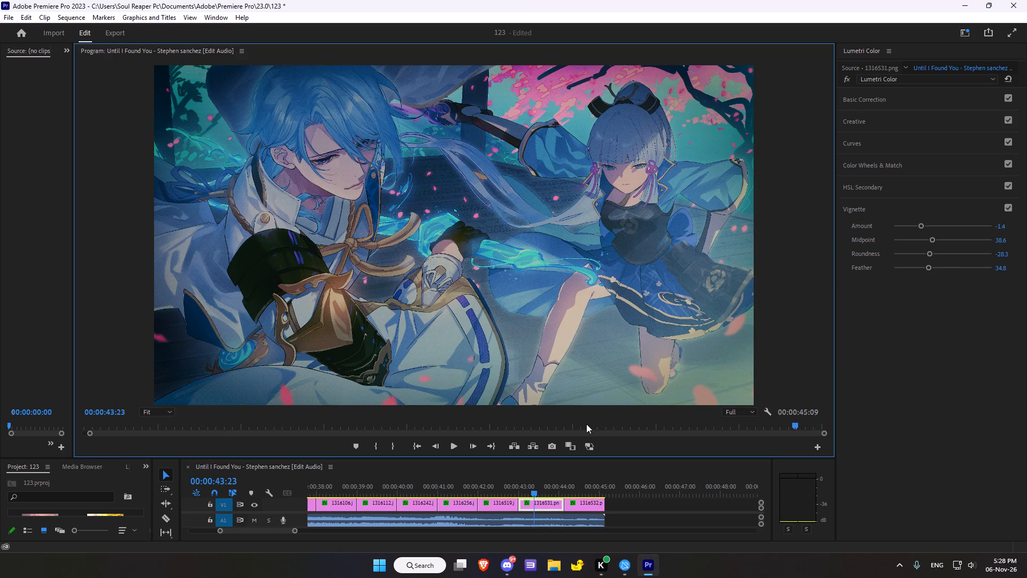
scroll(586, 423, up, 19)
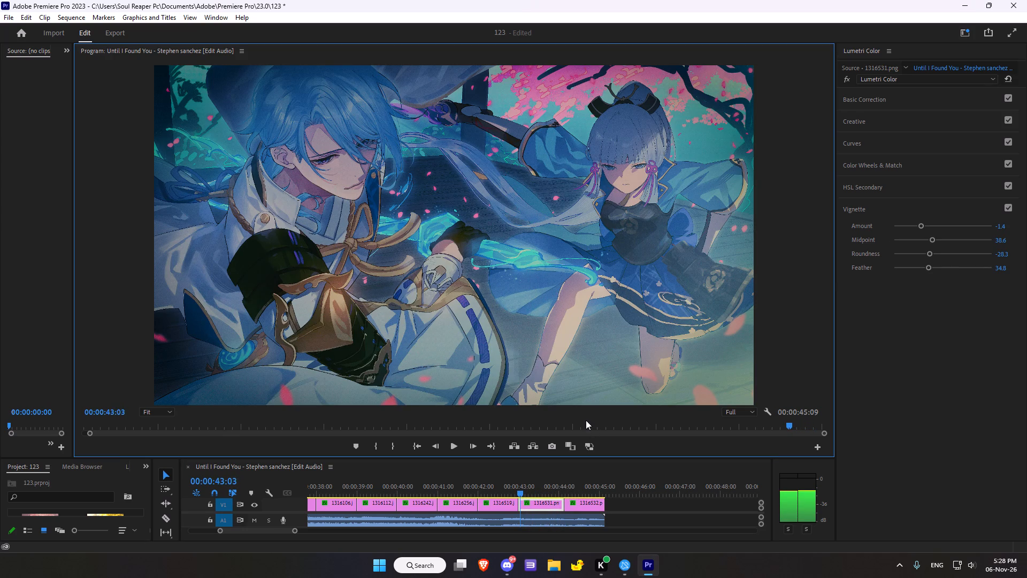
scroll(587, 428, up, 13)
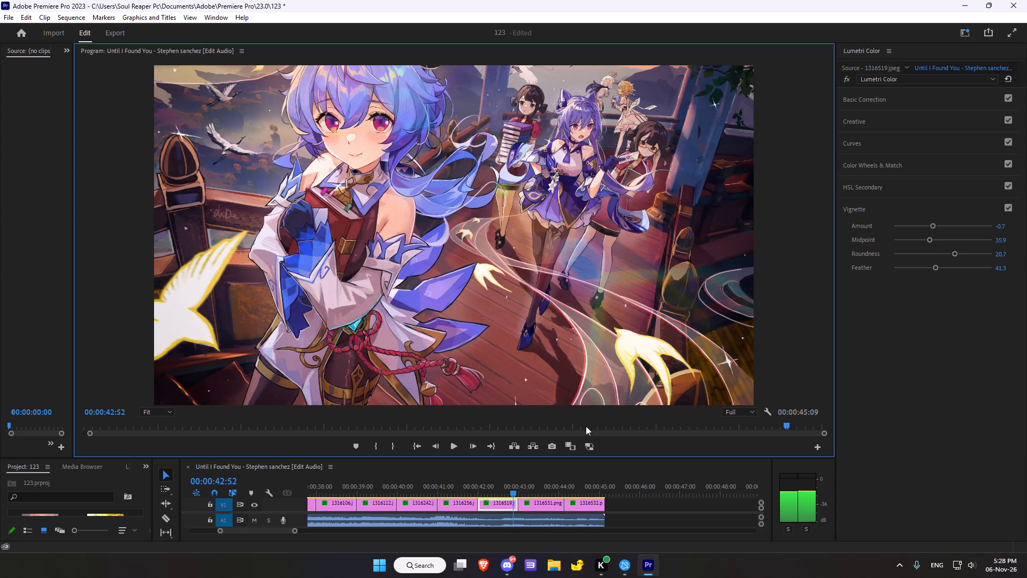
scroll(585, 425, up, 18)
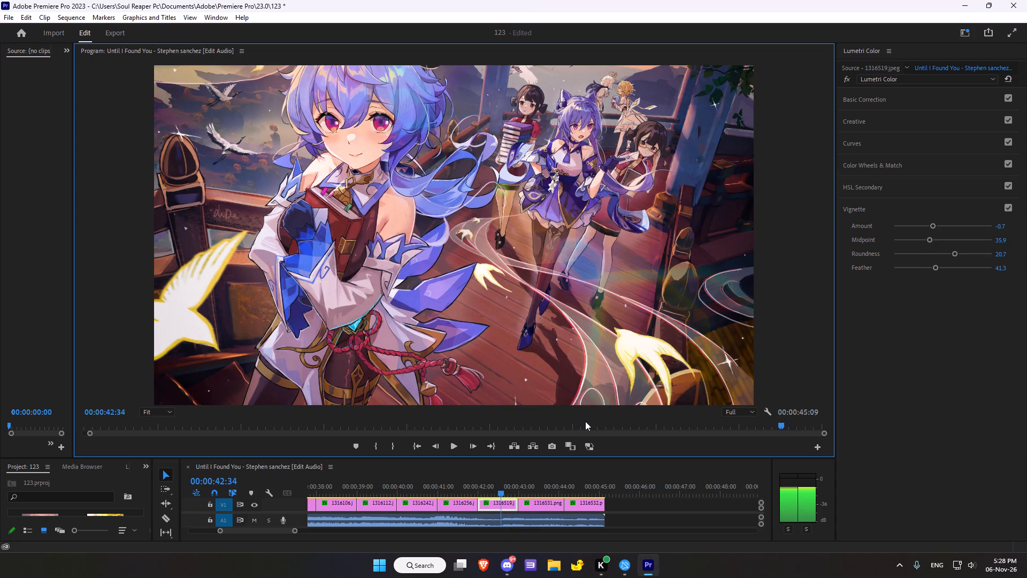
scroll(585, 421, up, 16)
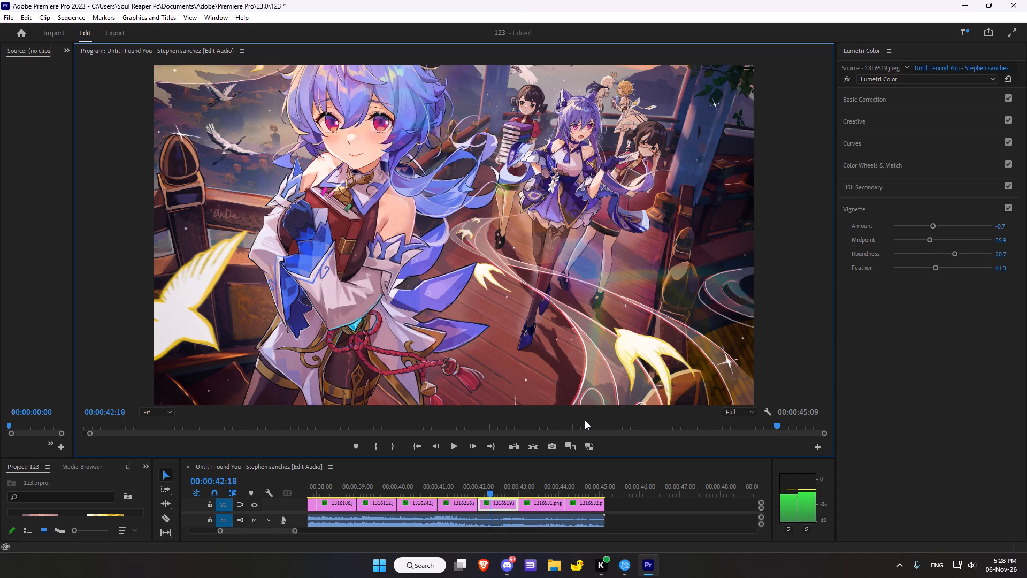
scroll(585, 420, up, 14)
scroll(585, 420, up, 8)
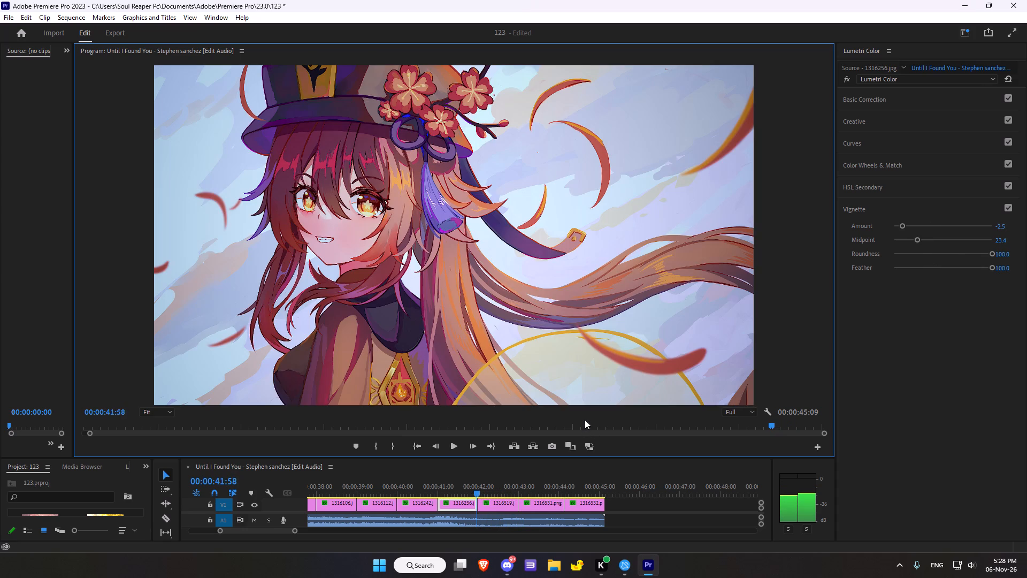
scroll(585, 420, up, 13)
scroll(585, 420, down, 5)
scroll(585, 420, up, 6)
scroll(585, 420, down, 7)
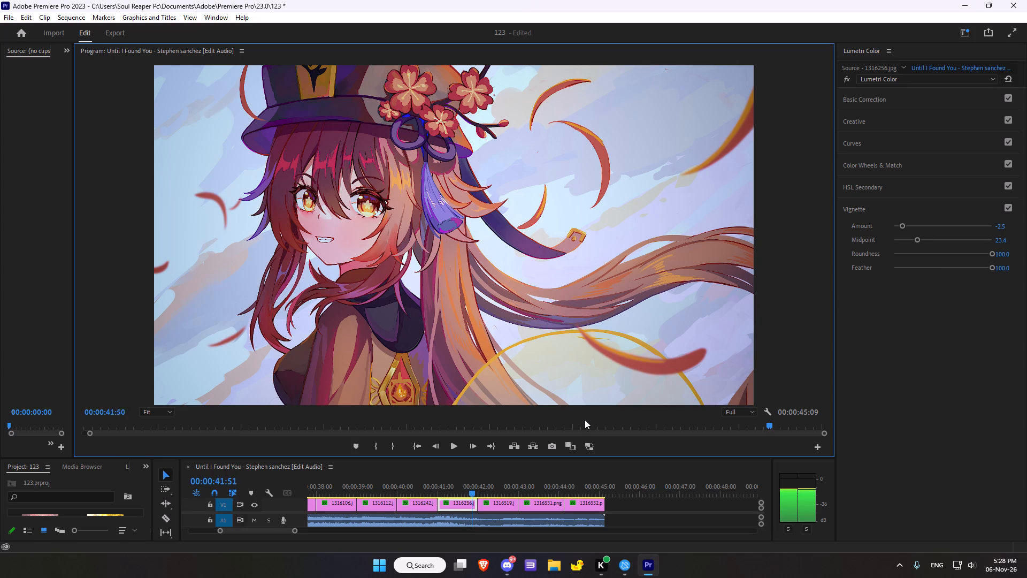
scroll(585, 420, up, 14)
scroll(585, 420, up, 10)
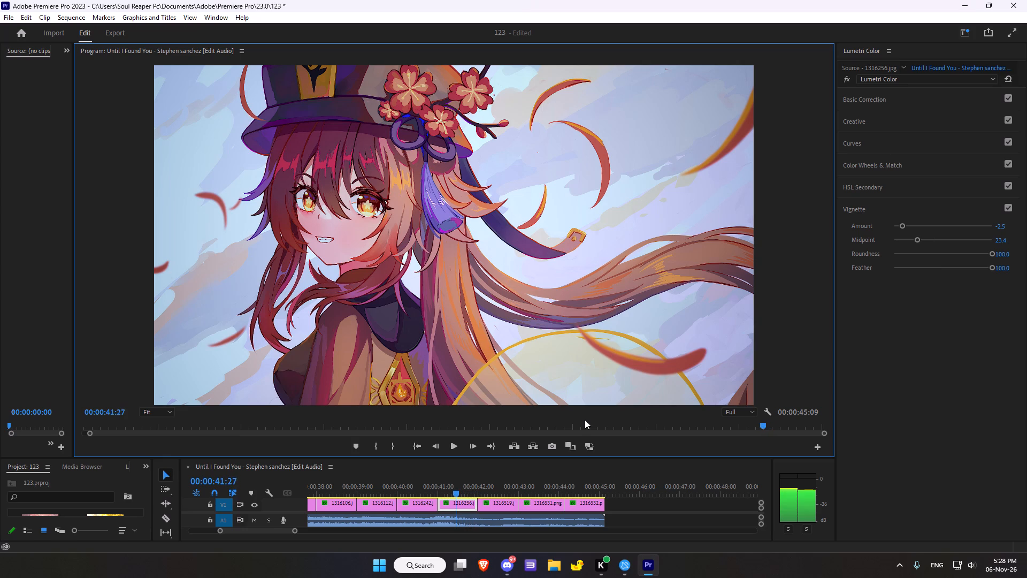
scroll(585, 420, up, 14)
scroll(585, 420, down, 6)
scroll(585, 420, up, 4)
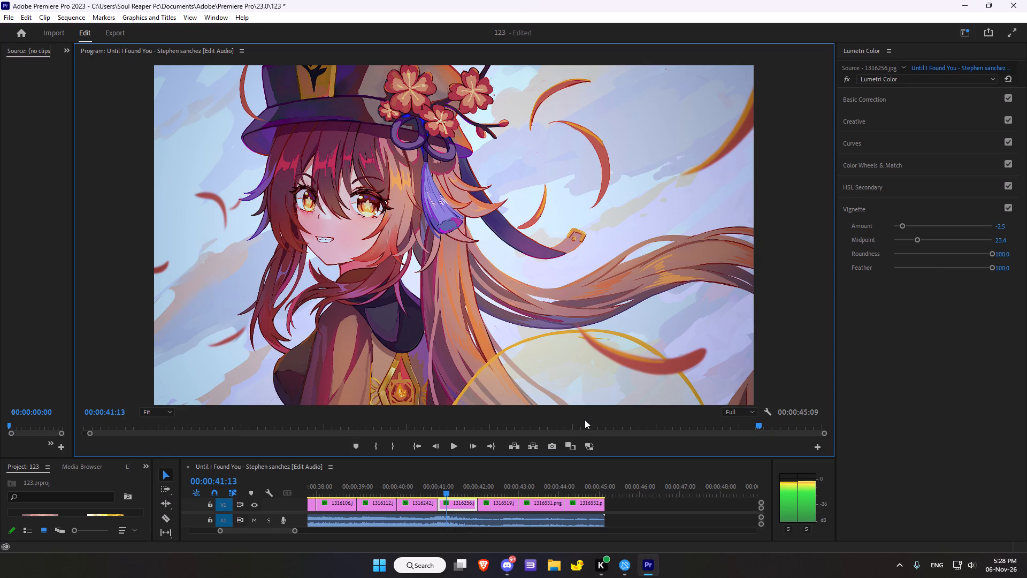
scroll(585, 420, up, 17)
scroll(585, 420, up, 5)
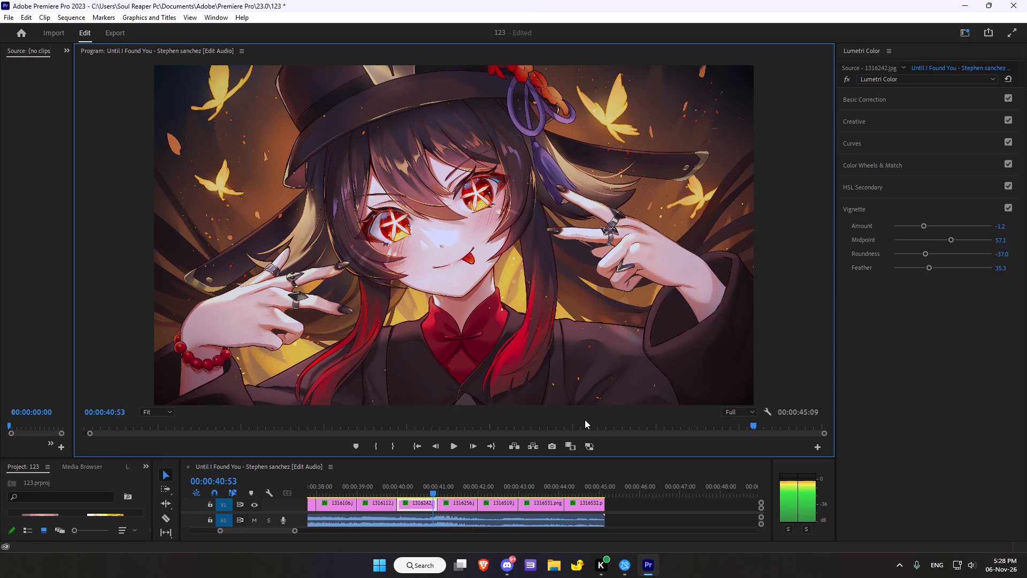
scroll(585, 420, up, 5)
Go back to the sequence's first clip, 1311433.jpg, and switch its Lumetri effect off and on to compare the grading.
drag(582, 427, 555, 428)
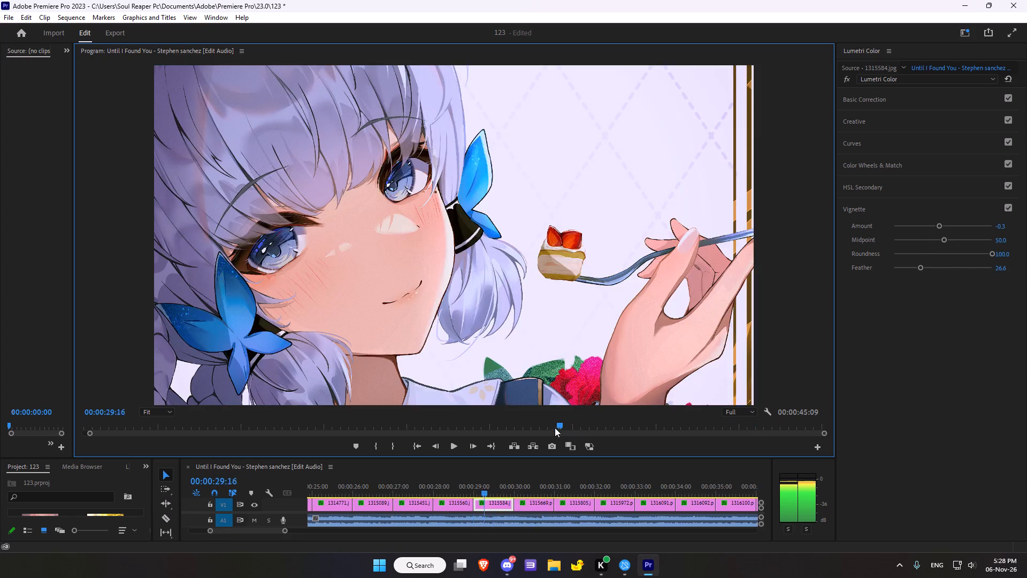
drag(555, 428, 113, 417)
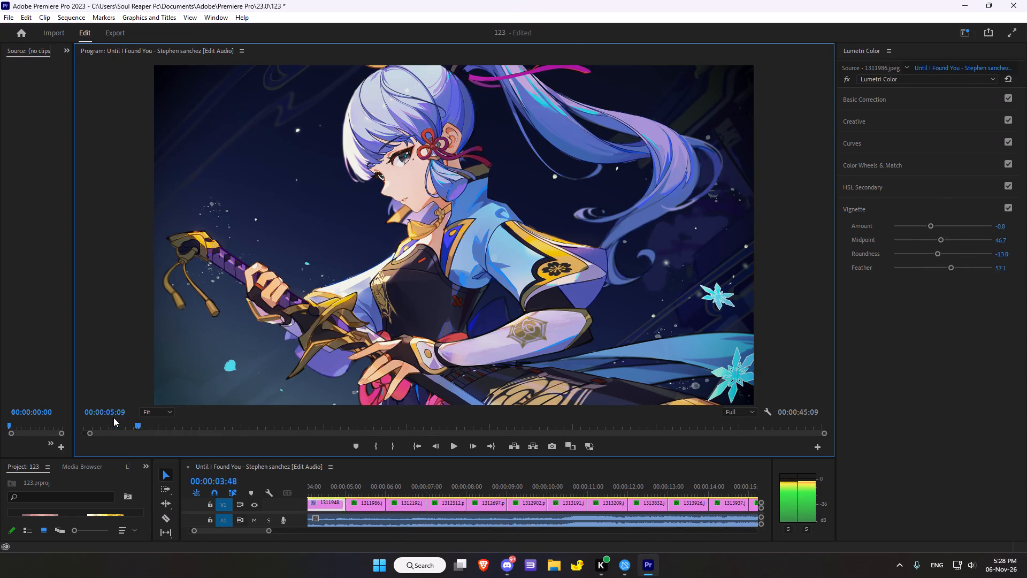
drag(113, 417, 16, 419)
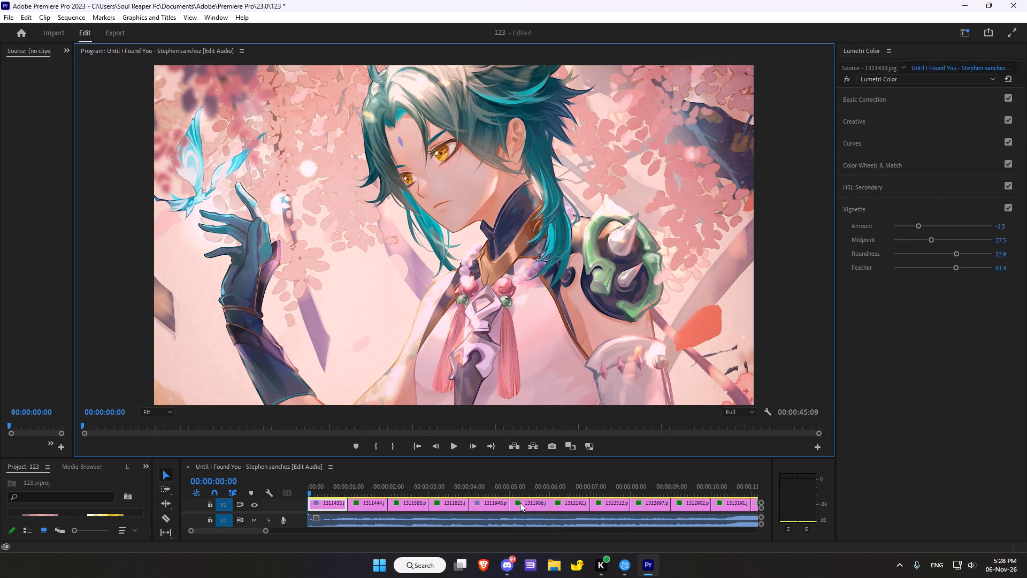
scroll(520, 503, up, 5)
click(328, 488)
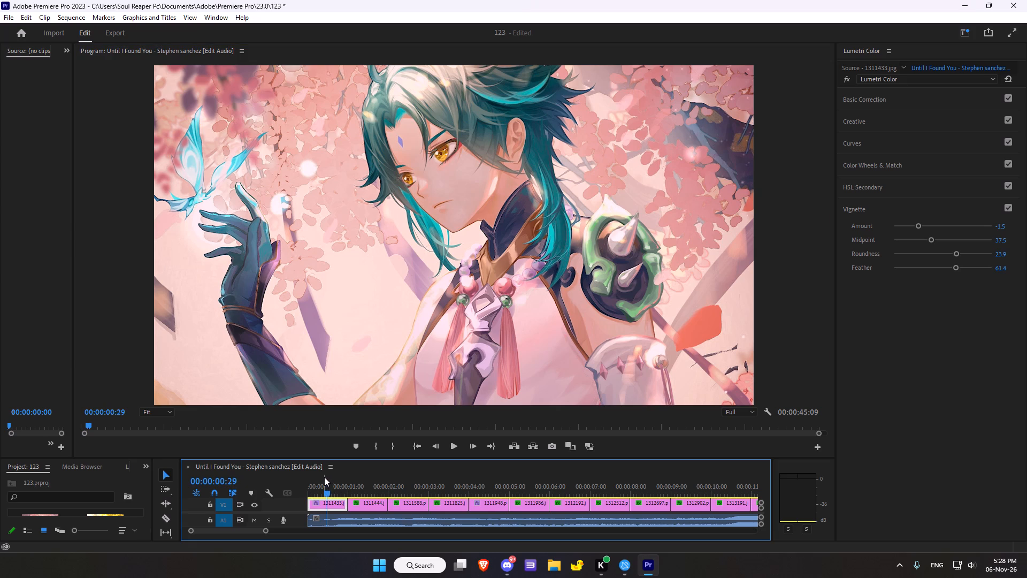
click(847, 84)
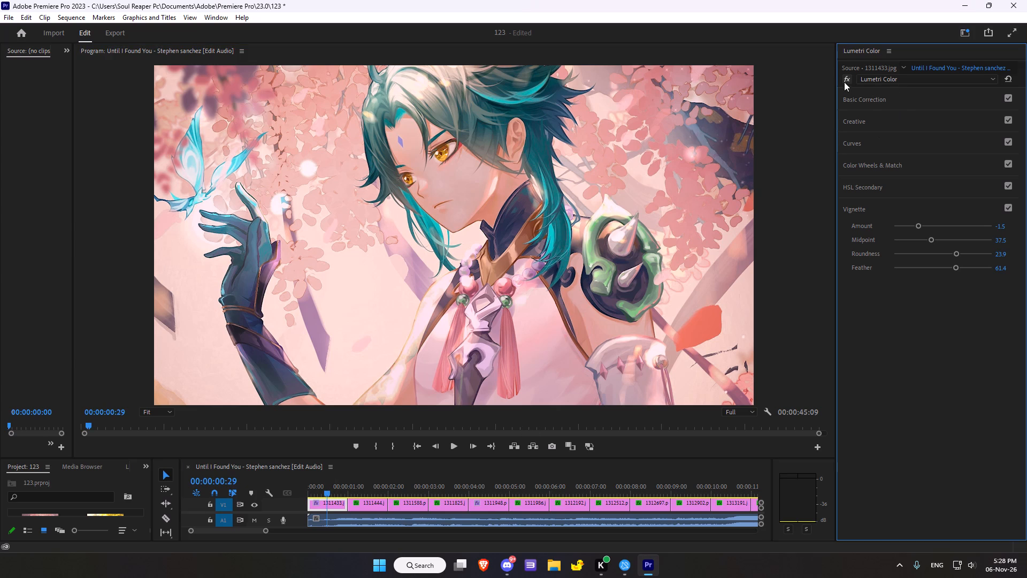
click(844, 81)
click(844, 80)
Reset the Lumetri Color effect on the first clip, 1311433.jpg.
click(1012, 79)
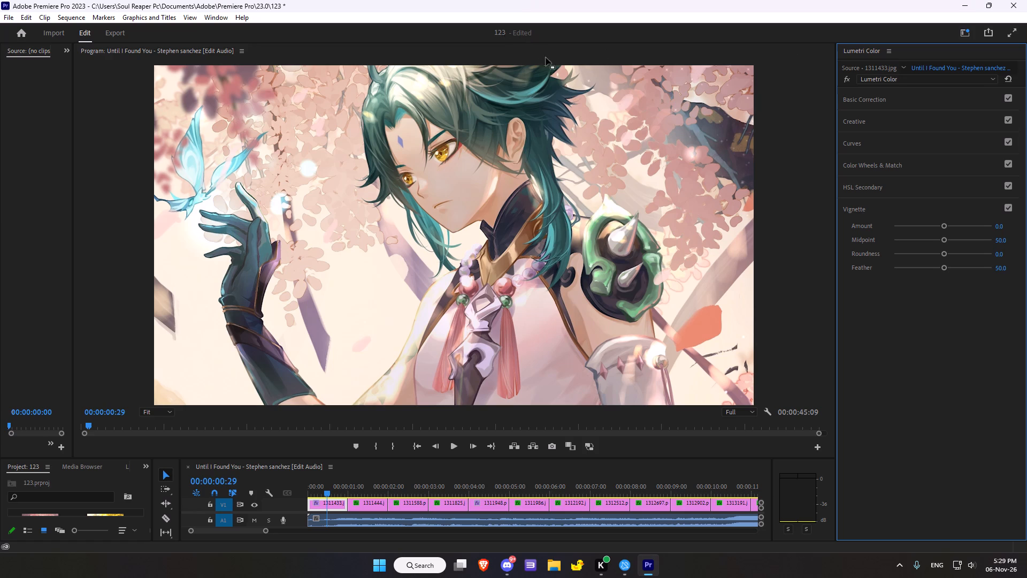
In Basic Correction, set the clip's Temperature to about -9.8, Tint to about 14.1 and Saturation to about 121.7.
click(857, 103)
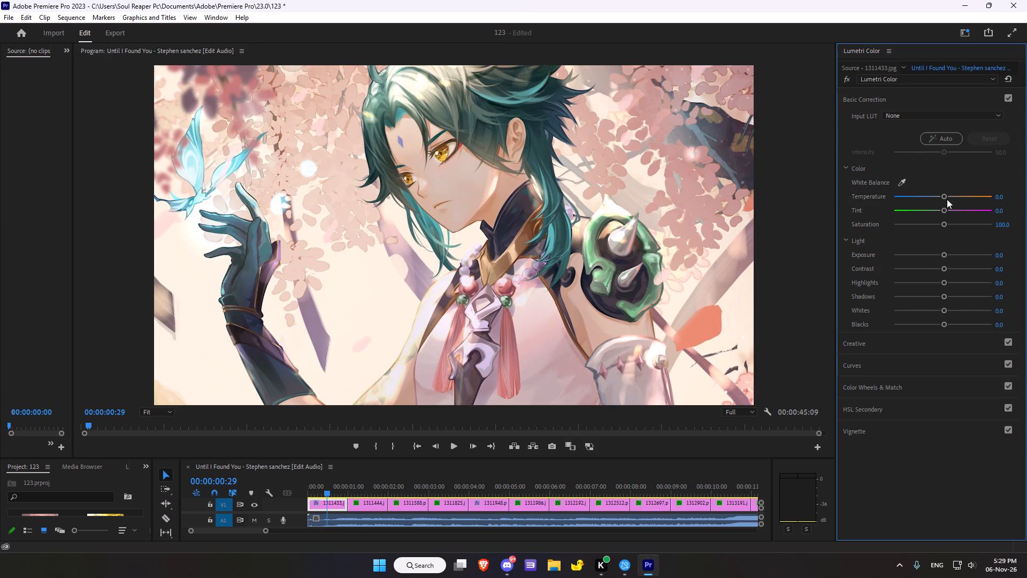
drag(946, 197, 939, 197)
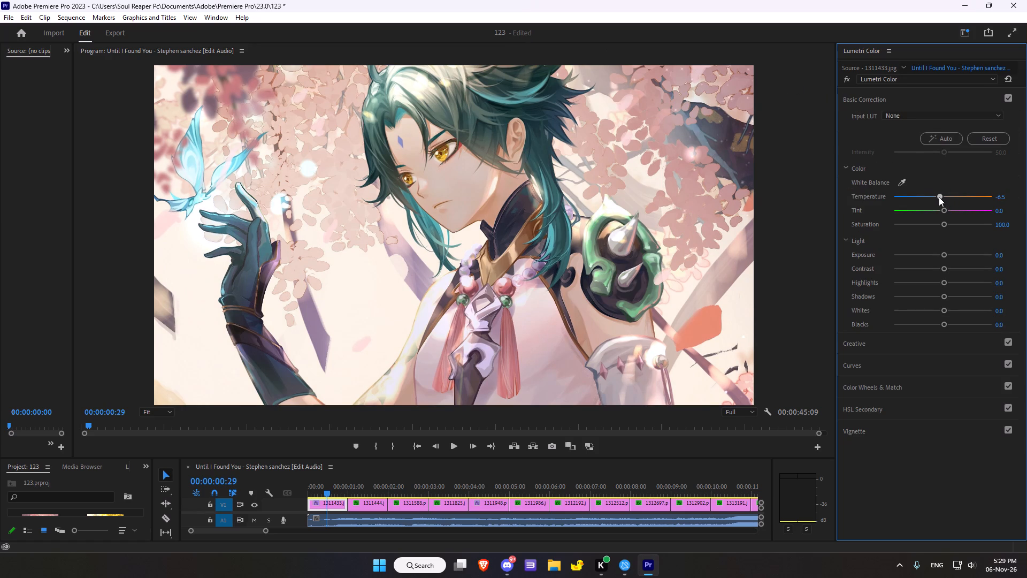
drag(939, 197, 937, 197)
drag(937, 197, 937, 196)
click(945, 211)
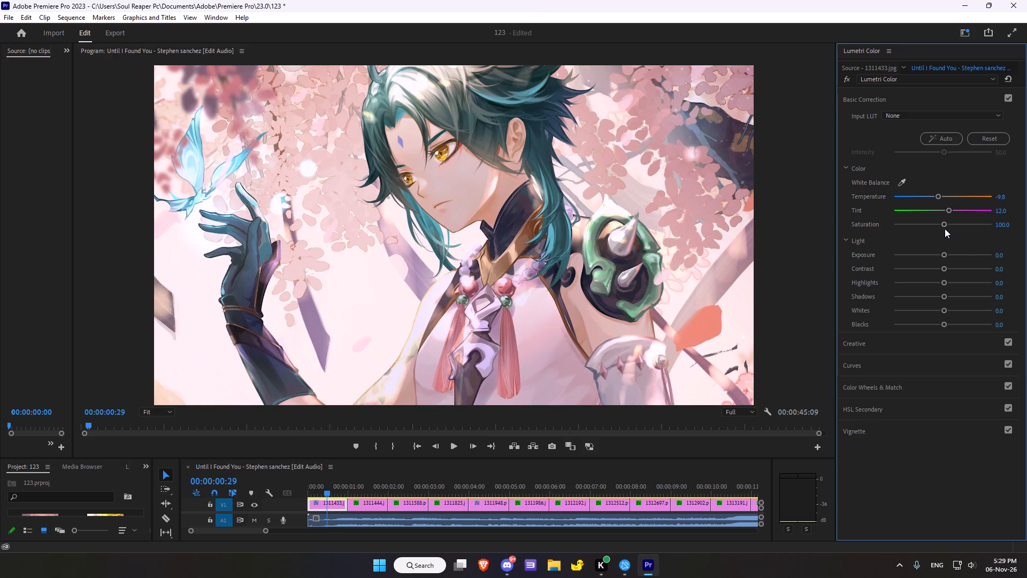
drag(945, 224, 936, 219)
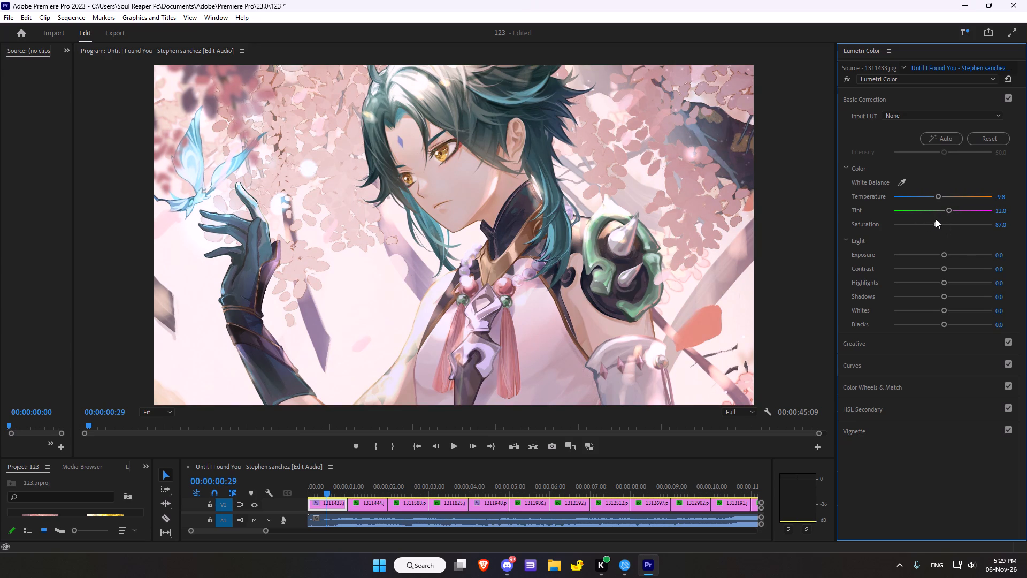
drag(936, 219, 949, 215)
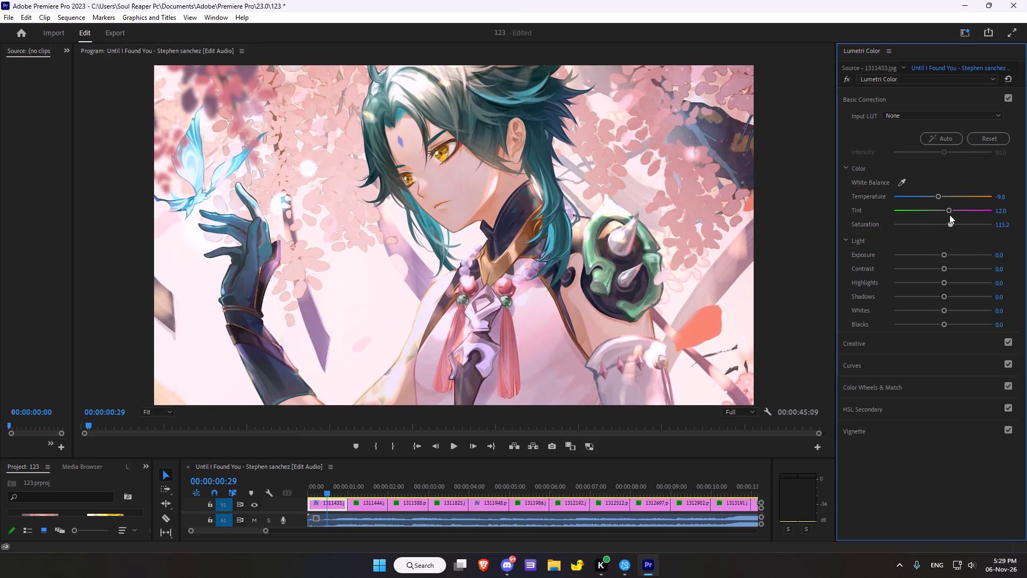
drag(949, 215, 953, 214)
click(948, 208)
Set the Light values: Exposure about 0.5, Contrast -47.8, Highlights -37.0, Shadows -32.6, Whites 6.5 and Blacks -29.3.
drag(942, 255, 951, 250)
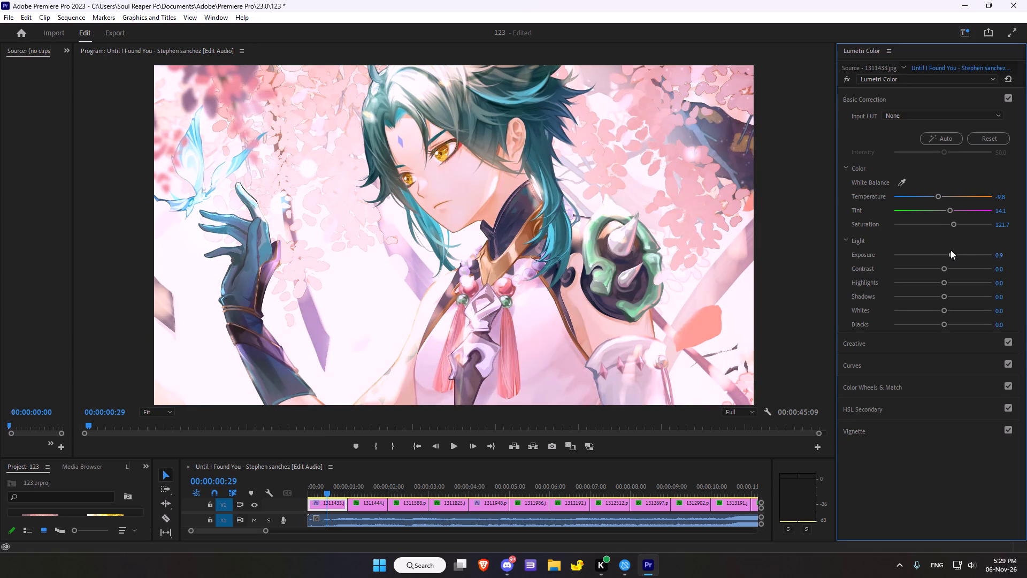
drag(951, 250, 949, 245)
drag(949, 245, 939, 245)
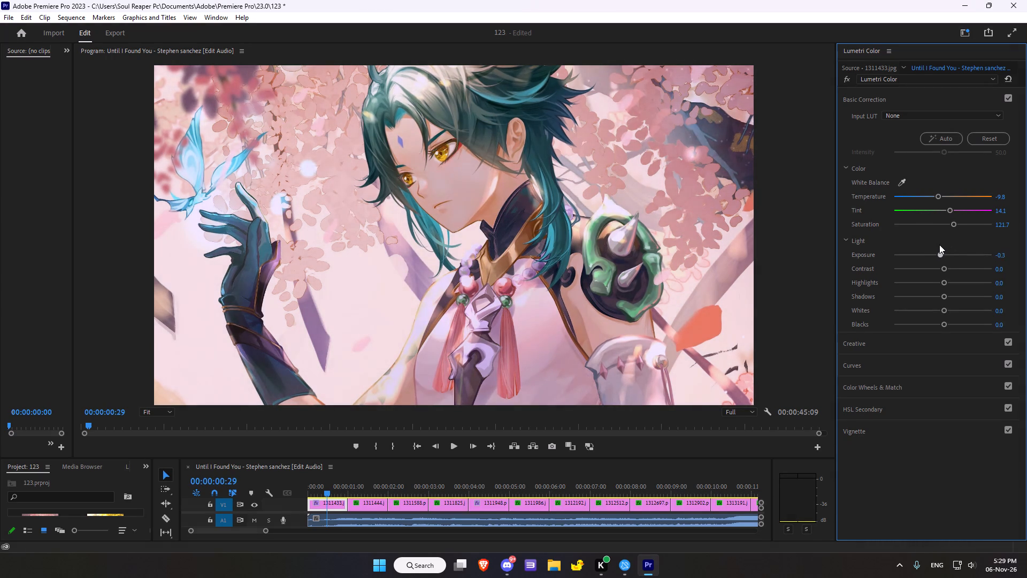
drag(939, 245, 947, 238)
drag(944, 267, 918, 261)
drag(944, 284, 924, 276)
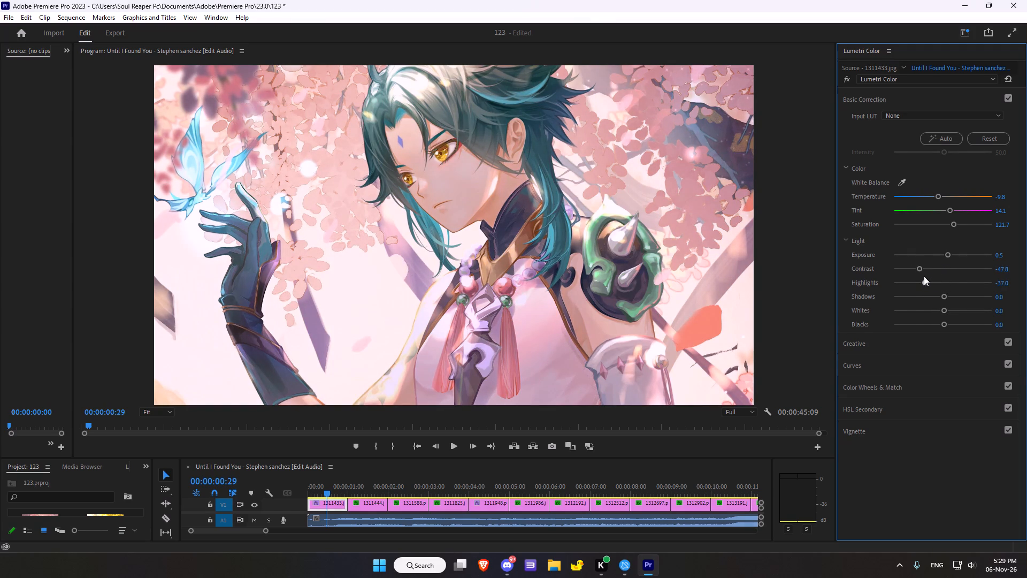
drag(944, 298, 926, 298)
drag(944, 309, 939, 304)
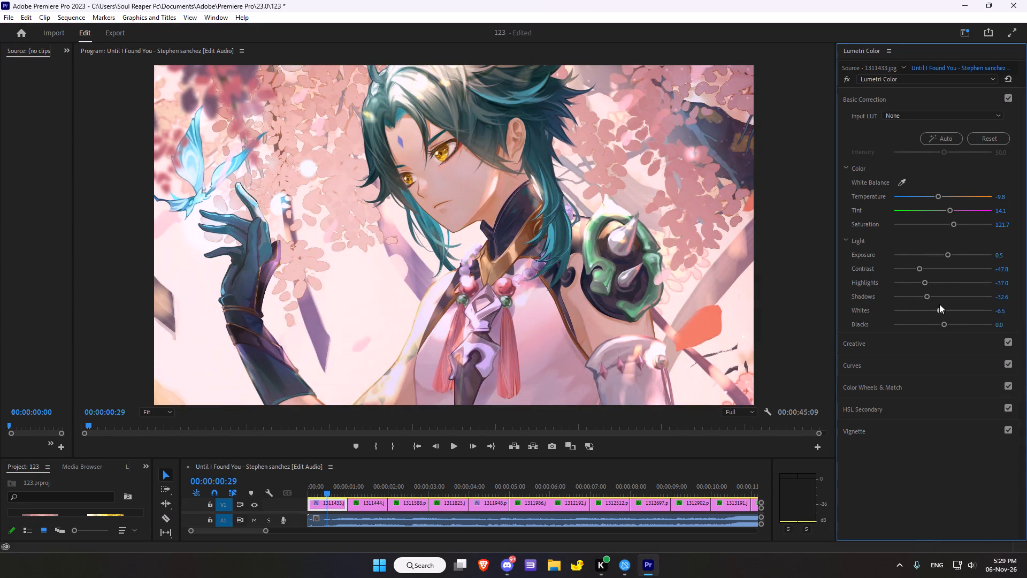
drag(939, 304, 945, 303)
drag(941, 324, 926, 323)
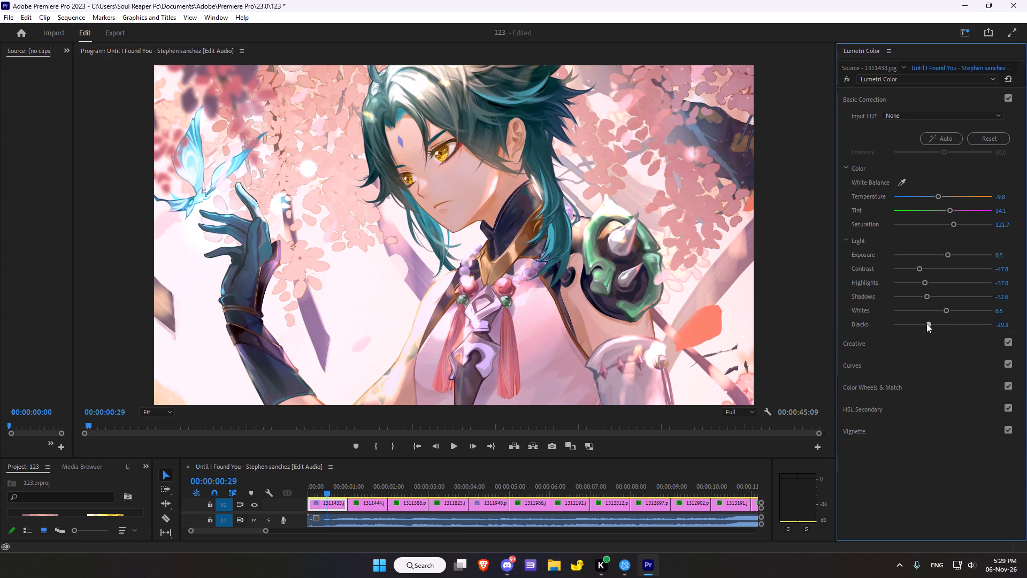
Raise the first clip's Blacks to 27.2 in Basic Correction.
drag(926, 323, 955, 312)
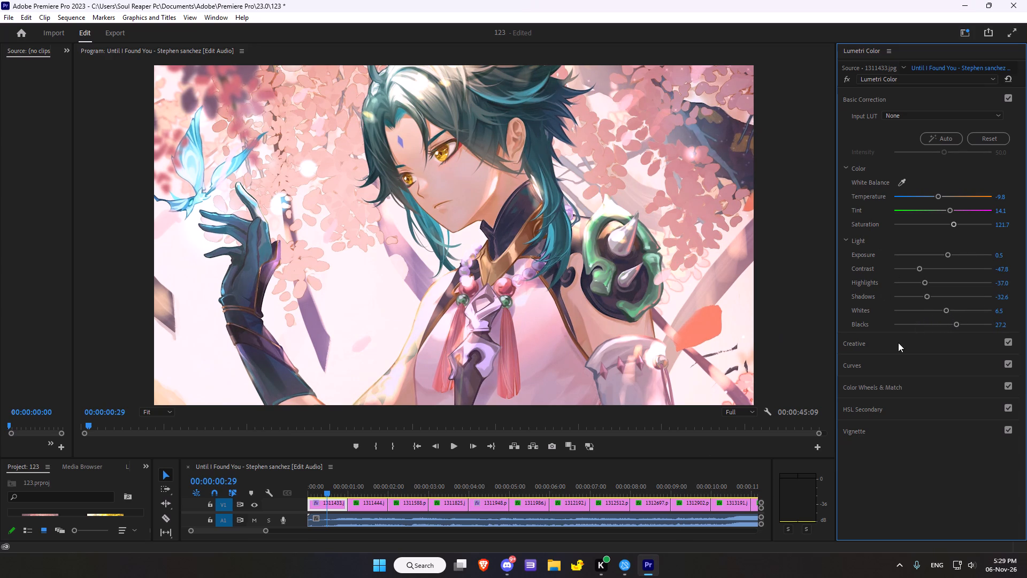
In the Creative adjustments, set Sharpen to 100, Vibrance to about 39.1 and Saturation to about 77.2.
scroll(925, 265, down, 3)
click(867, 341)
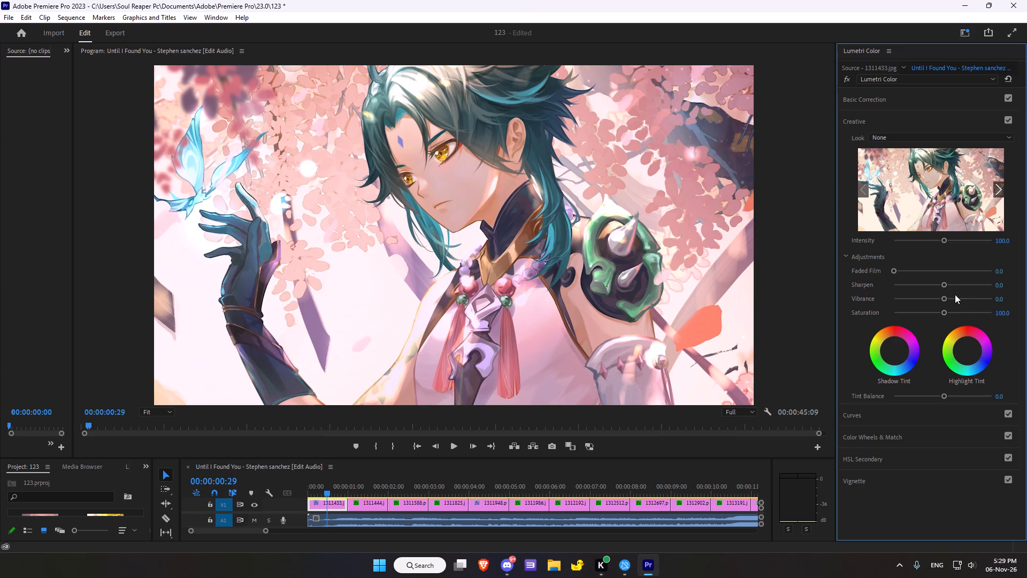
drag(945, 285, 925, 285)
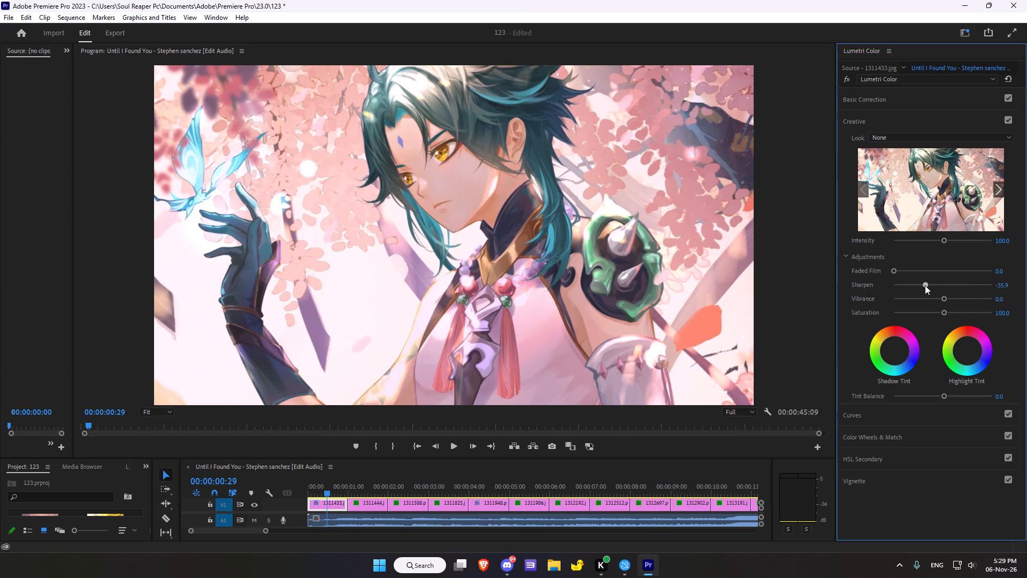
drag(925, 285, 1018, 285)
drag(947, 301, 960, 292)
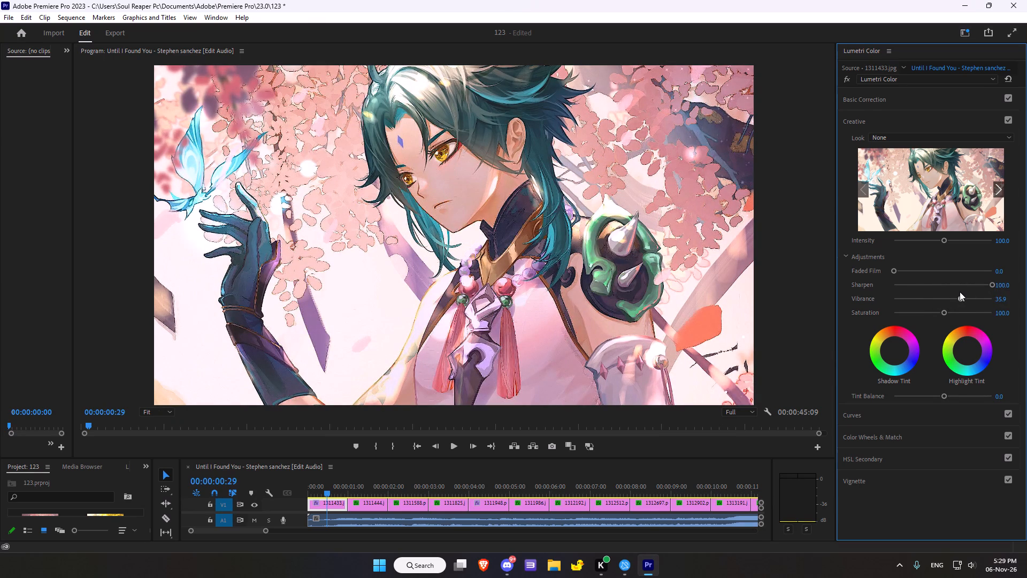
drag(960, 292, 961, 292)
drag(943, 314, 931, 310)
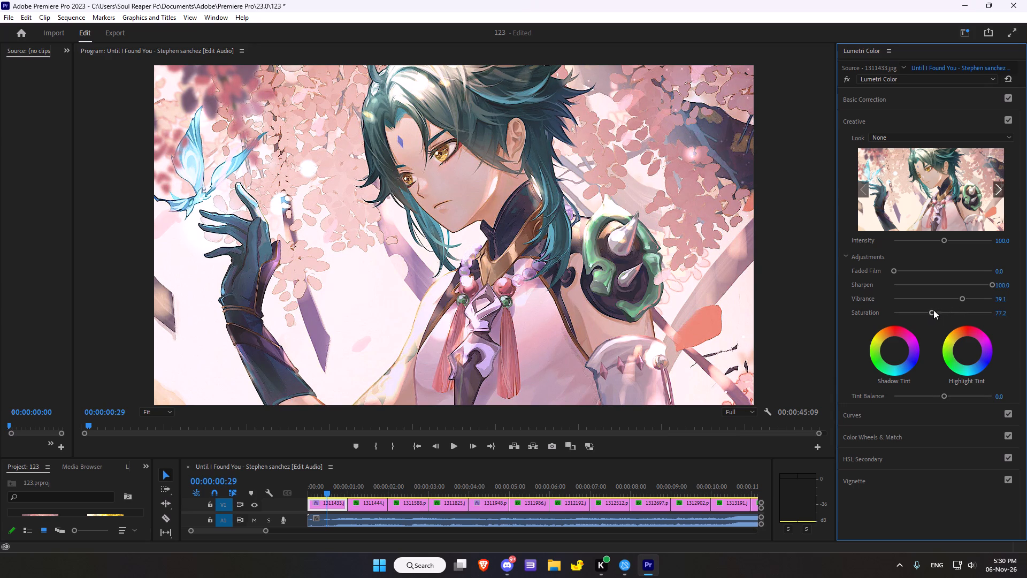
Tint the shadows slightly toward magenta and the highlights slightly toward green with the Creative tint wheels.
drag(897, 351, 865, 314)
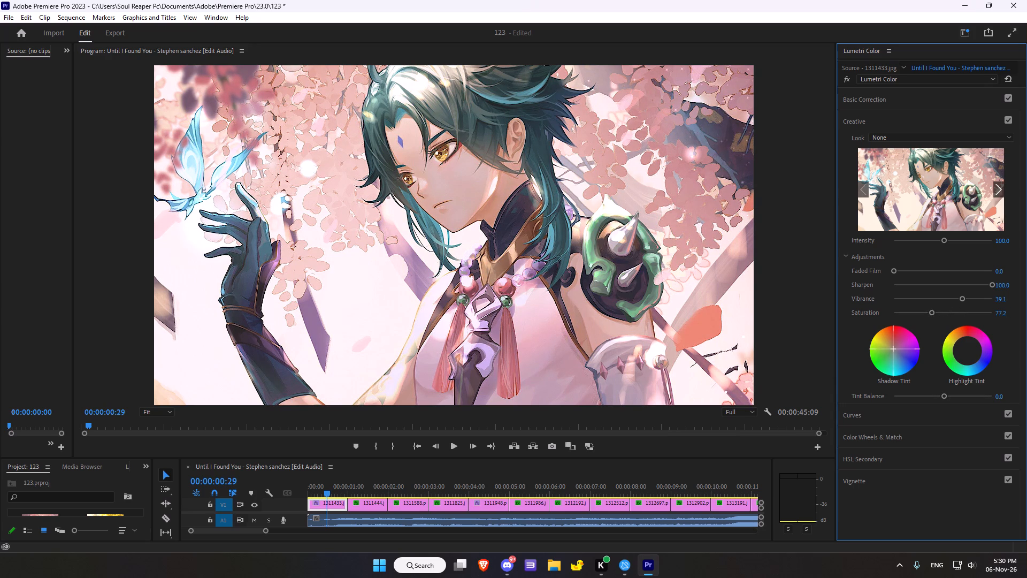
drag(865, 314, 877, 272)
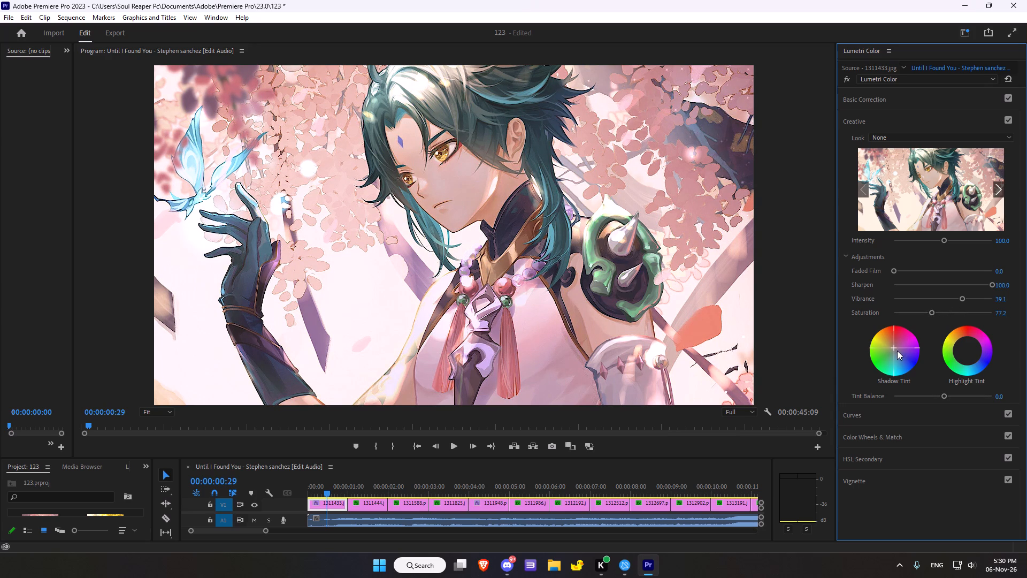
double_click(897, 351)
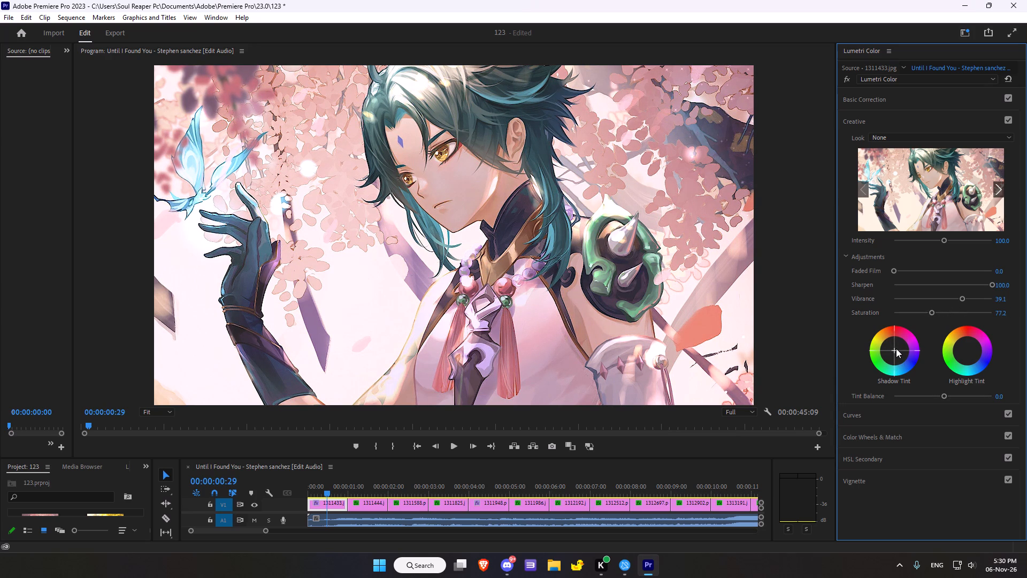
drag(896, 348, 993, 245)
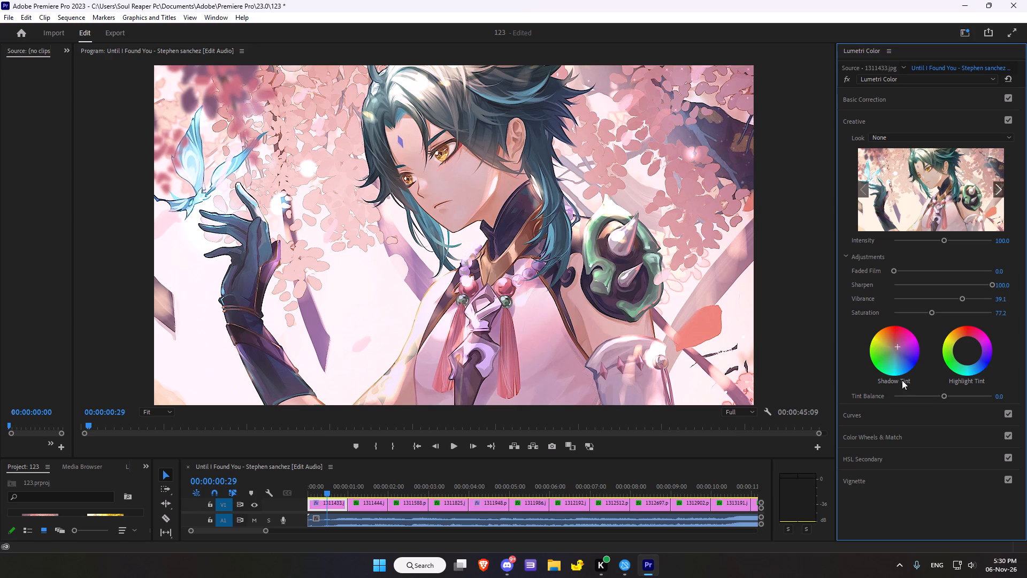
drag(968, 351, 940, 406)
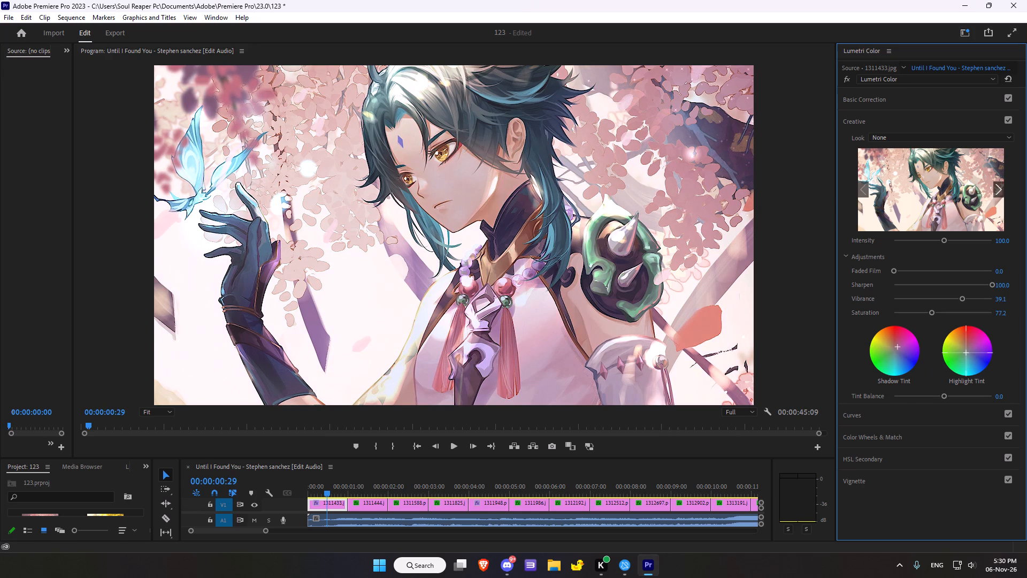
drag(940, 406, 939, 375)
In the RGB Curves, add a midpoint to the white master curve and raise it slightly to brighten the midtones.
click(882, 416)
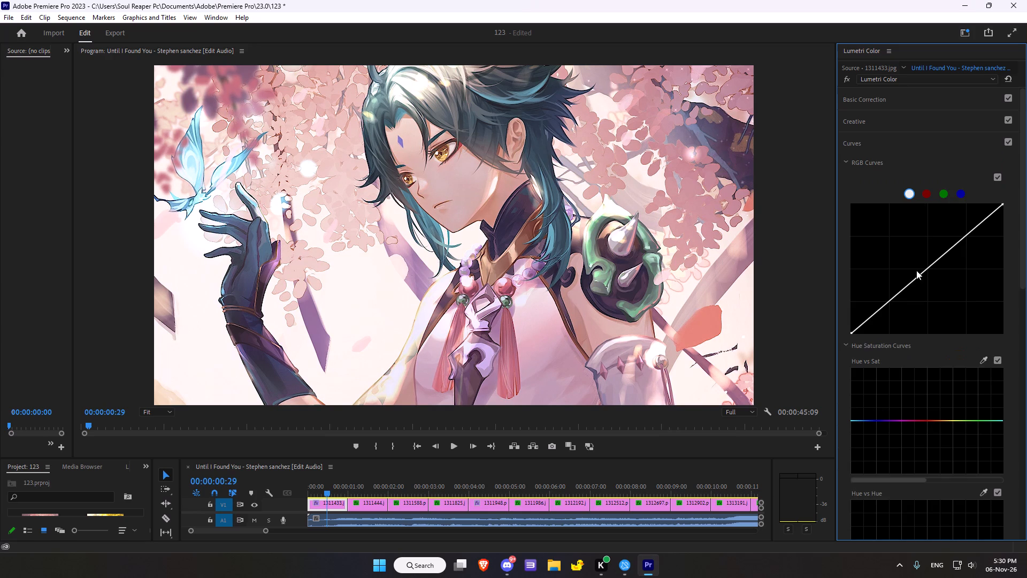
click(931, 270)
click(929, 269)
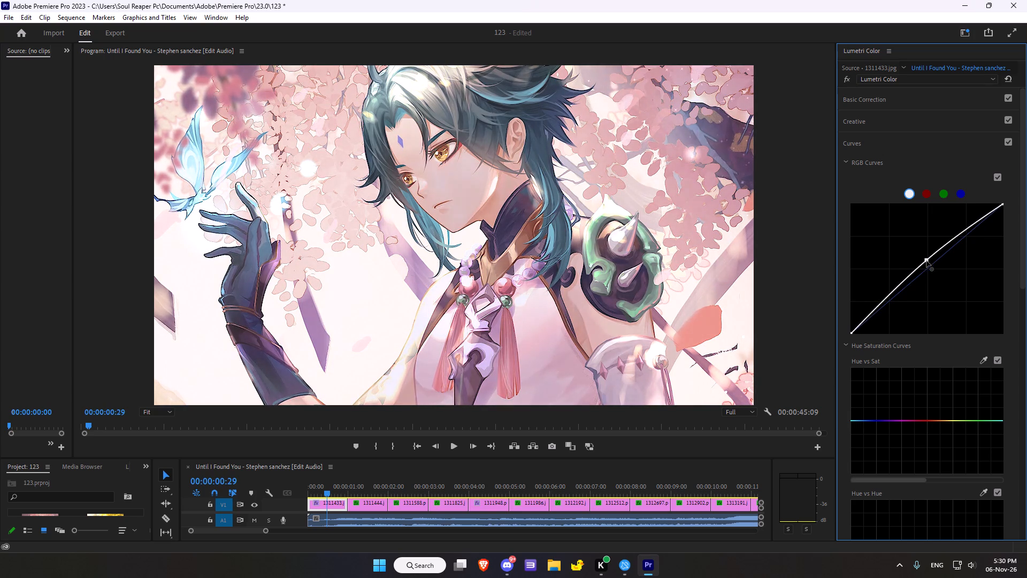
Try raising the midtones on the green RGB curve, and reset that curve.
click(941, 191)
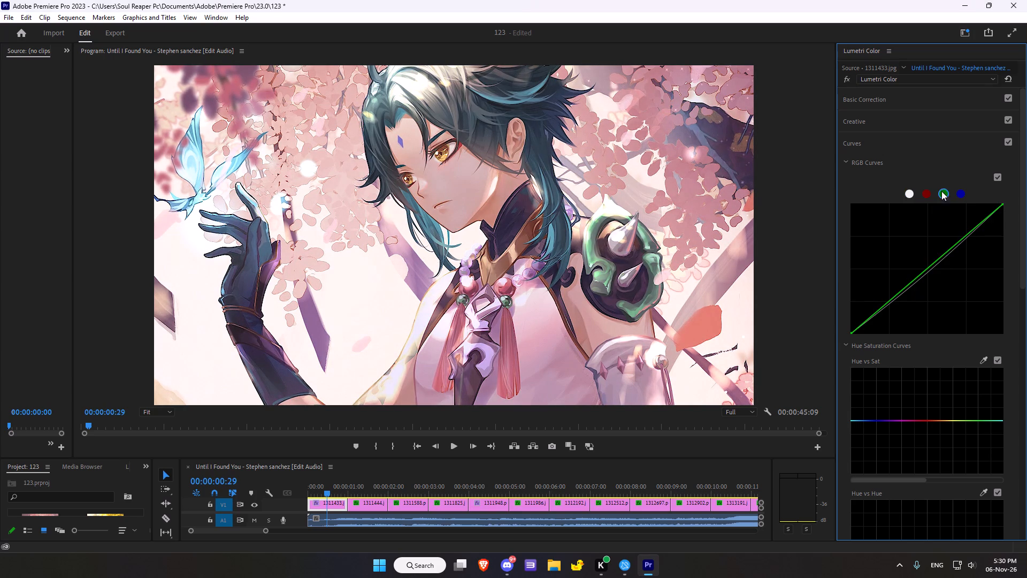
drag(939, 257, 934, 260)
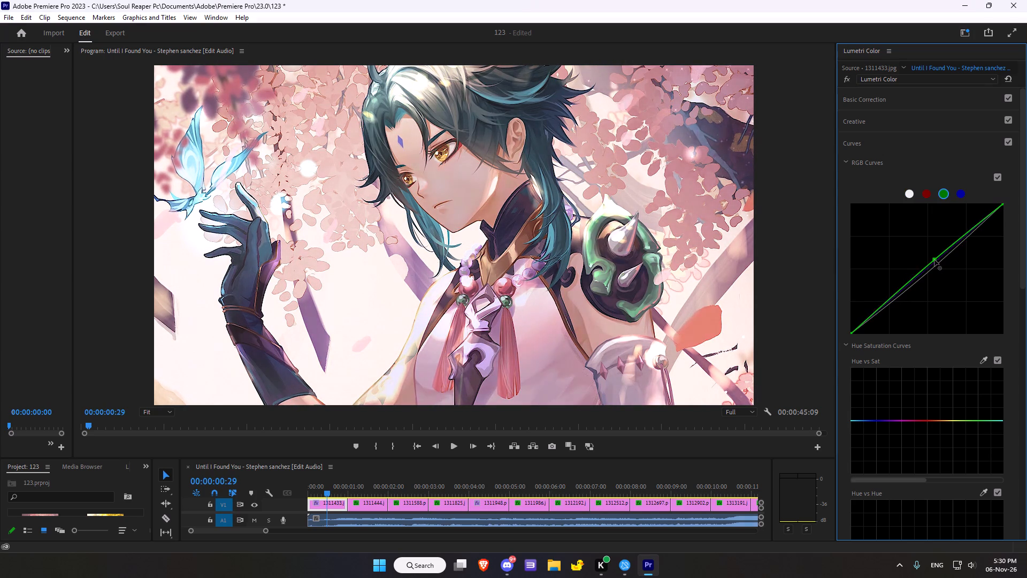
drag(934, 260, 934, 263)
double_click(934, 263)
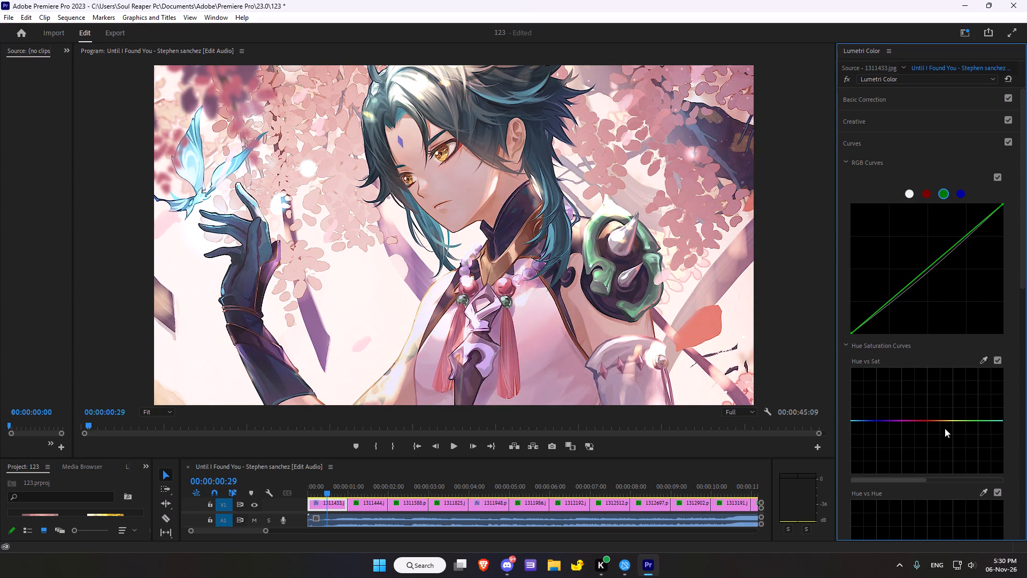
On the Hue vs Sat curve, sample the pink blossoms and raise the centre red point slightly to boost their saturation.
click(984, 356)
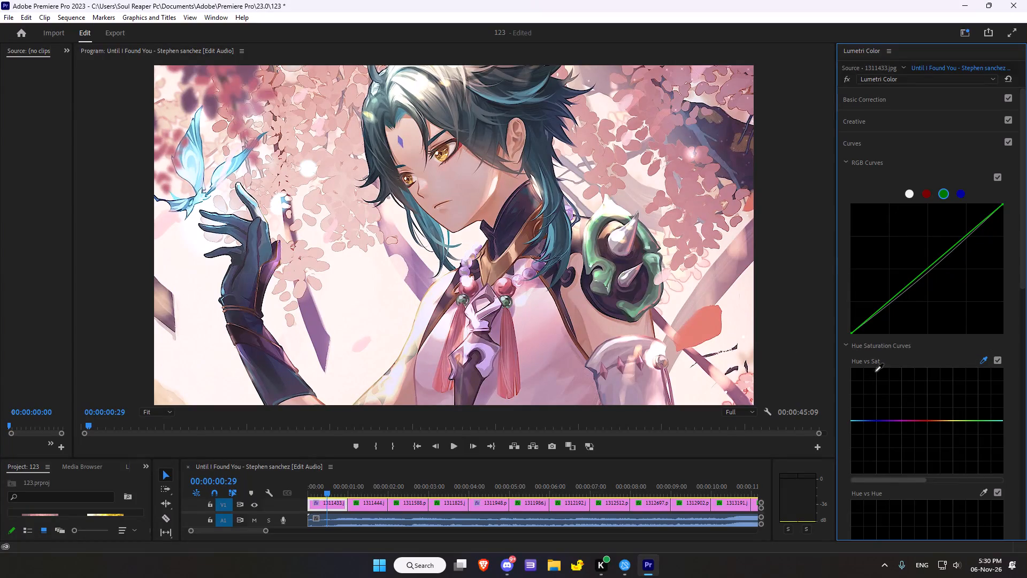
scroll(878, 388, down, 3)
click(648, 104)
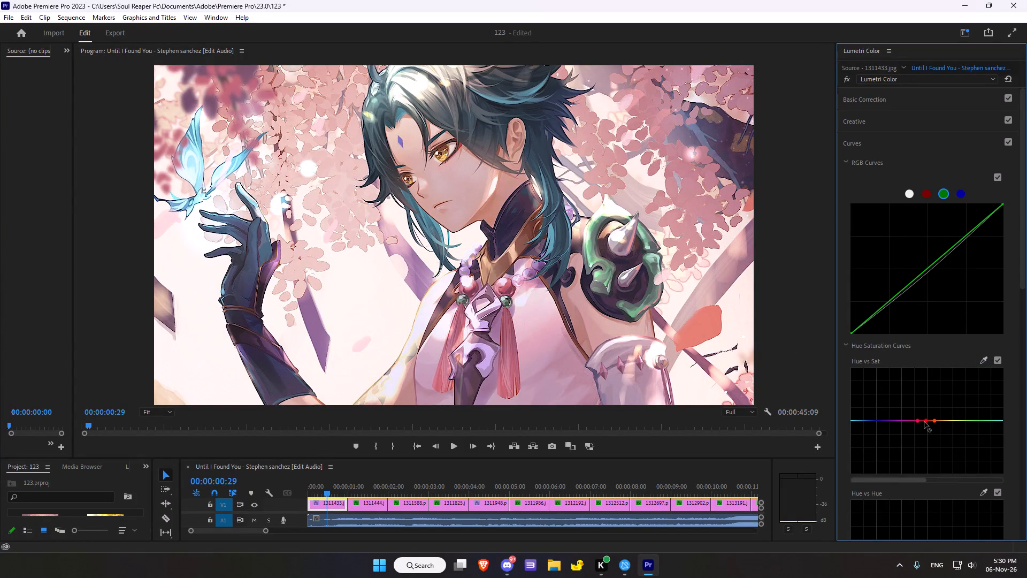
drag(924, 422, 928, 409)
drag(928, 409, 925, 413)
On the Hue vs Hue curve, sample the red tassel and lower the centre point slightly to shift its hue.
scroll(919, 402, down, 8)
click(986, 406)
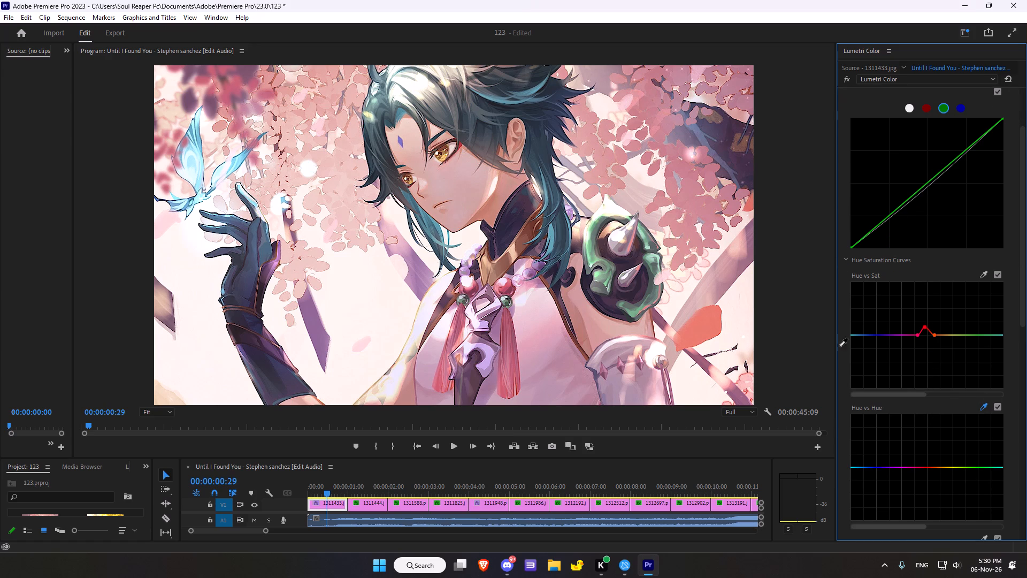
scroll(622, 243, down, 1)
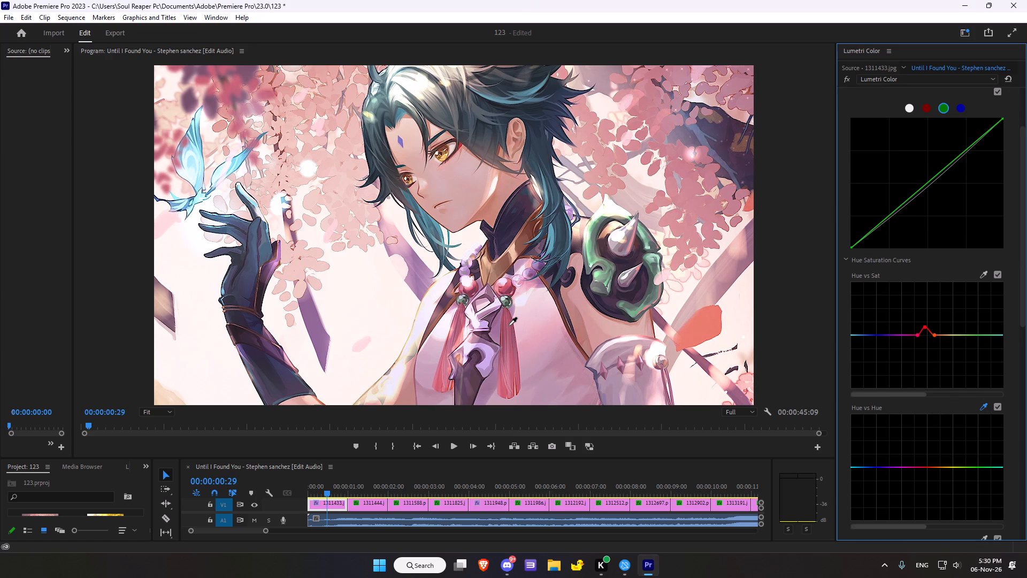
click(509, 325)
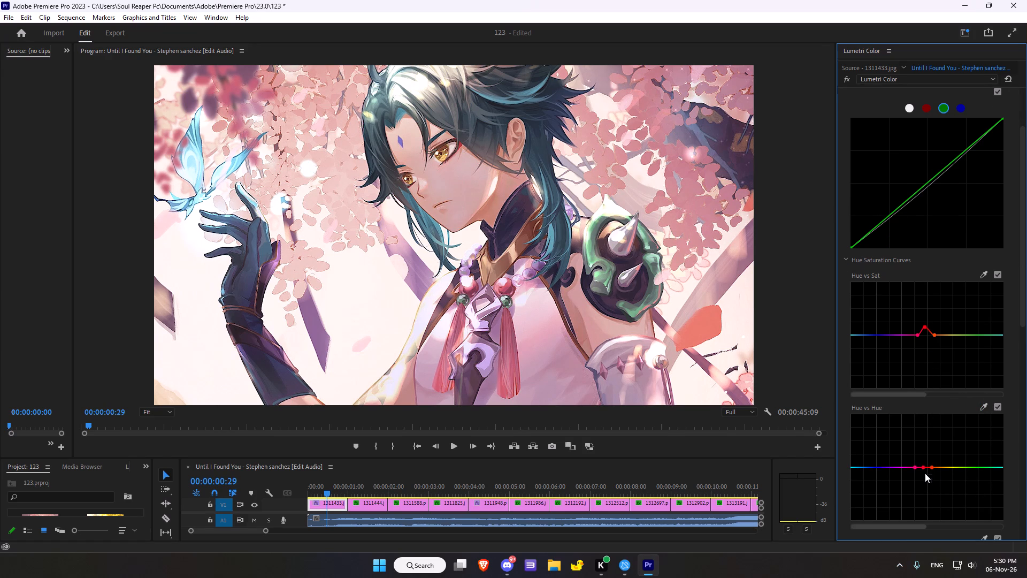
click(923, 469)
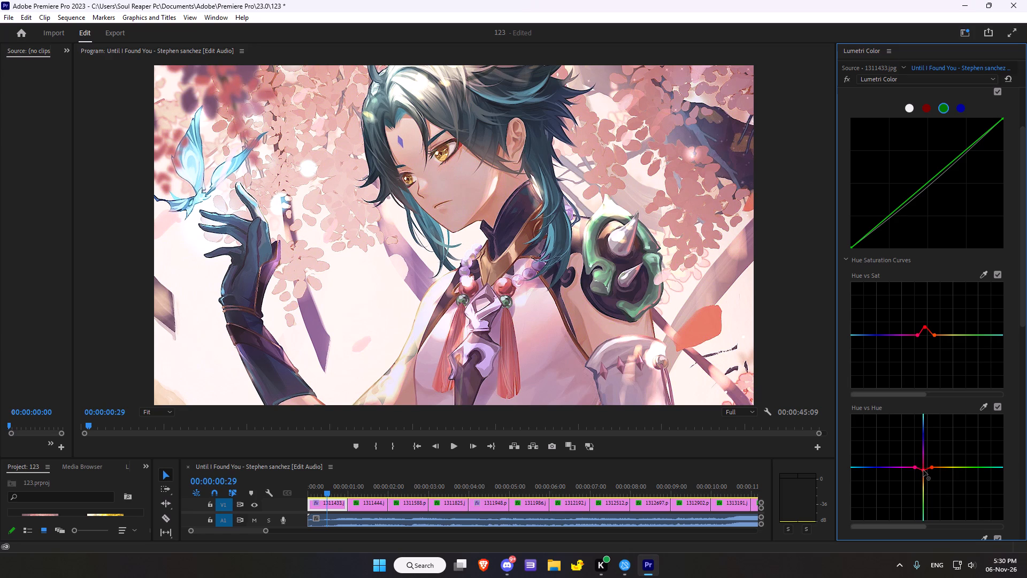
On the Hue vs Luma curve, sample the pink-red necklace bead and nudge the centre point up very slightly.
scroll(1026, 437, down, 10)
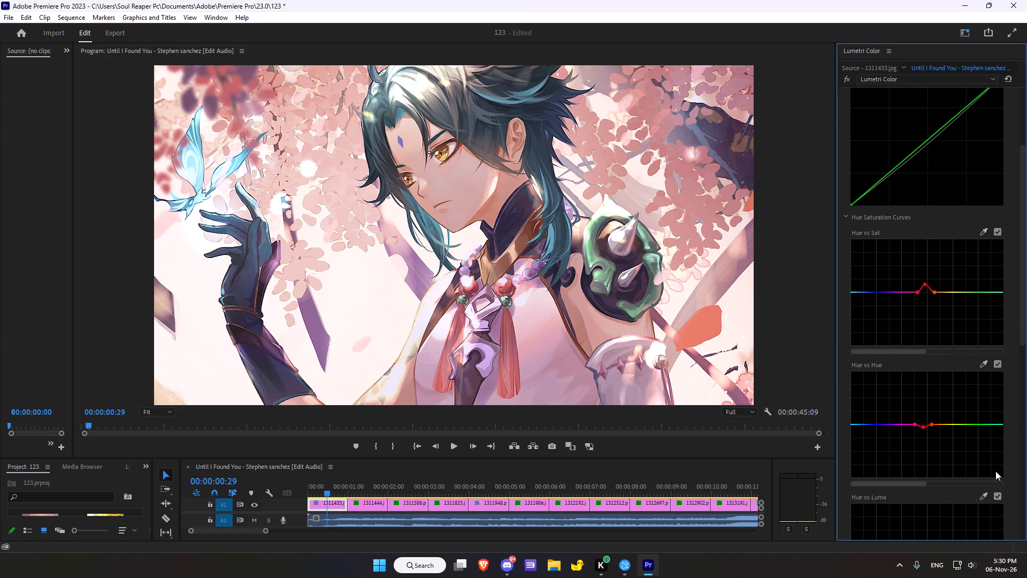
scroll(995, 471, down, 3)
click(983, 448)
click(981, 442)
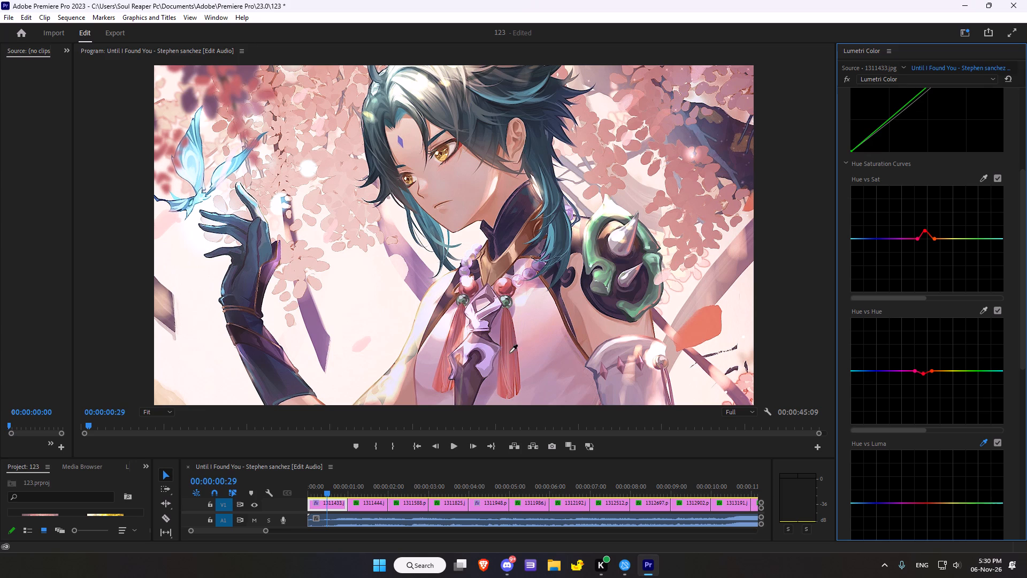
click(509, 291)
scroll(915, 401, down, 5)
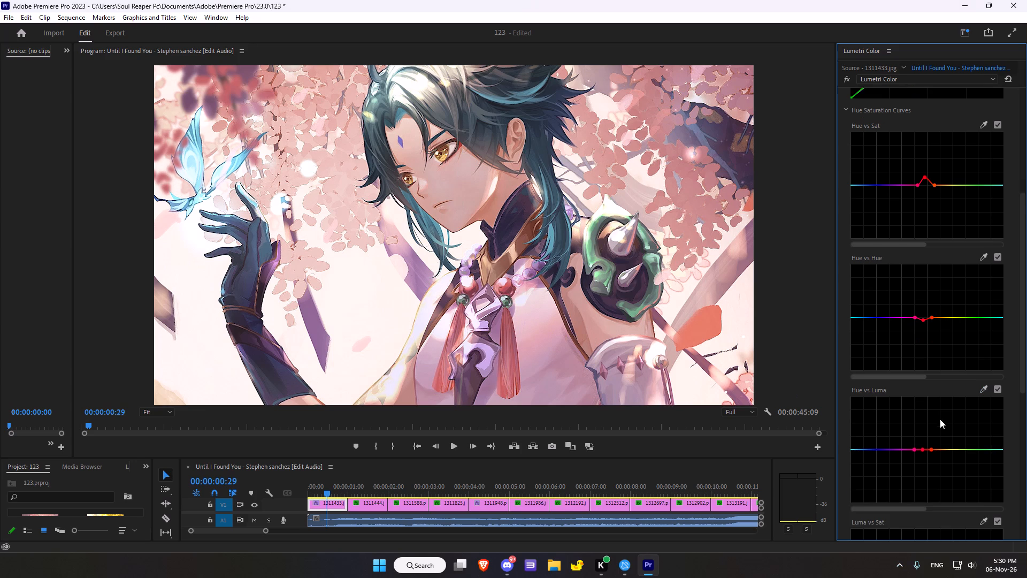
scroll(940, 419, down, 3)
click(923, 418)
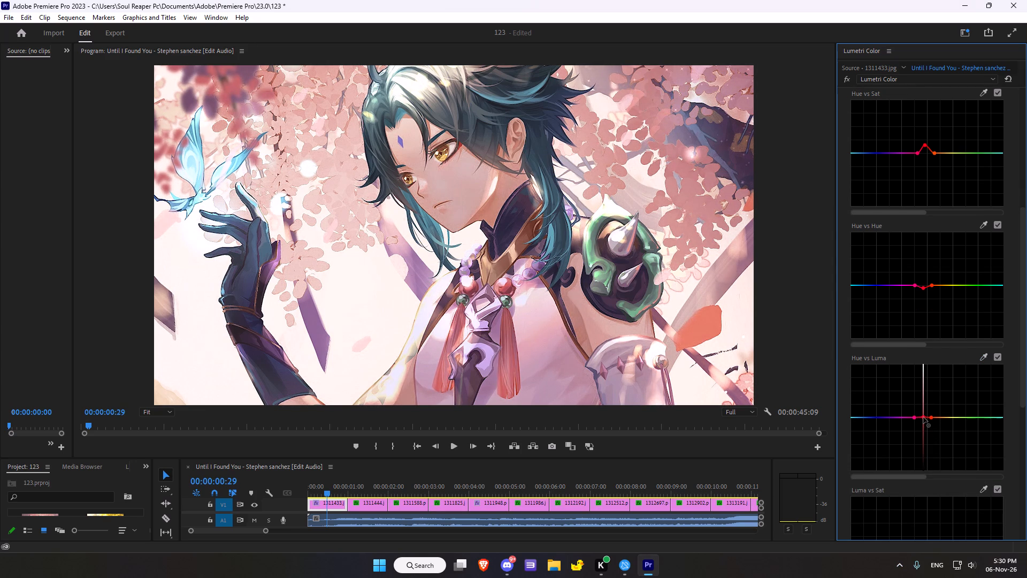
On the Luma vs Sat curve, sample the purple beam behind the arm and raise the centre point into a small peak.
scroll(932, 412, down, 10)
click(984, 382)
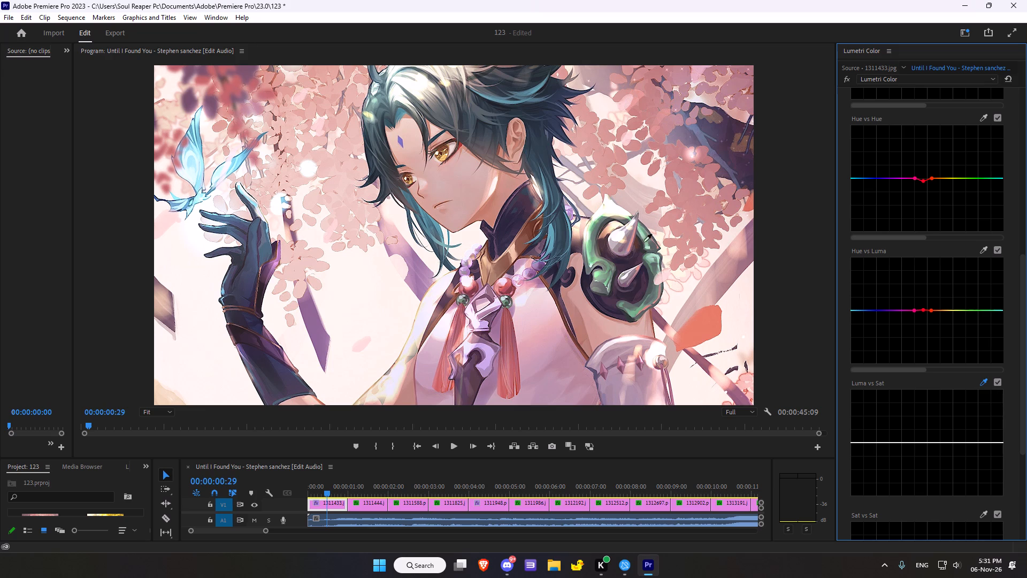
click(309, 324)
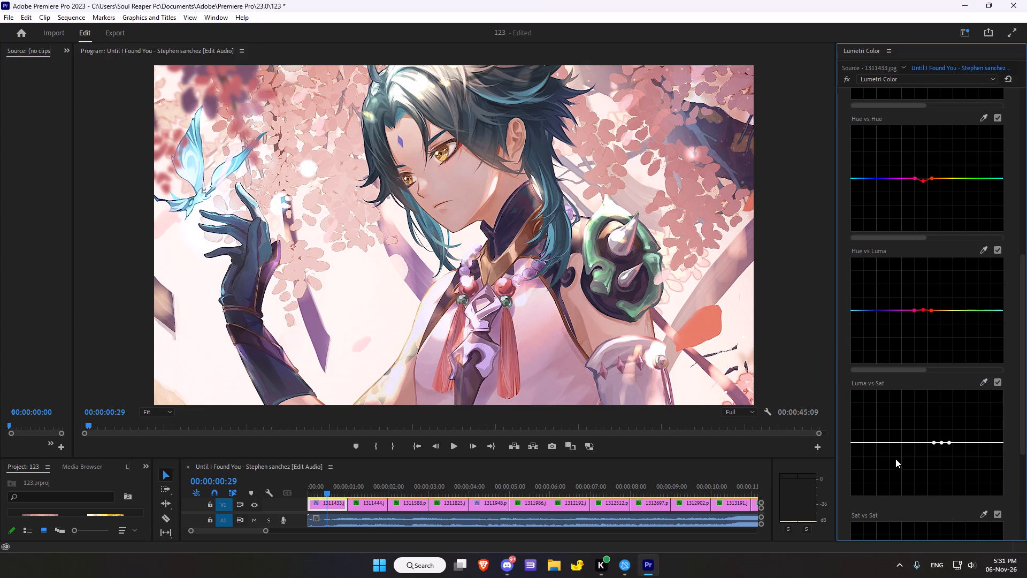
drag(942, 445, 947, 433)
drag(947, 433, 940, 436)
drag(940, 436, 936, 429)
drag(936, 429, 940, 427)
On the Sat vs Sat curve, sample the blue butterfly wing and raise the centre point into a small peak.
scroll(957, 458, down, 5)
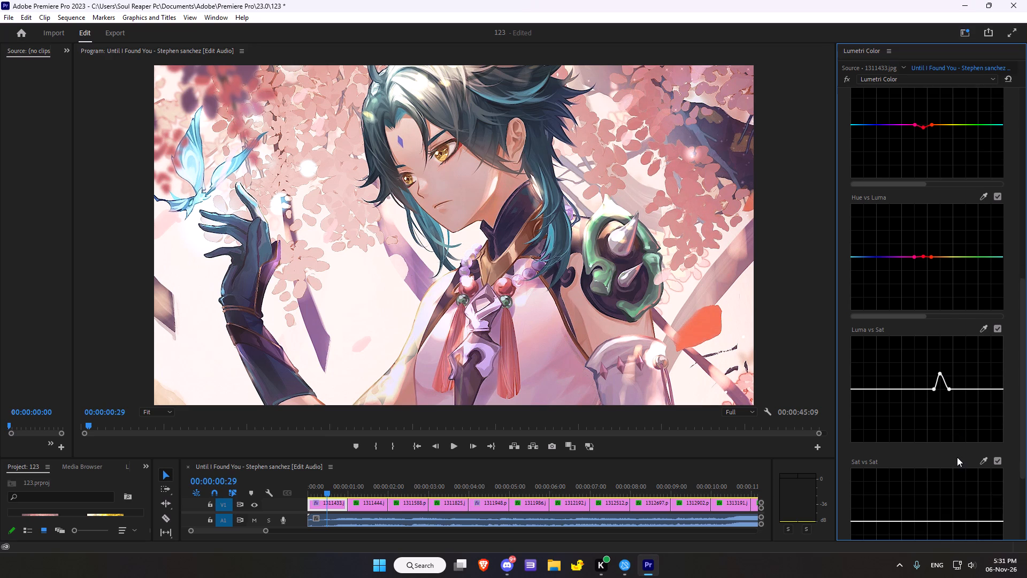
scroll(959, 453, down, 4)
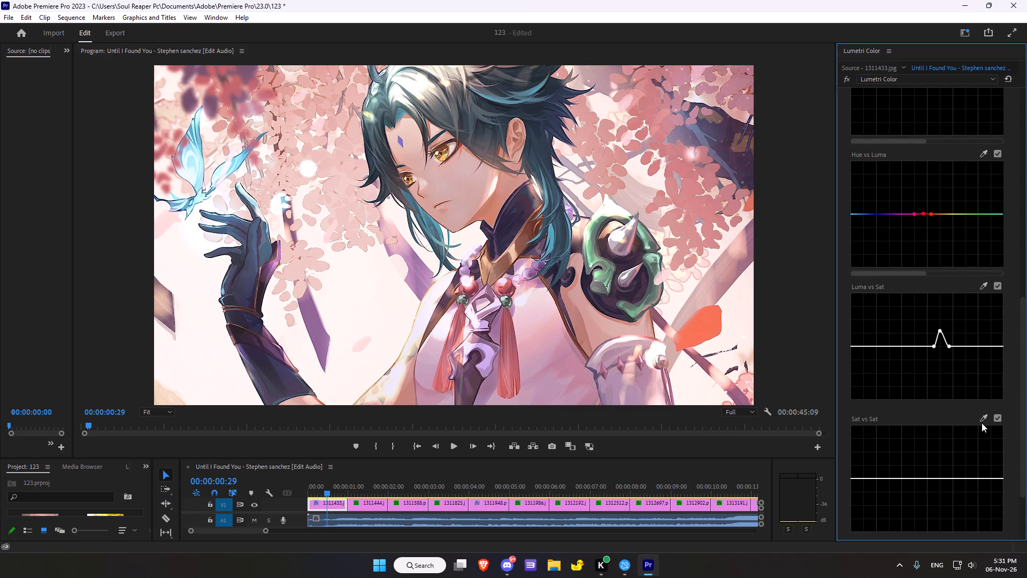
click(982, 423)
click(984, 416)
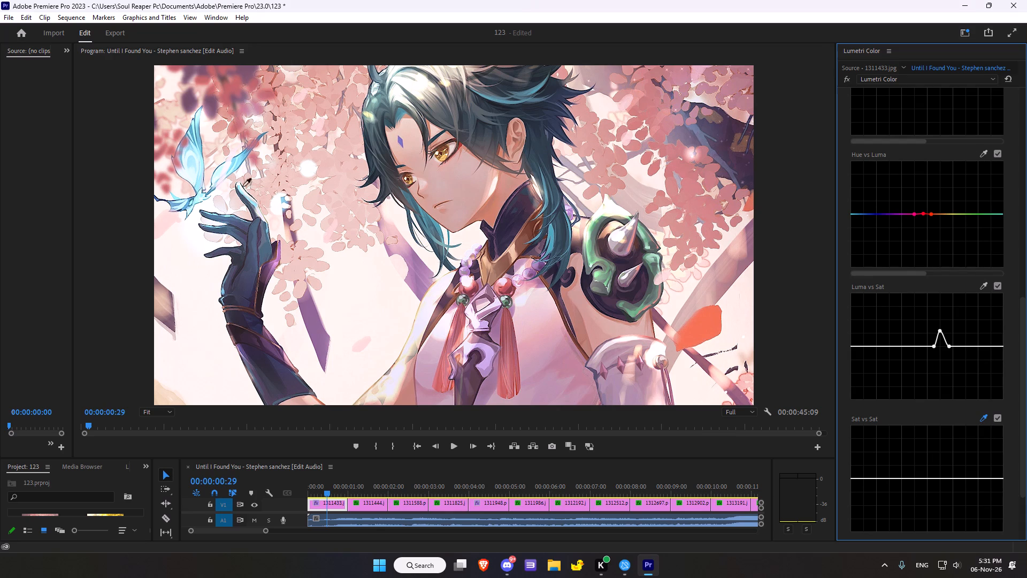
click(198, 183)
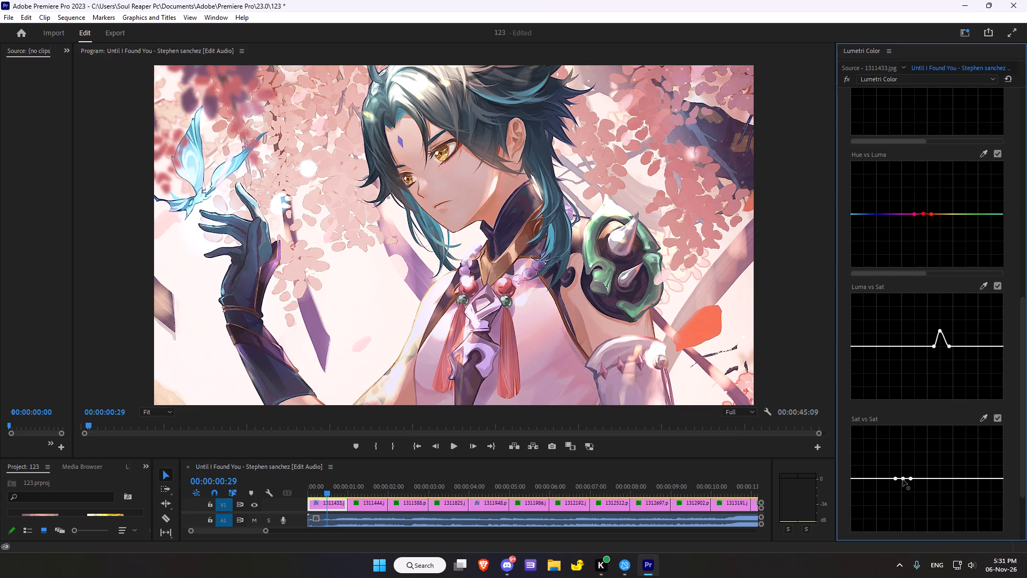
drag(903, 480, 902, 471)
With the colour wheels, tint the midtones and shadows slightly towards red and the highlights slightly towards green-cyan.
scroll(952, 455, down, 6)
scroll(952, 455, up, 1)
scroll(952, 455, down, 5)
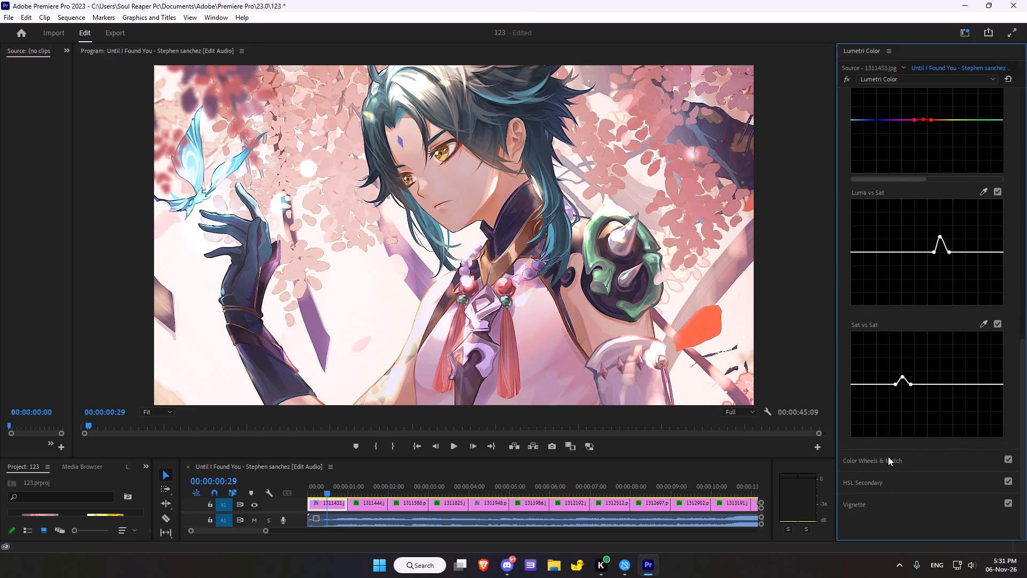
click(886, 457)
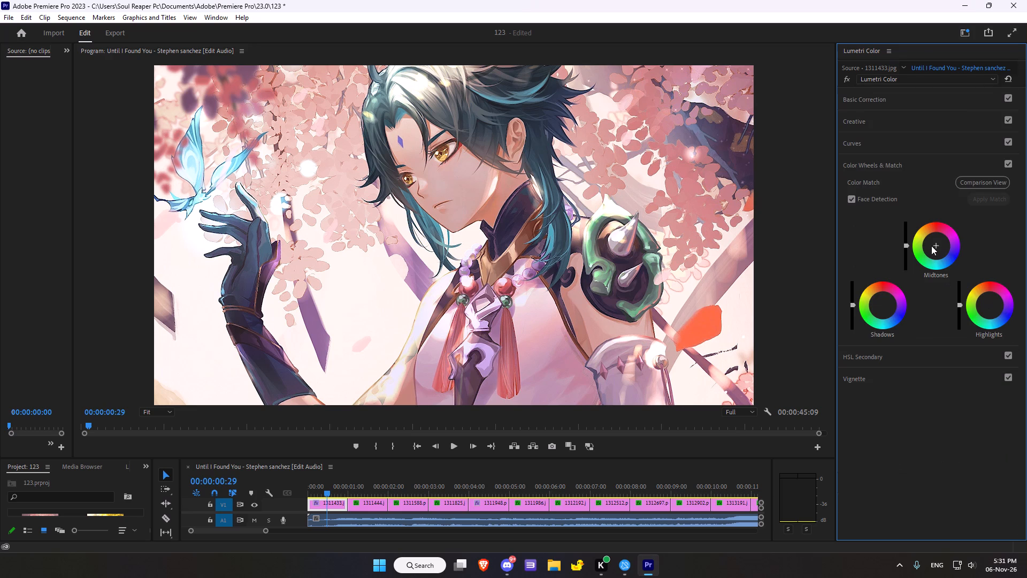
drag(936, 244, 932, 205)
drag(883, 305, 881, 273)
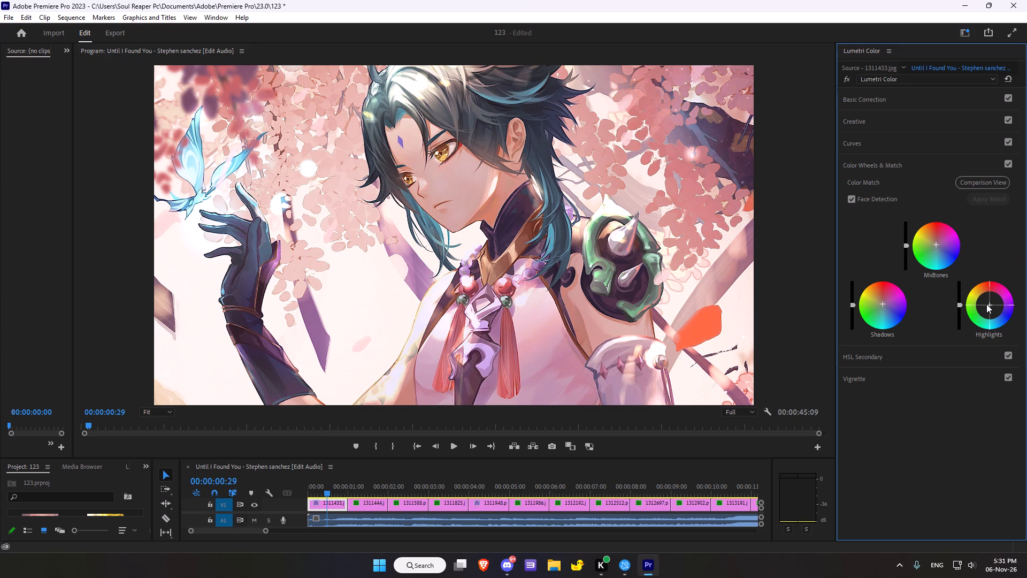
drag(986, 304, 964, 327)
drag(964, 327, 978, 323)
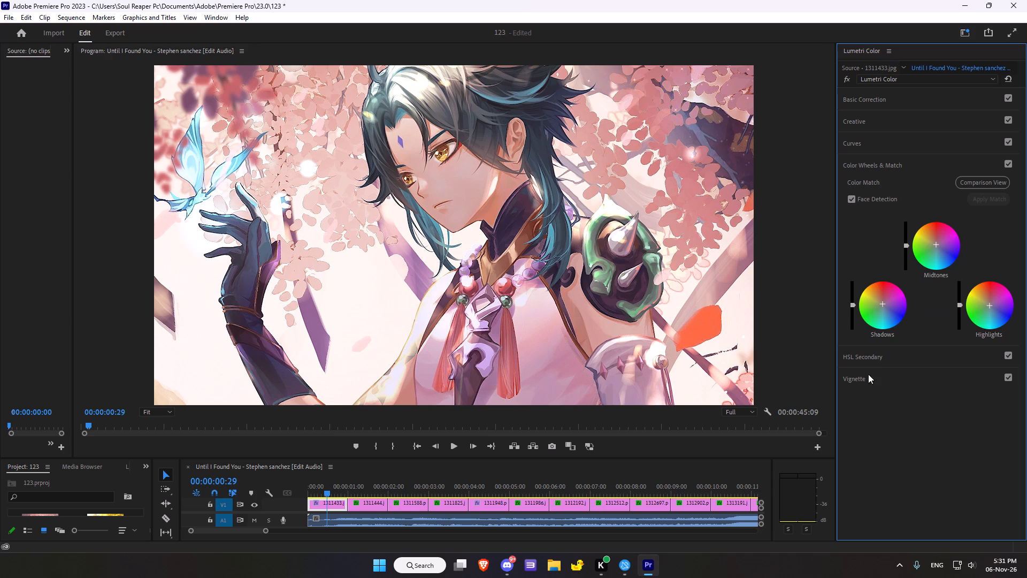
In HSL Secondary, refine the key with Denoise 100 and Blur 30, and briefly toggle the Color/Gray mask preview.
drag(873, 346, 876, 340)
drag(871, 356, 875, 349)
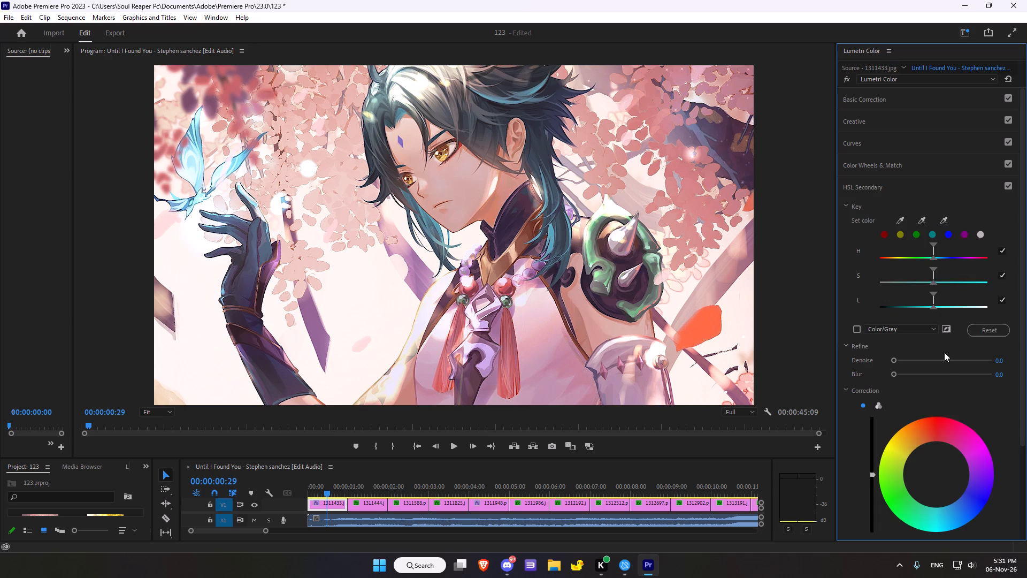
scroll(928, 336, down, 16)
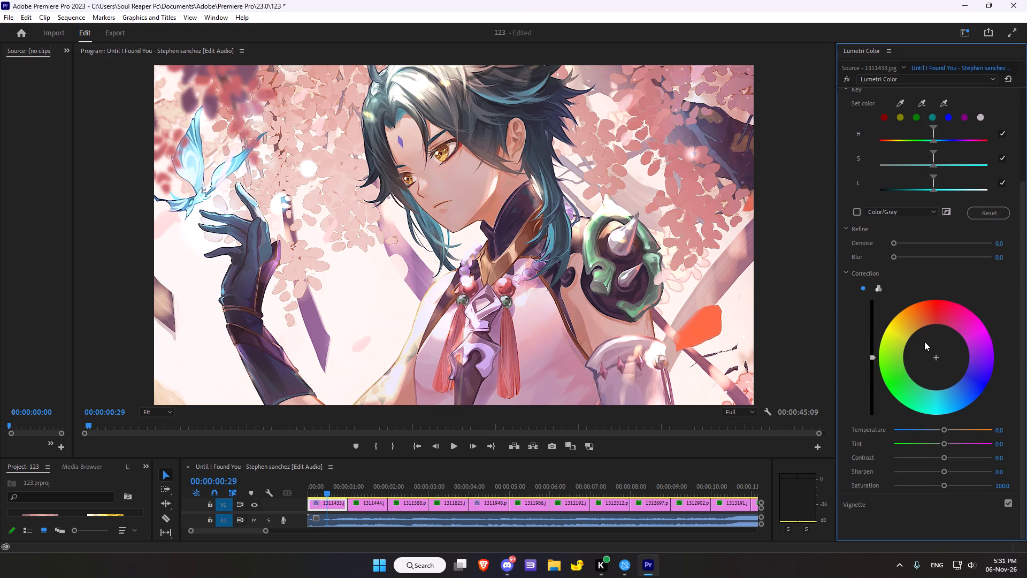
drag(895, 243, 1026, 232)
drag(896, 256, 1026, 245)
click(859, 212)
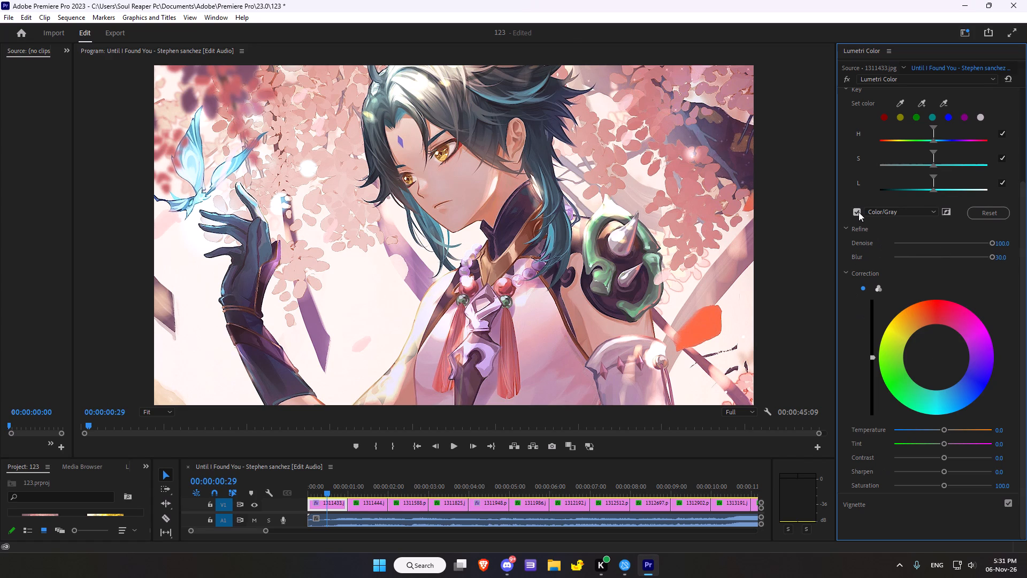
click(859, 210)
Give the first clip a vignette with Amount -1.7, Midpoint 28.8, Roundness 6.5 and Feather 16.3.
click(856, 507)
drag(946, 224, 947, 224)
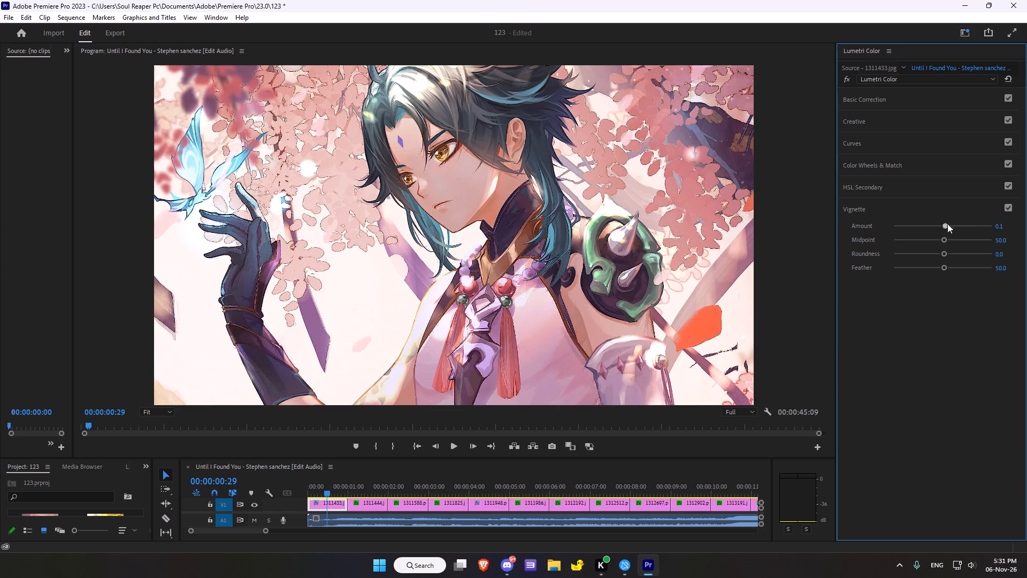
drag(947, 224, 914, 233)
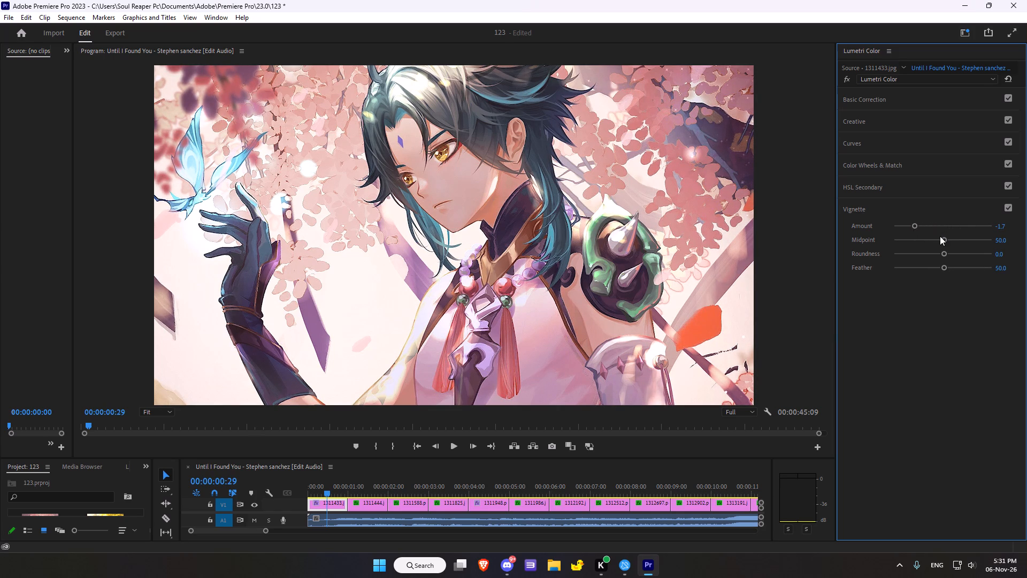
drag(944, 241, 921, 246)
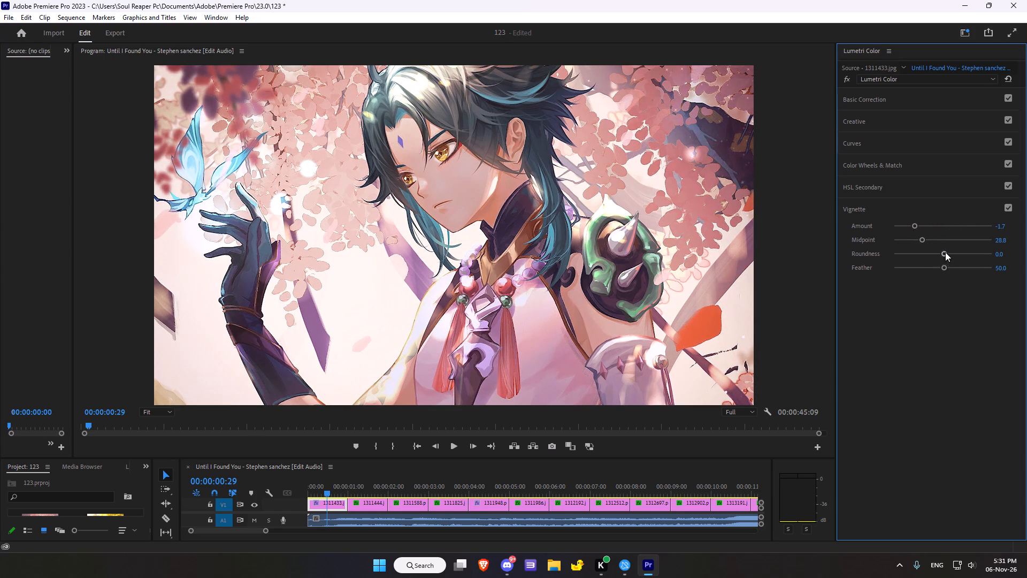
click(945, 252)
drag(945, 269, 922, 270)
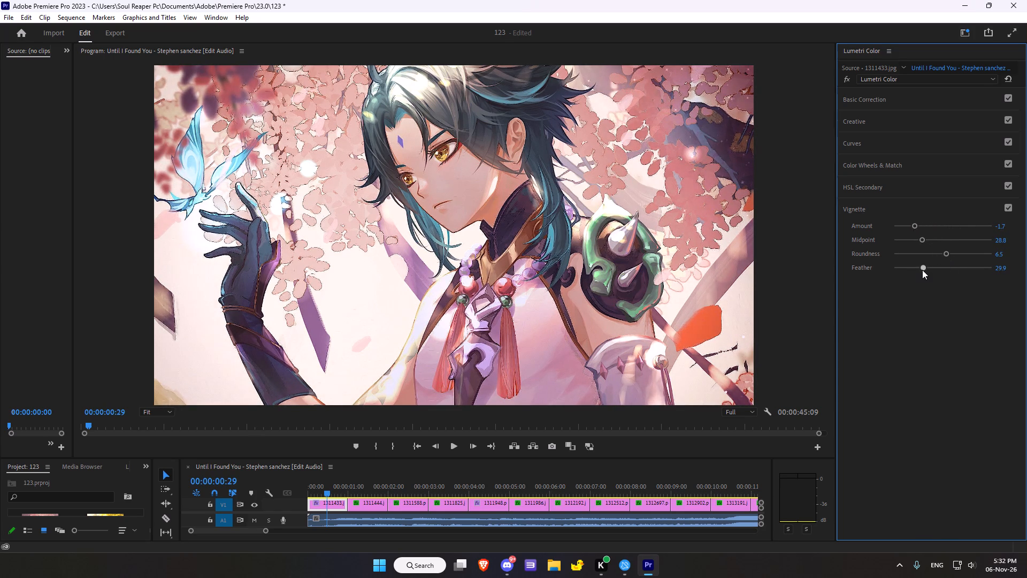
drag(922, 270, 909, 269)
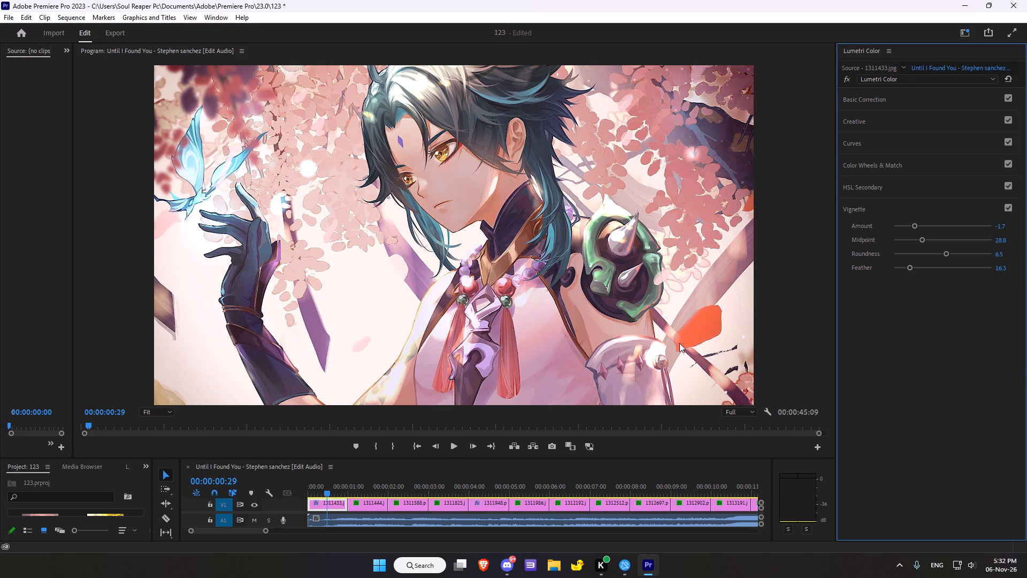
Advance the playhead to 00:00:01:28 on the second clip, 1311444.jpg, and reset its Lumetri Color effect.
scroll(425, 432, down, 7)
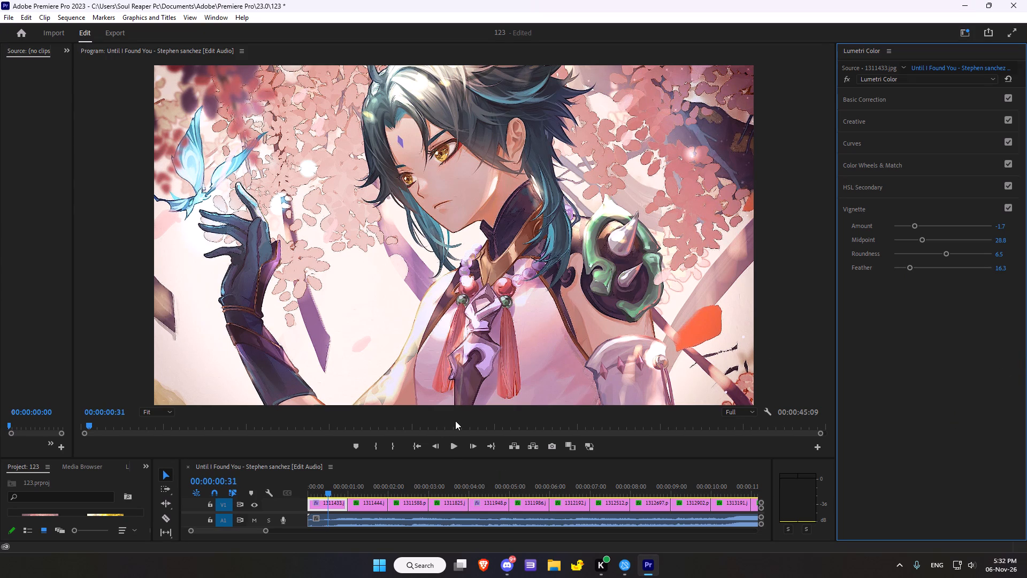
scroll(455, 421, down, 16)
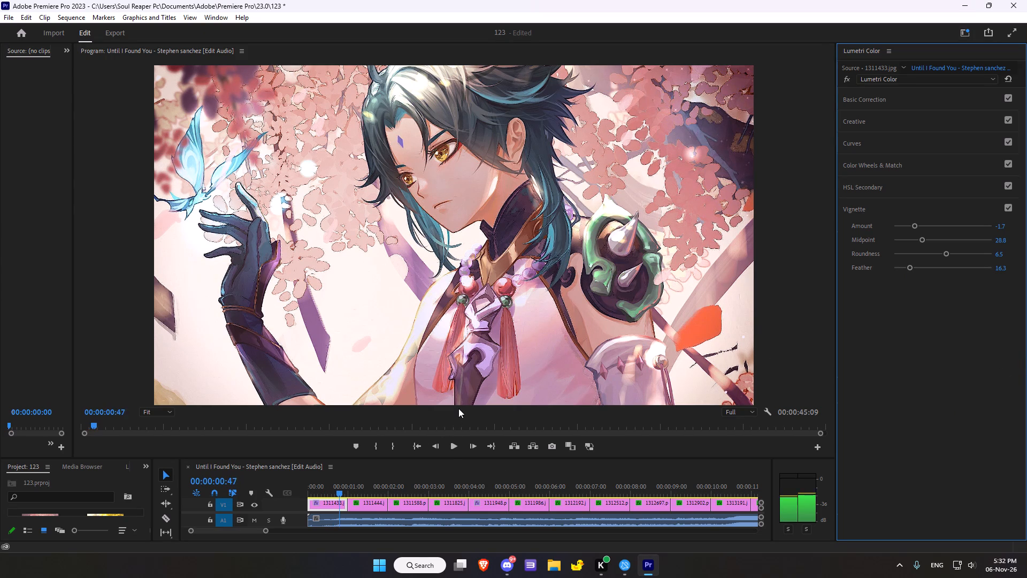
scroll(458, 408, down, 15)
scroll(458, 408, down, 13)
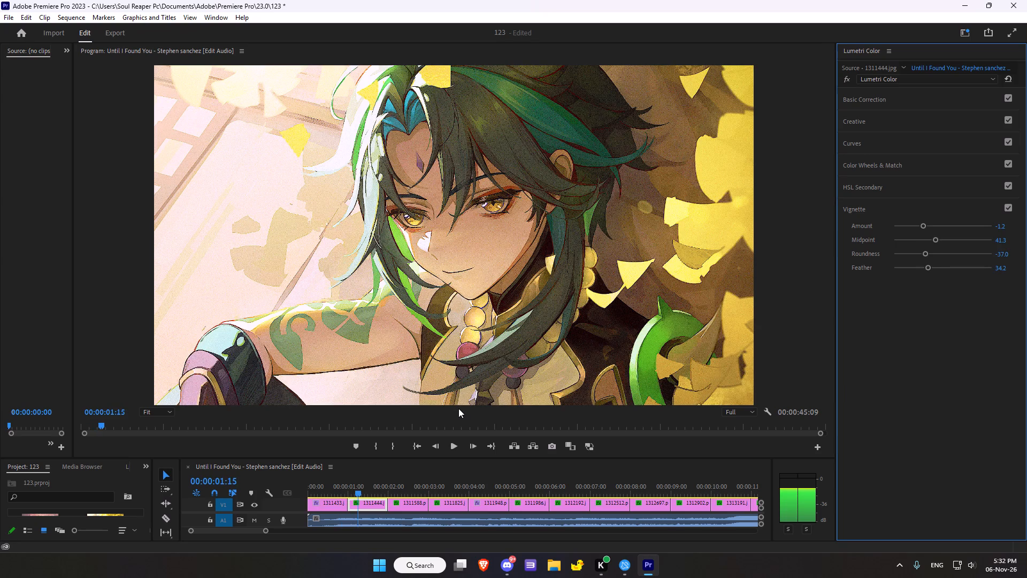
scroll(458, 408, down, 13)
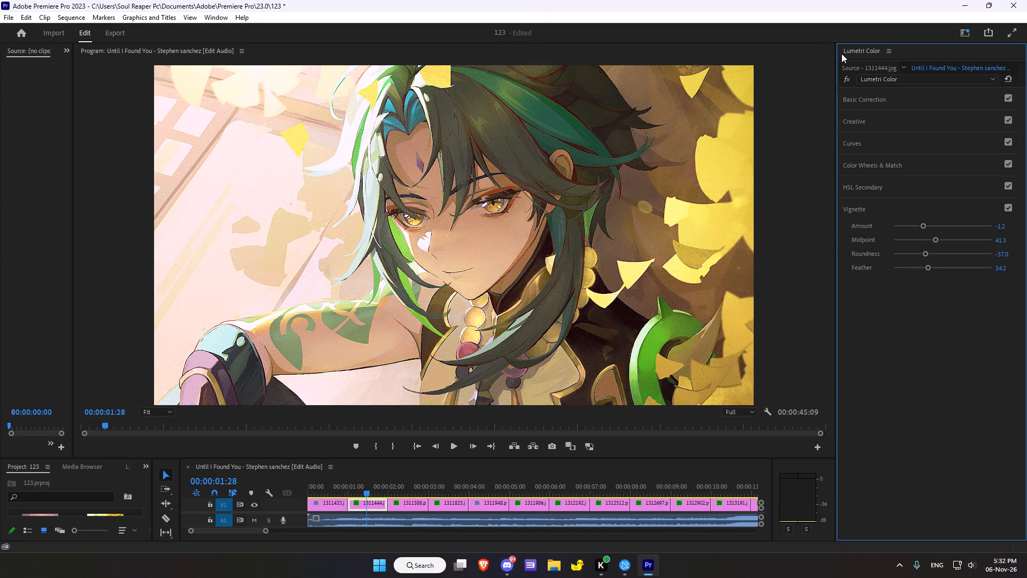
double_click(845, 80)
click(1007, 77)
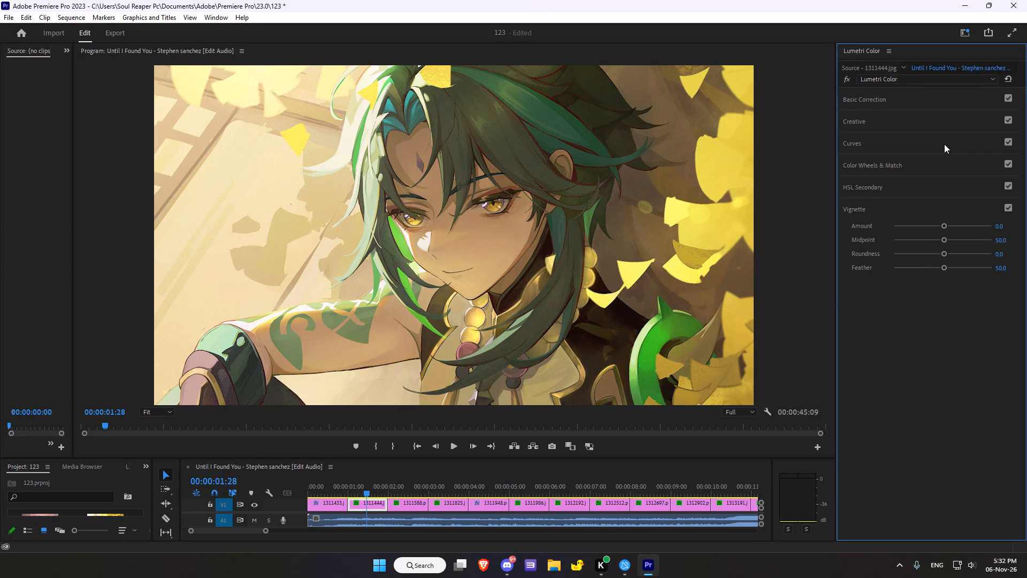
In Basic Correction for the second clip, set Temperature to -20.7, Tint to 18.5 and Saturation to 123.9.
click(891, 99)
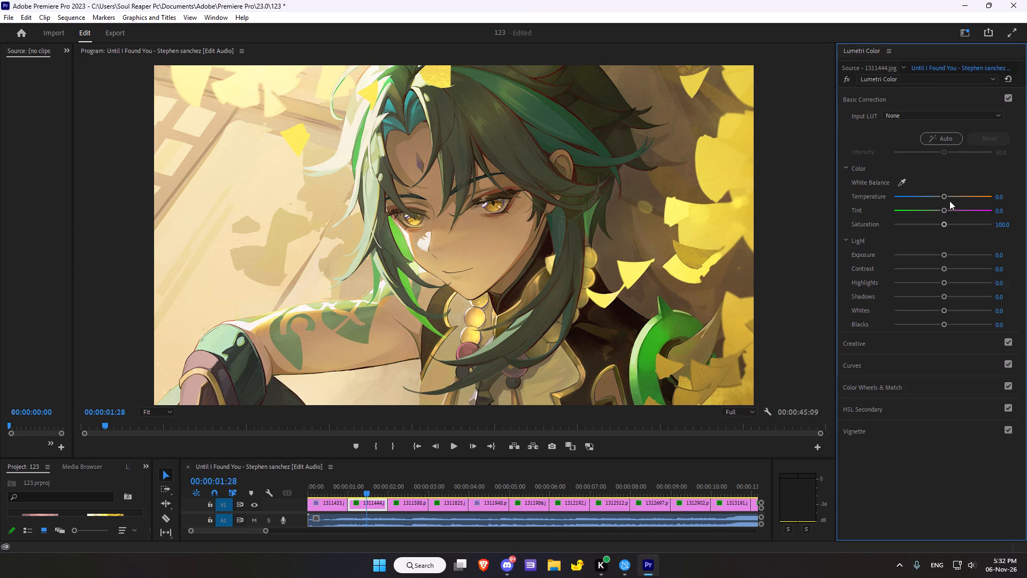
drag(947, 198, 943, 196)
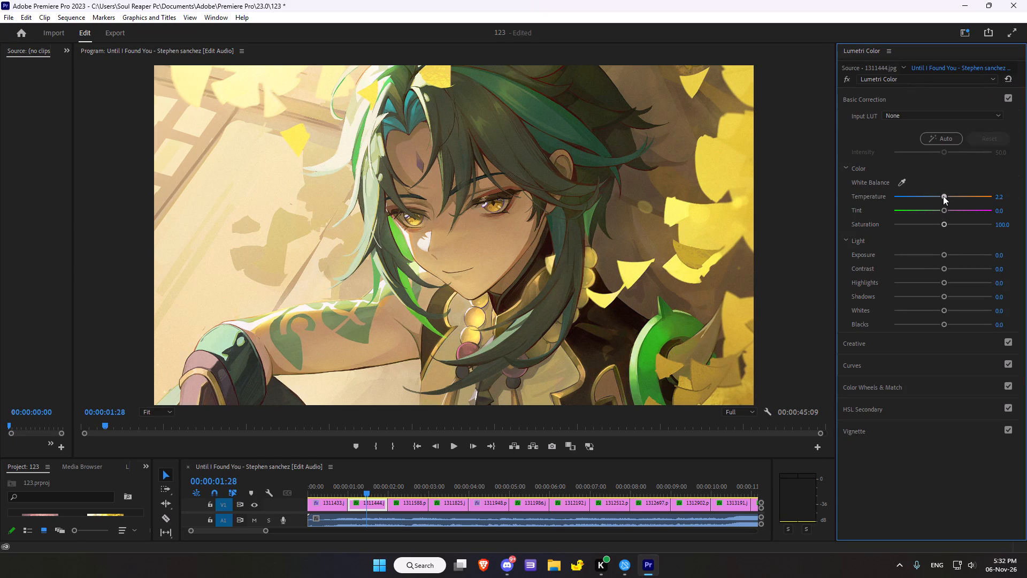
drag(943, 196, 932, 200)
drag(942, 212, 940, 212)
drag(940, 212, 951, 207)
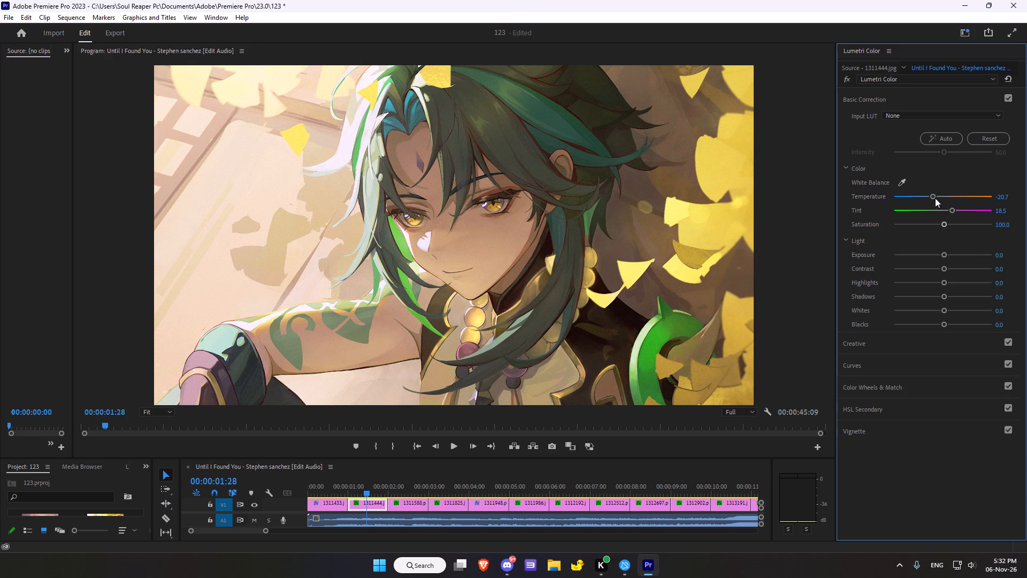
drag(945, 224, 954, 218)
Set the second clip's light values to Exposure 0.5, Contrast 34.8, Highlights -6.5, Shadows -13.0, Whites -40.2 and Blacks -79.3.
click(944, 254)
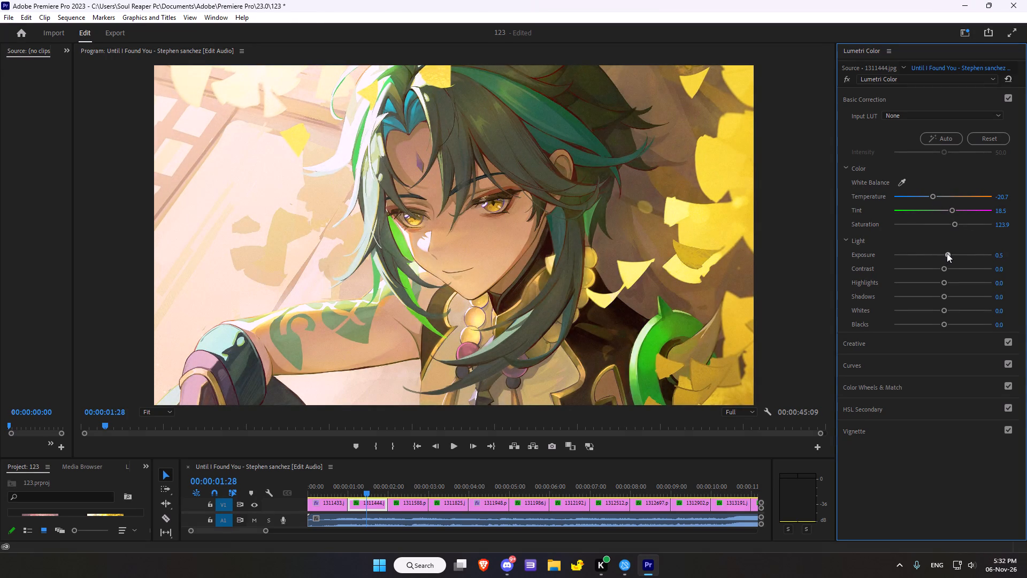
drag(943, 269, 941, 276)
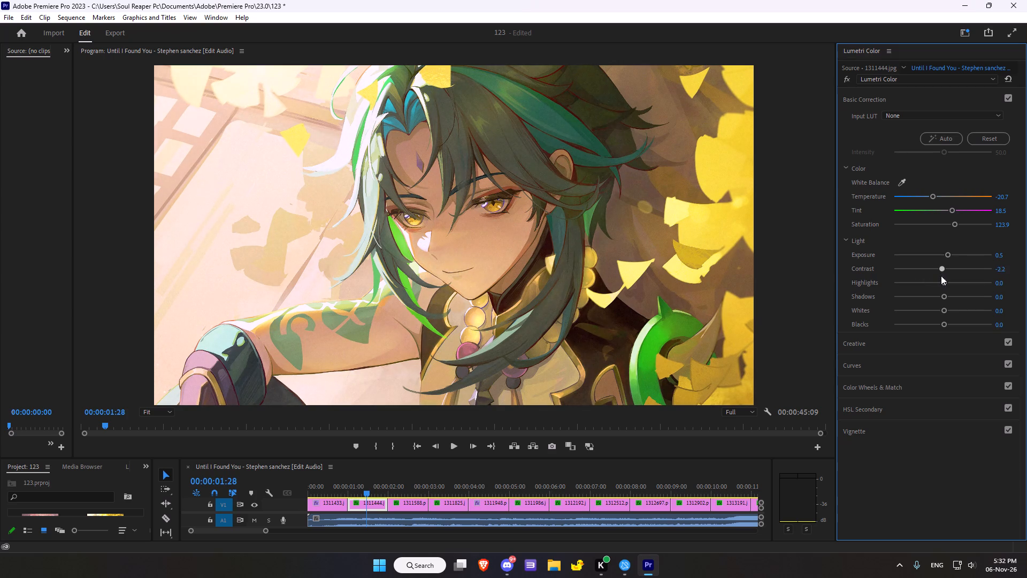
drag(941, 276, 959, 267)
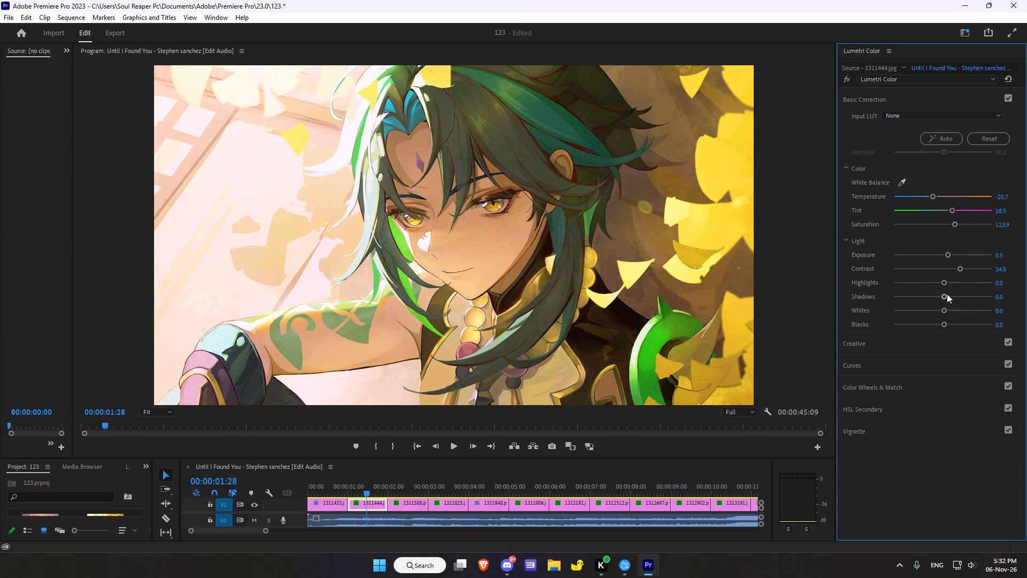
drag(945, 285, 939, 286)
drag(945, 300, 936, 299)
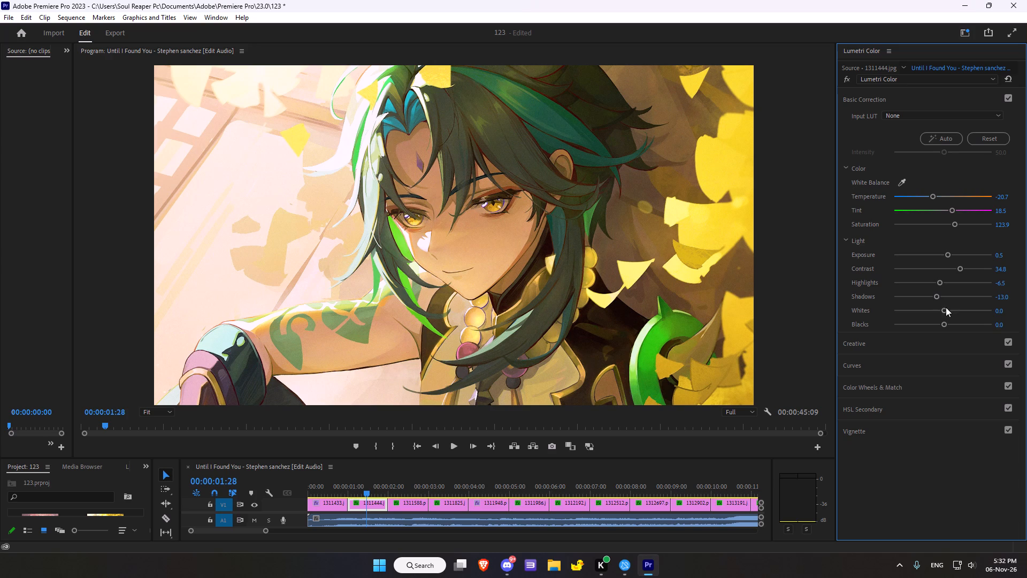
drag(944, 309, 922, 309)
drag(942, 322, 903, 323)
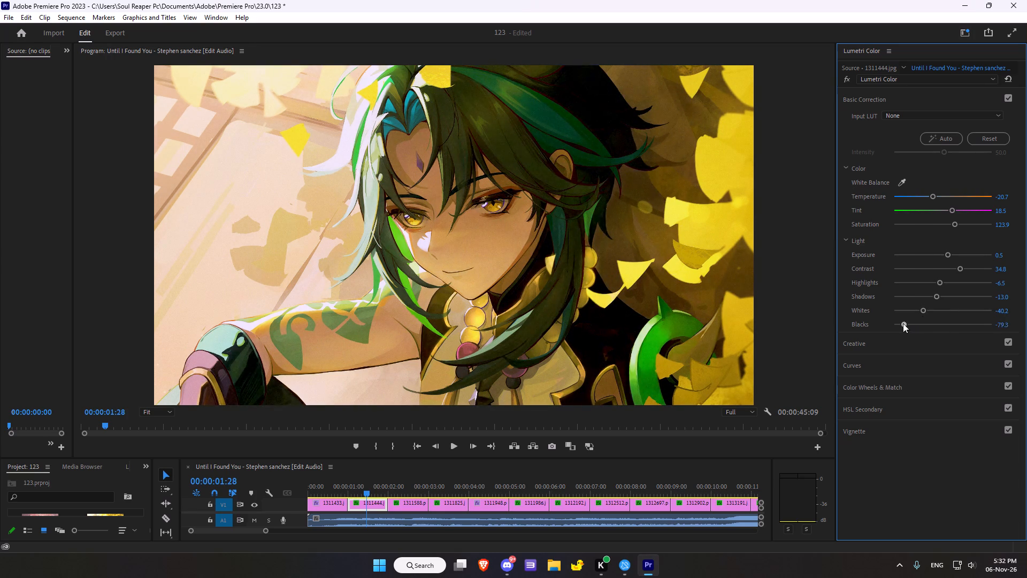
Raise the second clip's Blacks to 3.3 in Basic Correction.
drag(903, 323, 944, 314)
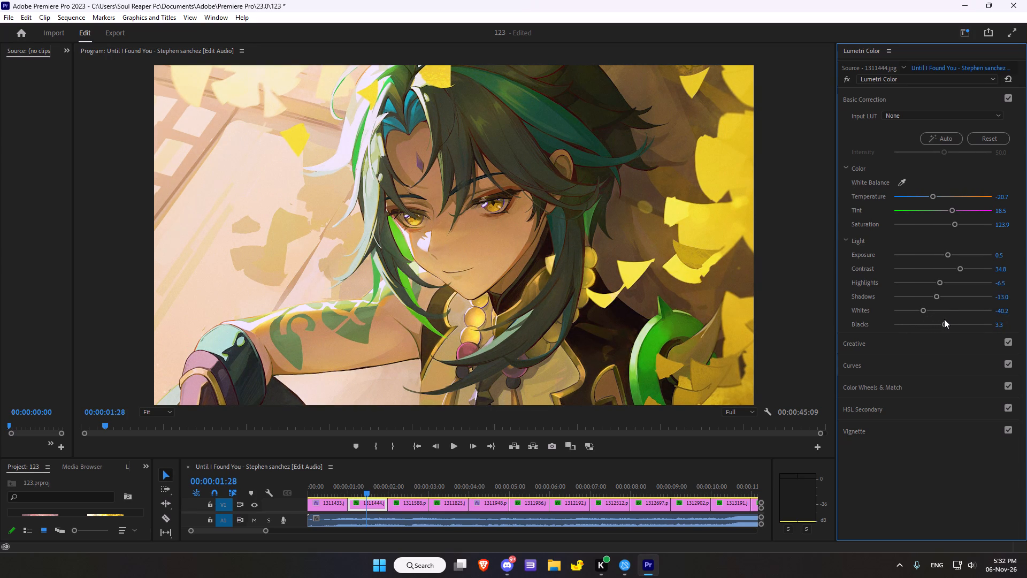
In the second clip's Creative adjustments, set Sharpen to 100.0, Vibrance to 4.3 and Saturation to 92.4.
click(863, 351)
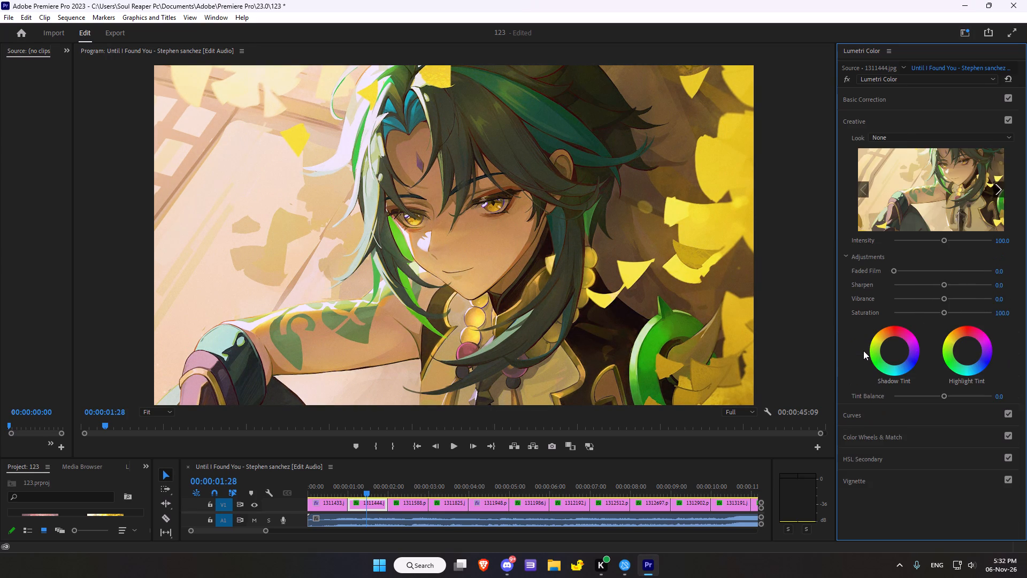
drag(945, 284, 960, 282)
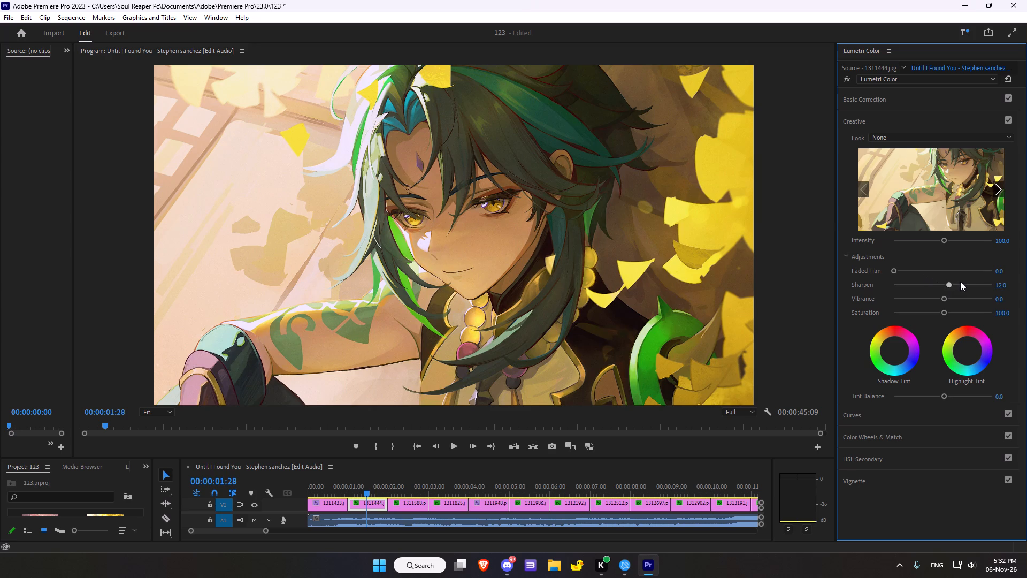
drag(960, 282, 1026, 309)
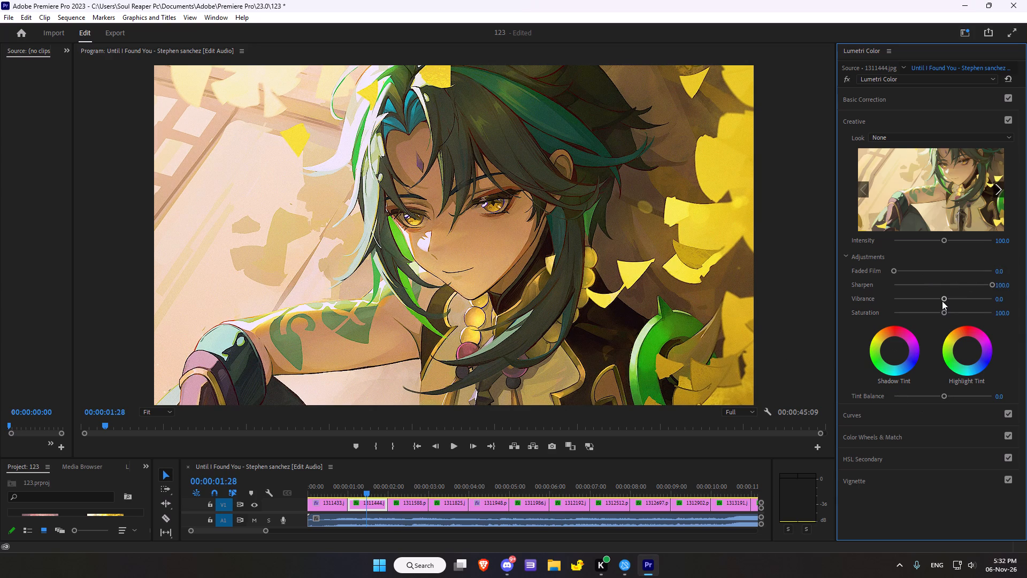
drag(942, 298, 944, 293)
drag(944, 311, 953, 310)
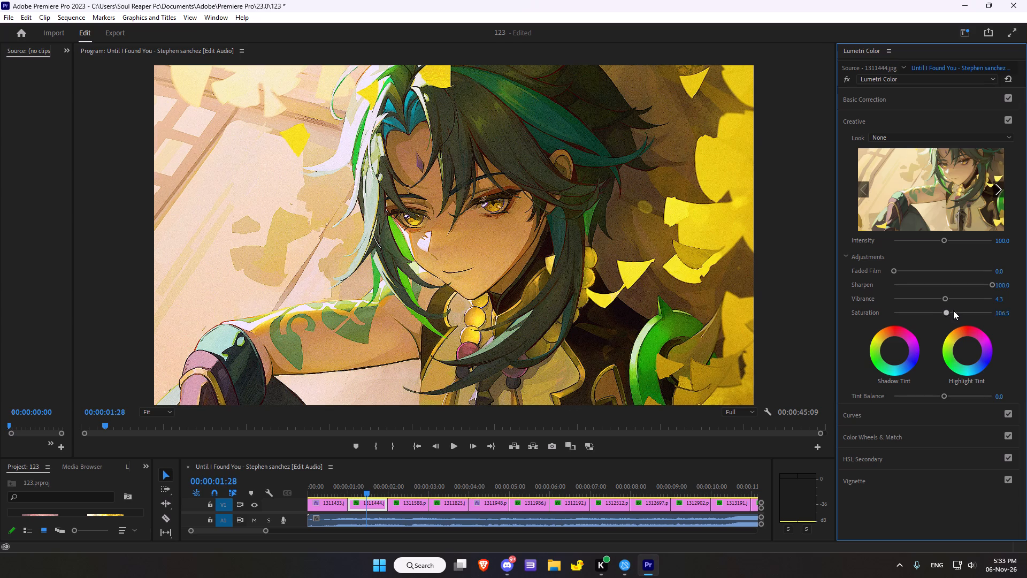
drag(953, 310, 938, 312)
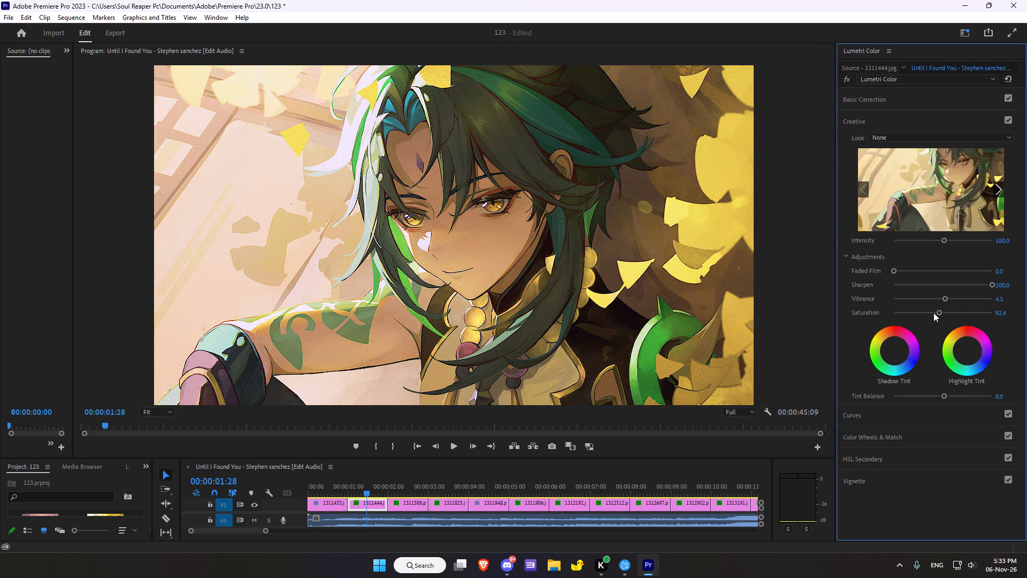
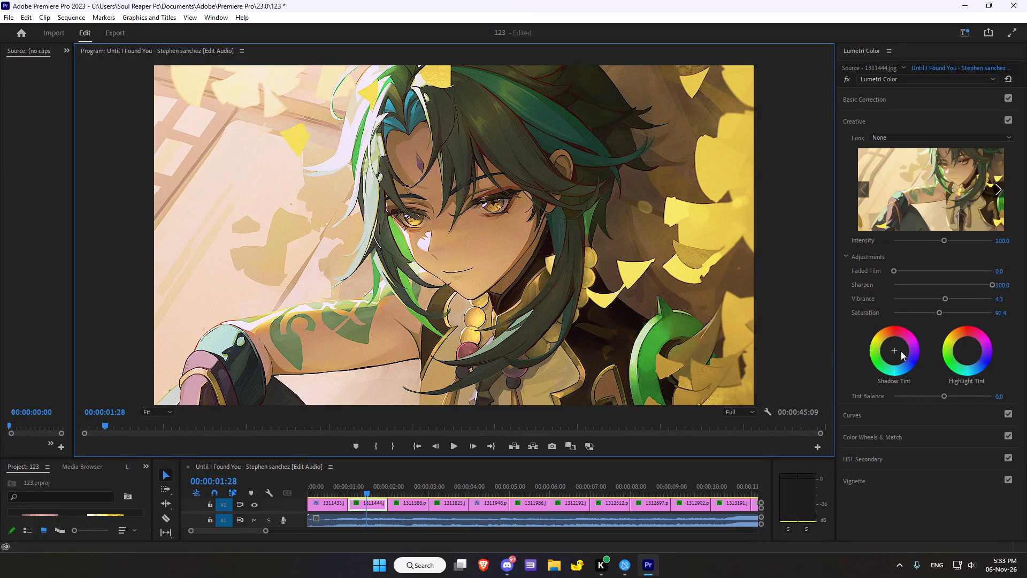
Nudge the Shadow Tint slightly off centre in the clip's Creative adjustments.
drag(893, 351, 891, 345)
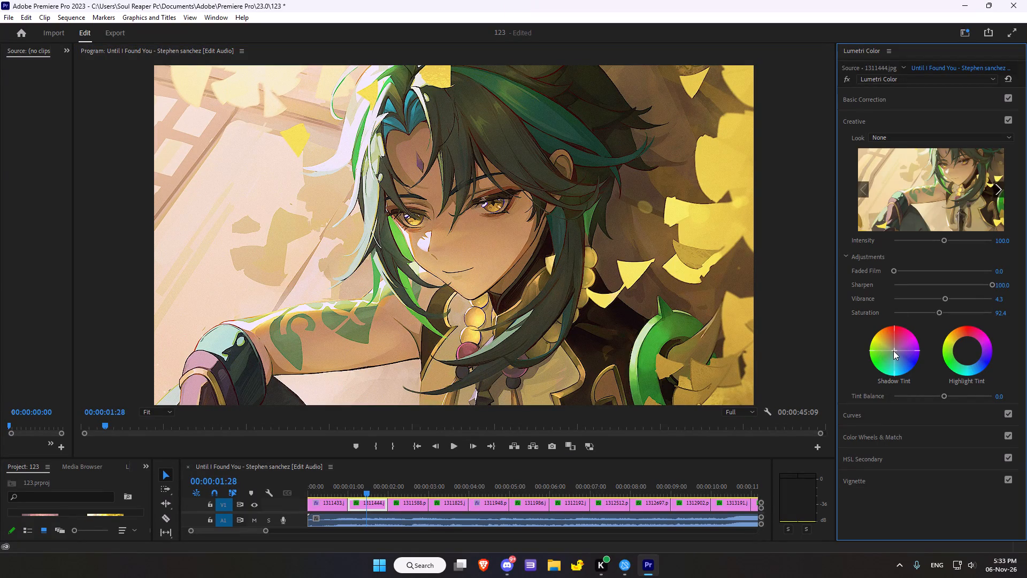
Add a midpoint to the white RGB curve and pull it slightly below the diagonal to darken the midtones.
scroll(897, 388, down, 1)
click(847, 411)
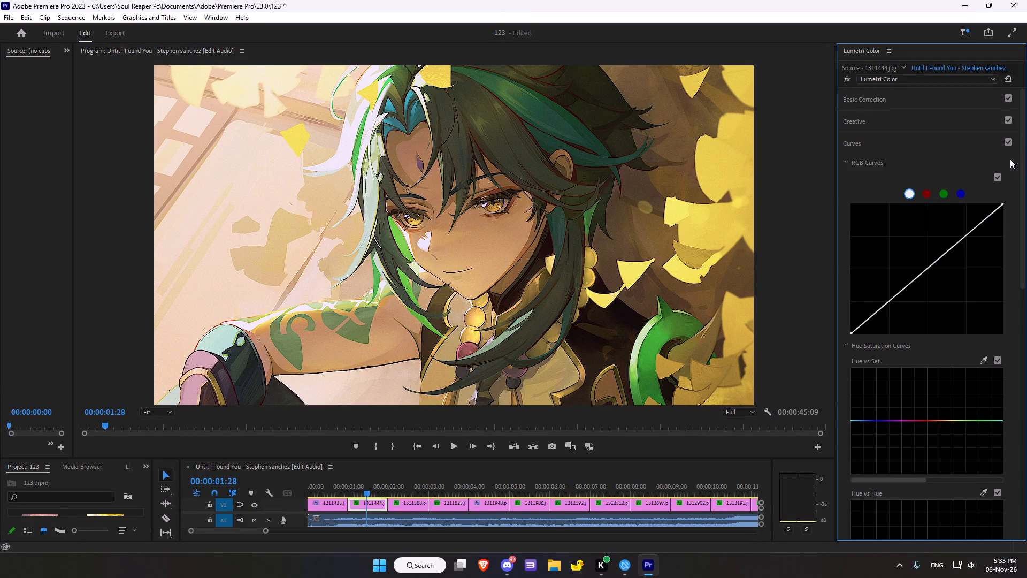
drag(921, 272, 927, 275)
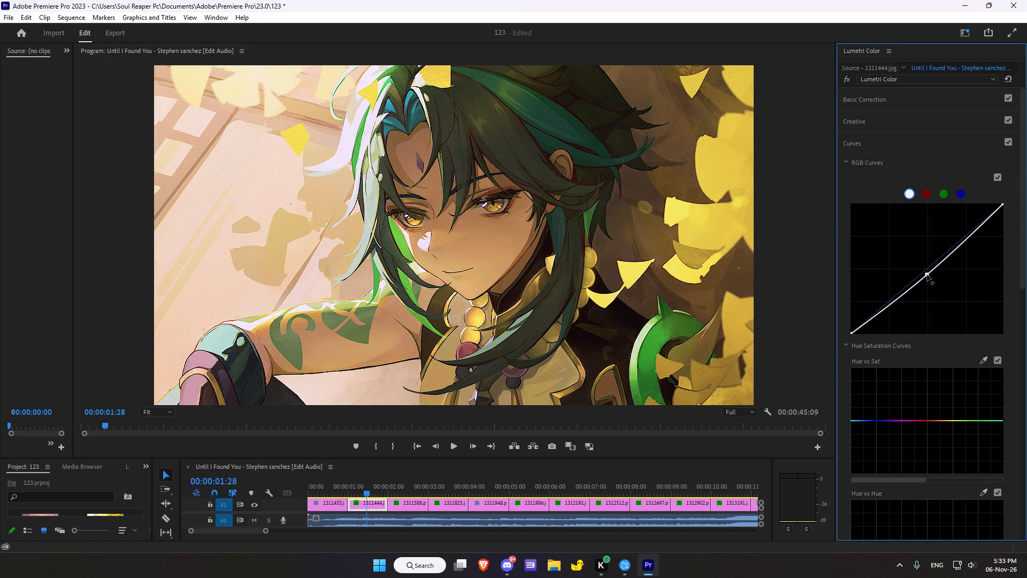
drag(927, 275, 929, 273)
Sample the trim on the character's arm guard for Hue vs Sat and pull the middle yellow point slightly down.
double_click(983, 365)
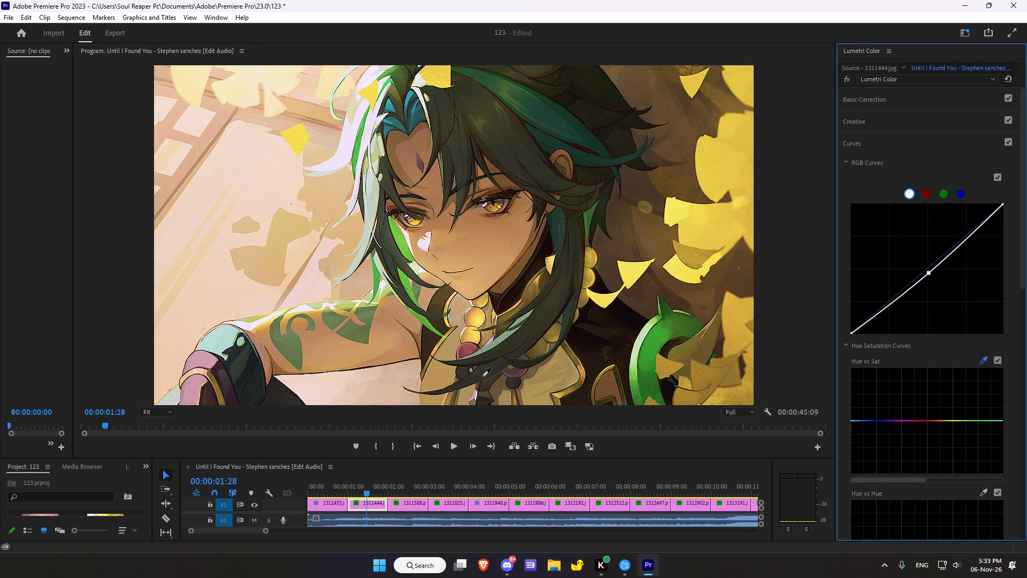
click(197, 369)
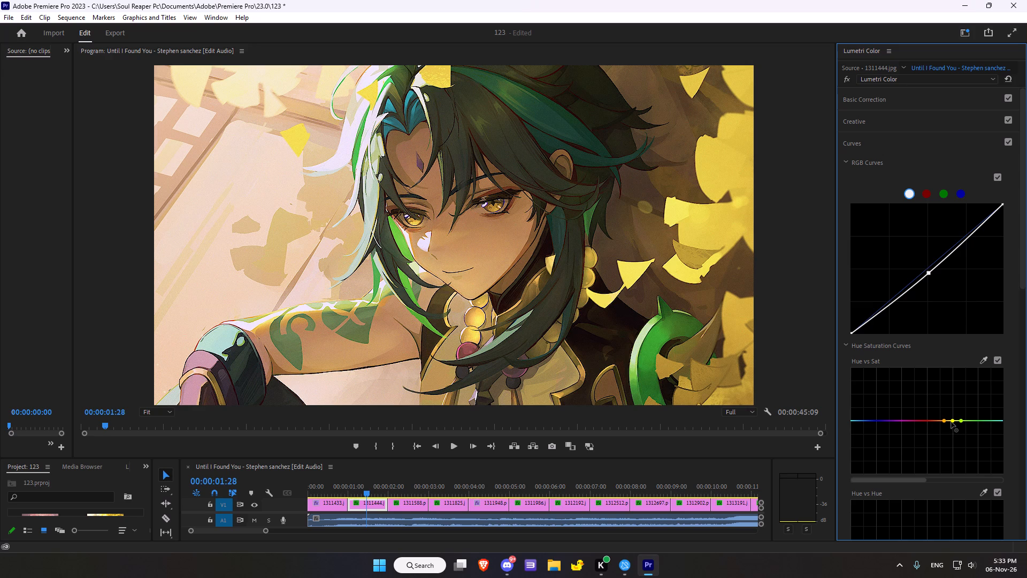
drag(951, 422, 944, 422)
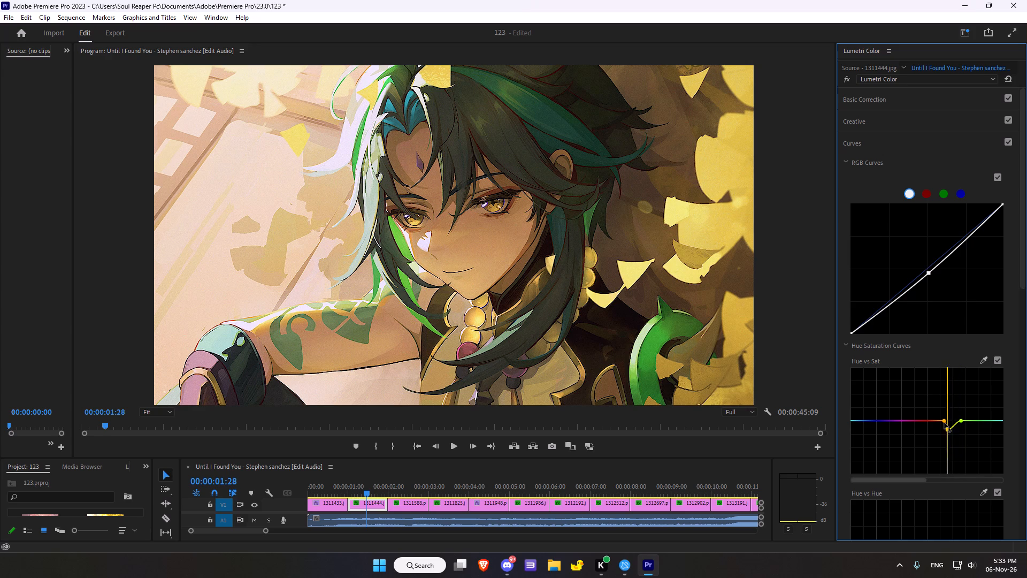
drag(944, 422, 955, 430)
Sample the dark green hair for Hue vs Hue and lower the middle green point very slightly.
scroll(918, 370, down, 3)
scroll(911, 300, down, 4)
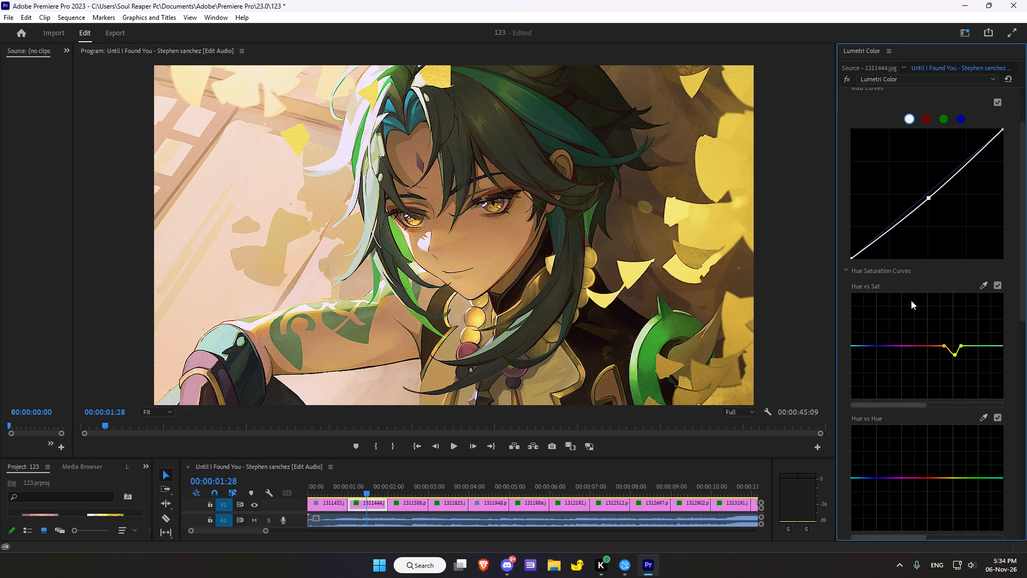
scroll(905, 295, down, 5)
scroll(906, 237, down, 3)
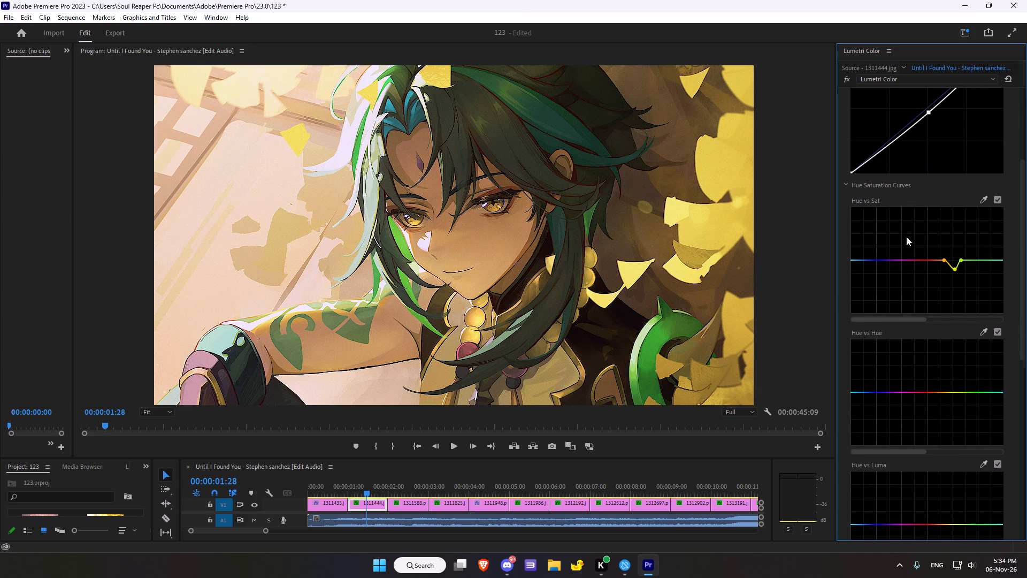
scroll(906, 235, down, 6)
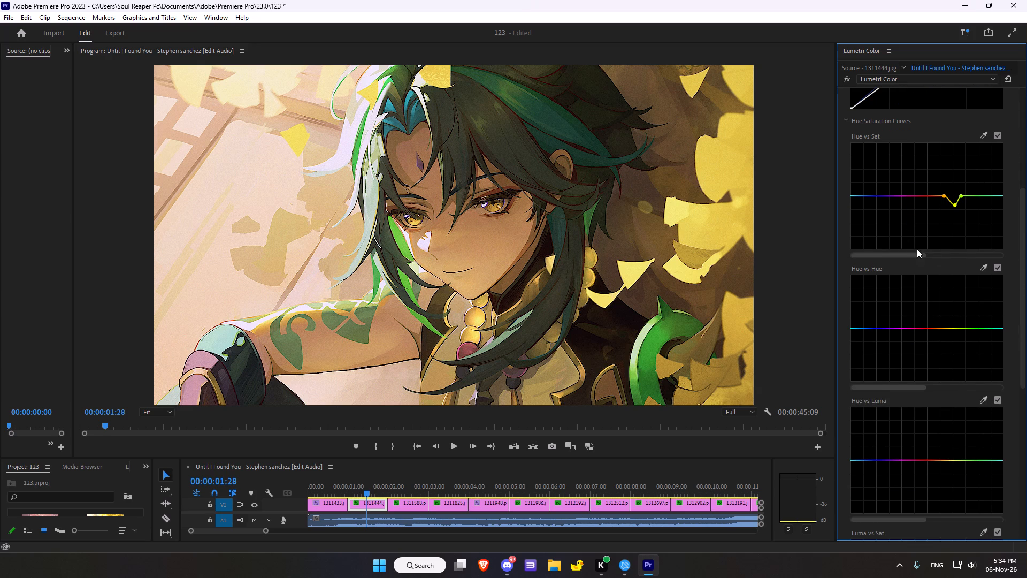
click(981, 266)
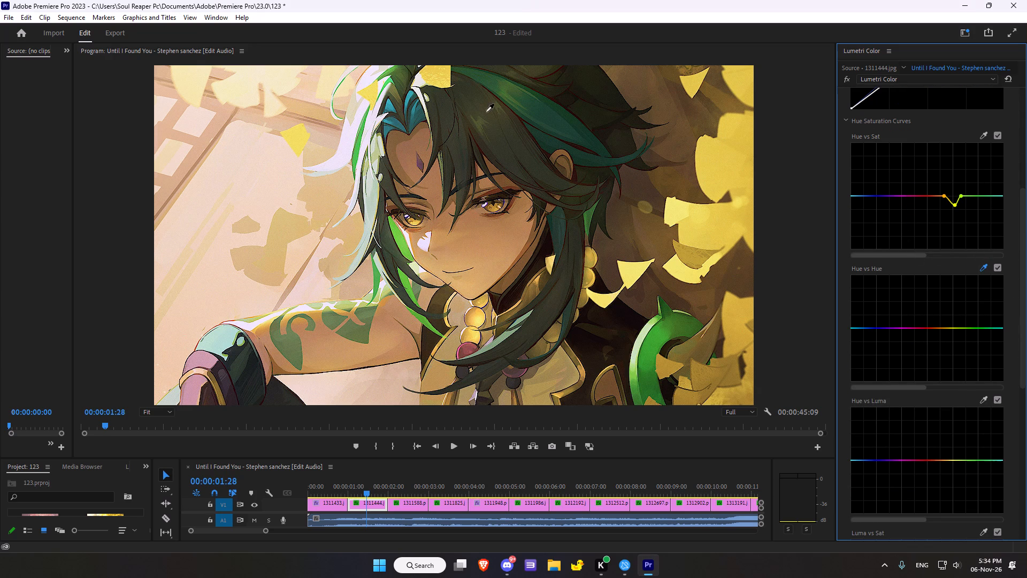
click(536, 123)
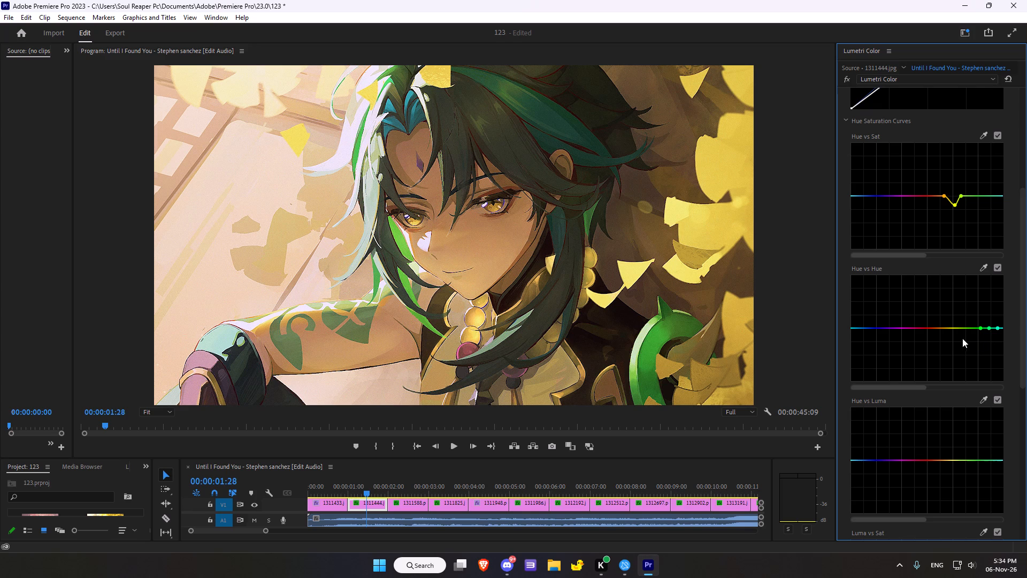
click(990, 329)
Sample the purple forehead mark for Hue vs Luma and raise the middle pink-red point slightly above the line.
scroll(913, 367, down, 9)
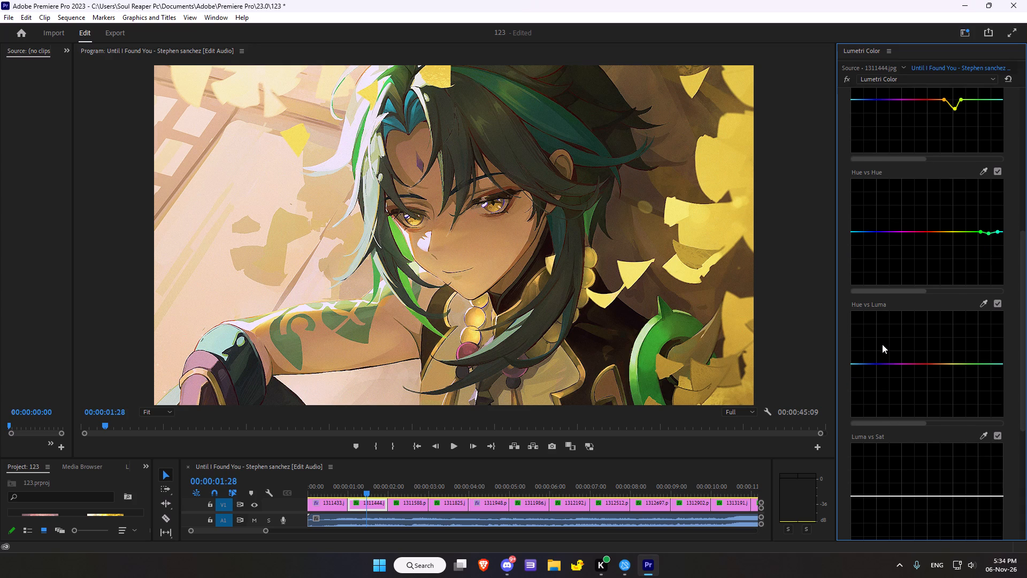
click(988, 302)
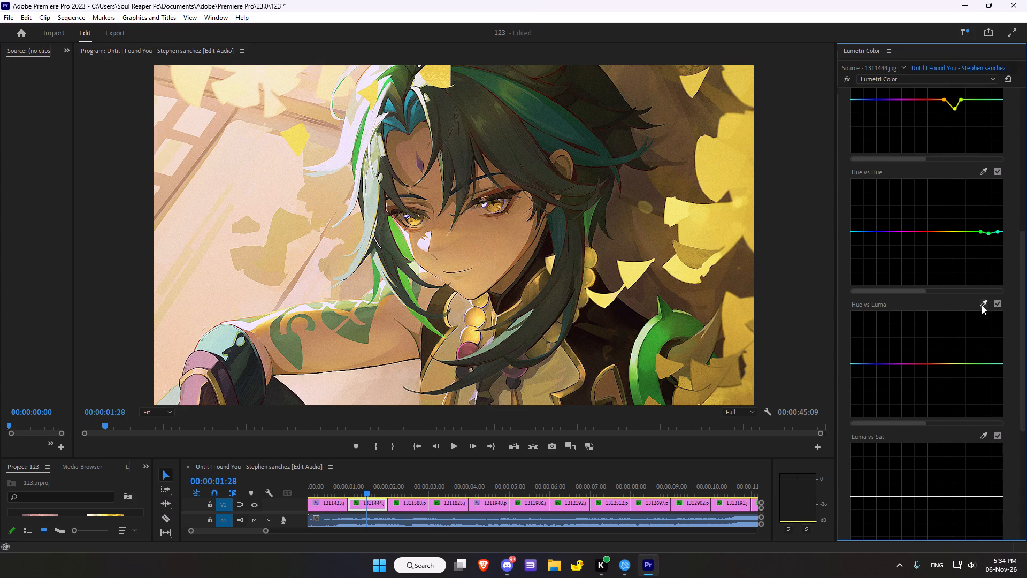
click(982, 305)
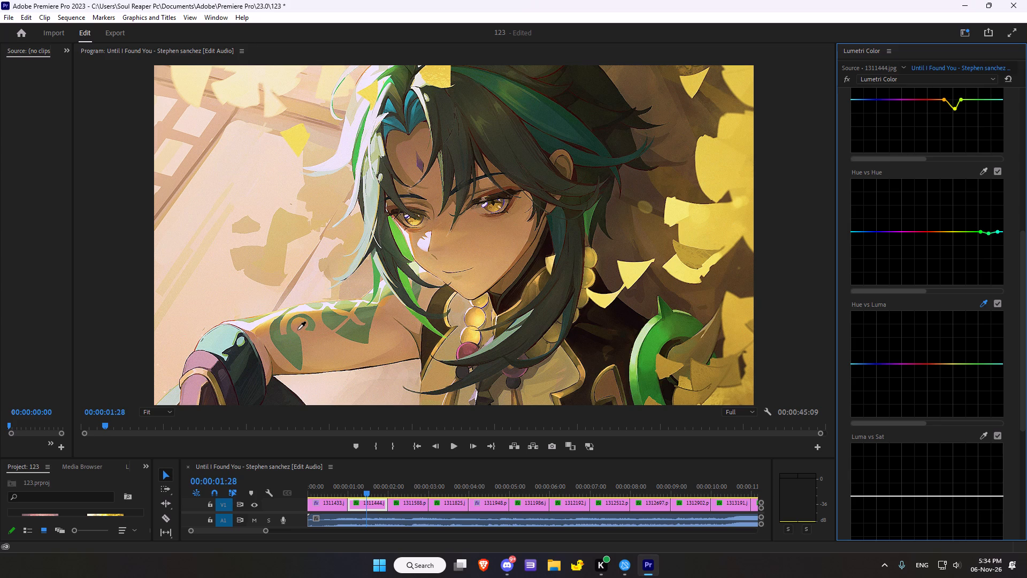
click(421, 164)
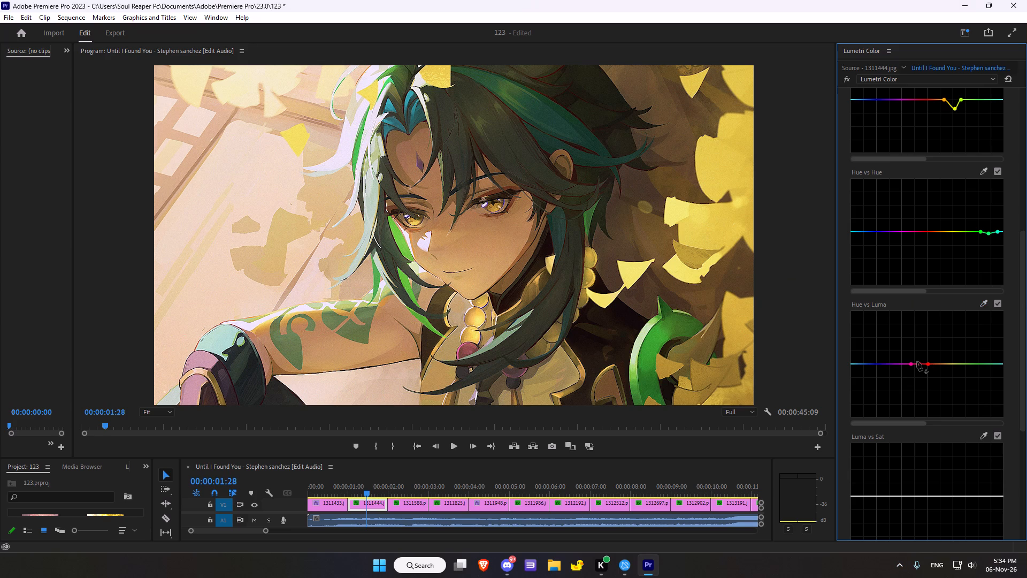
drag(921, 367, 913, 363)
drag(913, 363, 915, 360)
Sample the yellow petal above the character's hair for the Luma vs Sat curve.
scroll(887, 411, down, 4)
scroll(929, 382, down, 2)
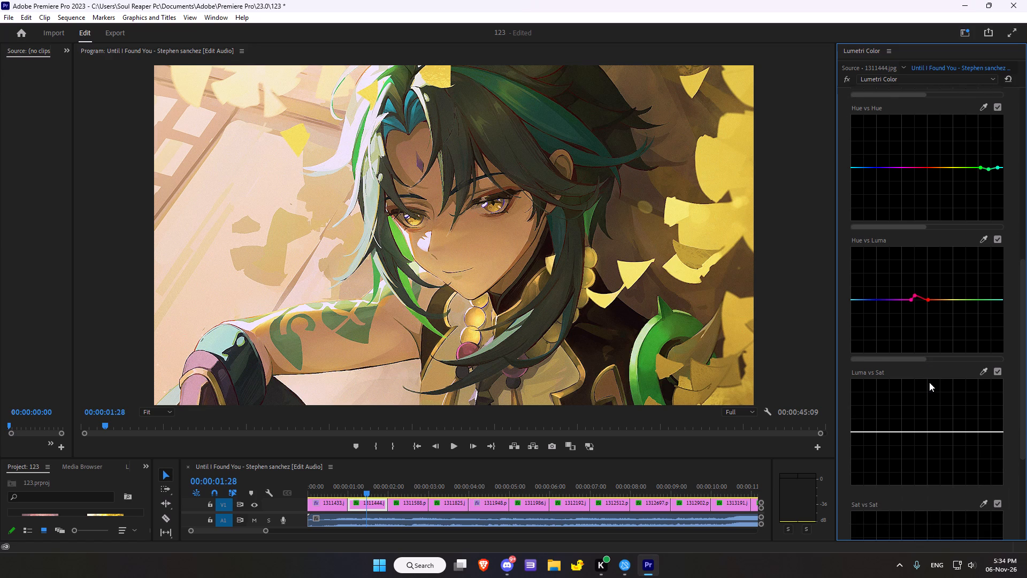
scroll(929, 382, down, 3)
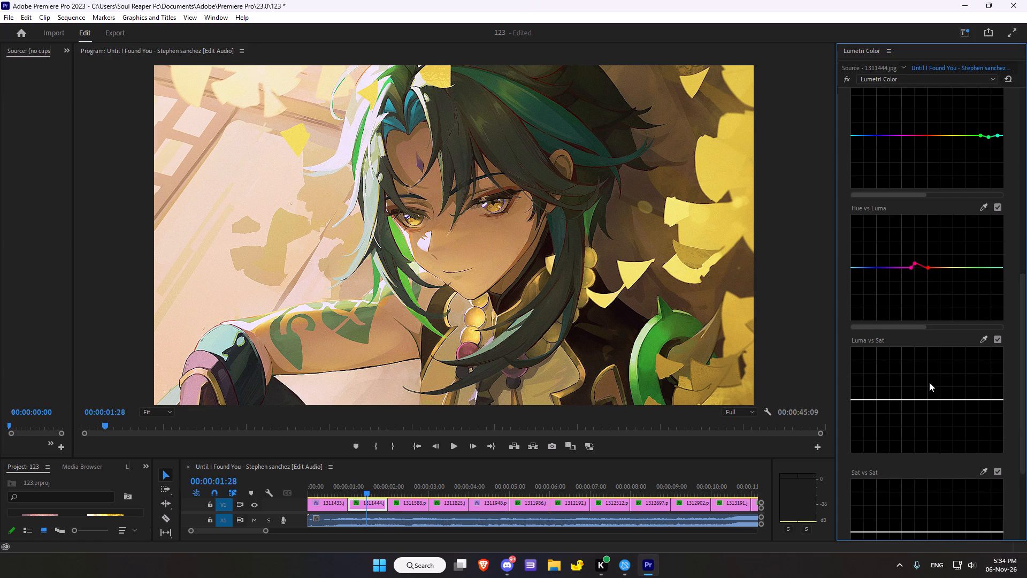
scroll(929, 382, down, 3)
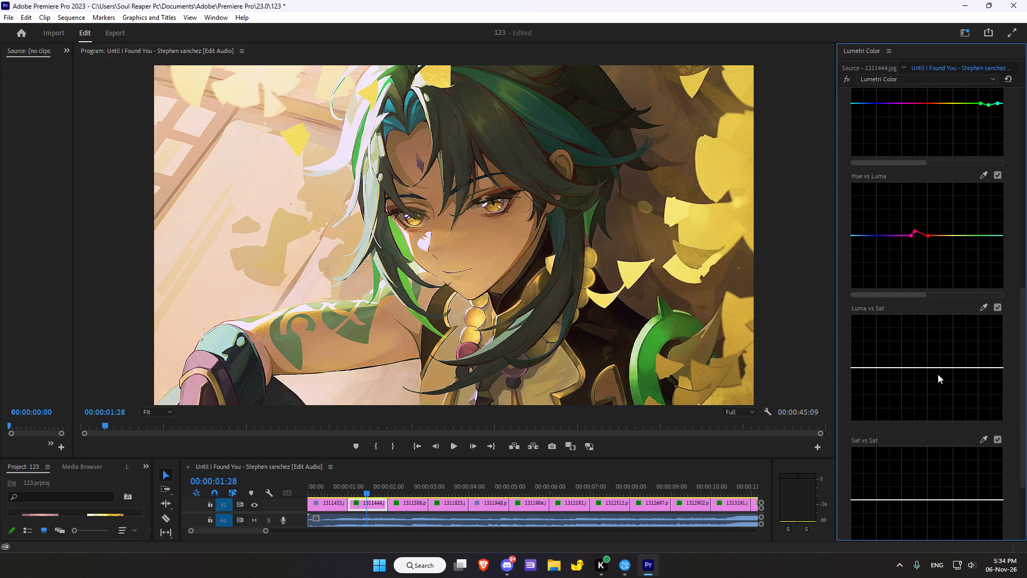
click(979, 305)
click(980, 306)
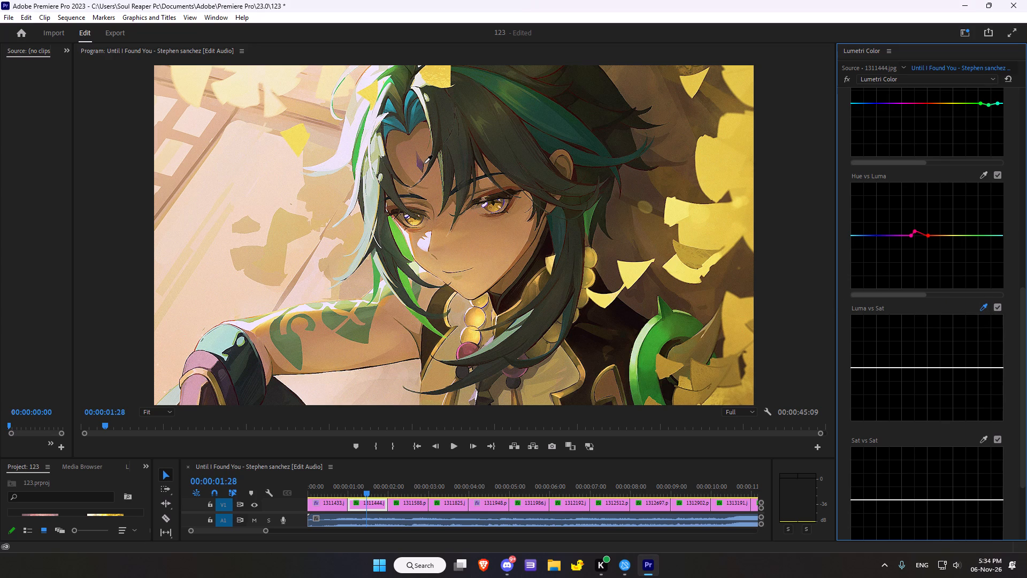
click(439, 86)
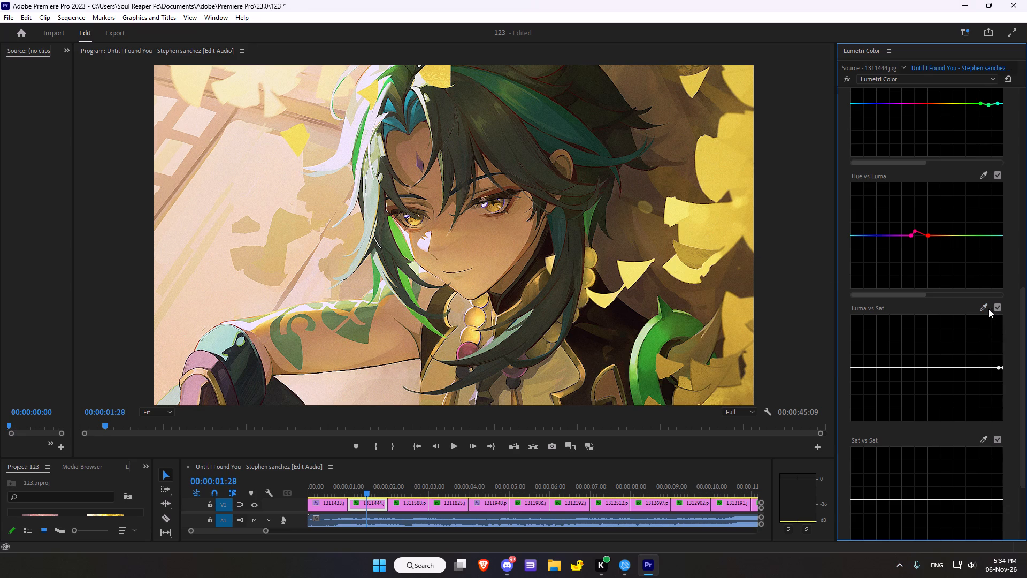
Sample the purple necklace bead for Luma vs Sat and pull its middle point down into a narrow dip.
click(980, 309)
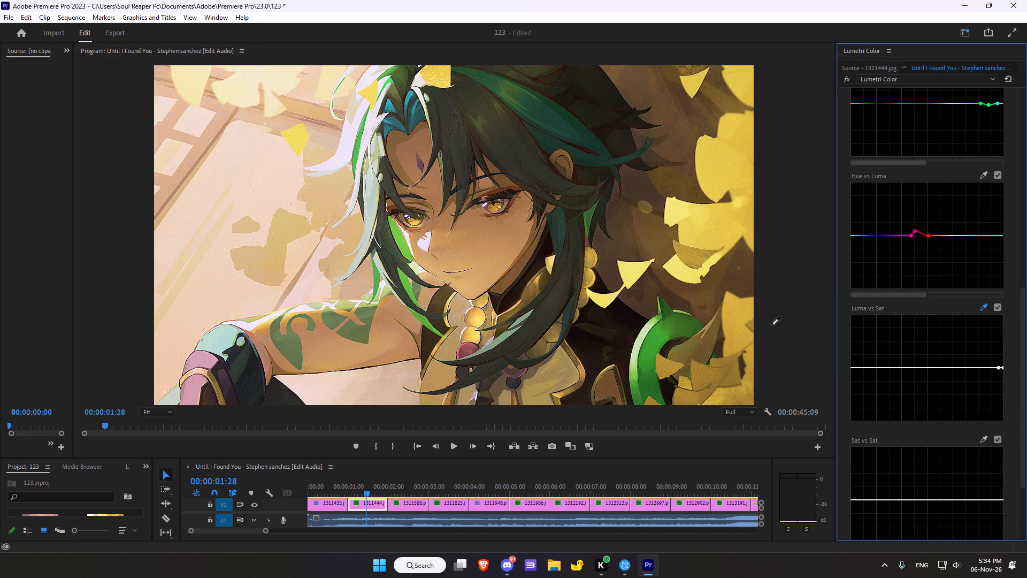
click(467, 347)
drag(923, 367, 919, 371)
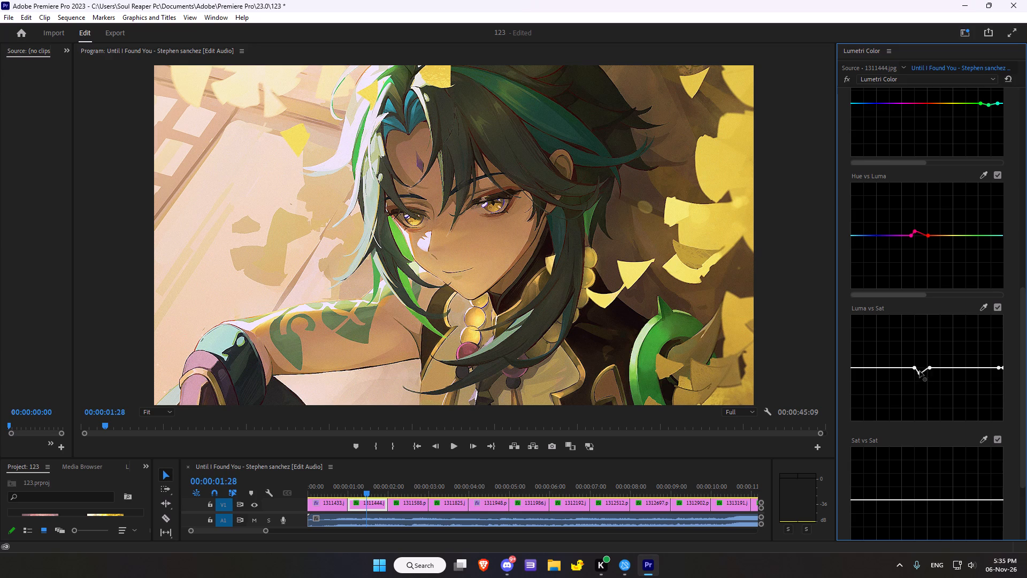
drag(919, 371, 923, 382)
drag(923, 382, 921, 385)
Sample the forearm skin for Sat vs Sat and pull the middle point down into a deep, narrow dip.
scroll(854, 397, down, 3)
scroll(916, 374, down, 5)
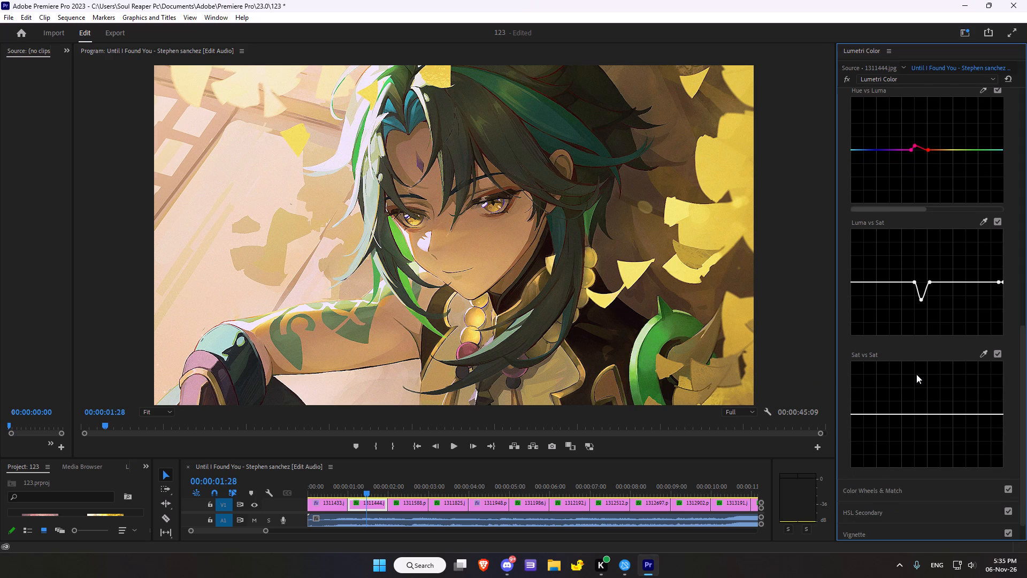
scroll(908, 367, down, 3)
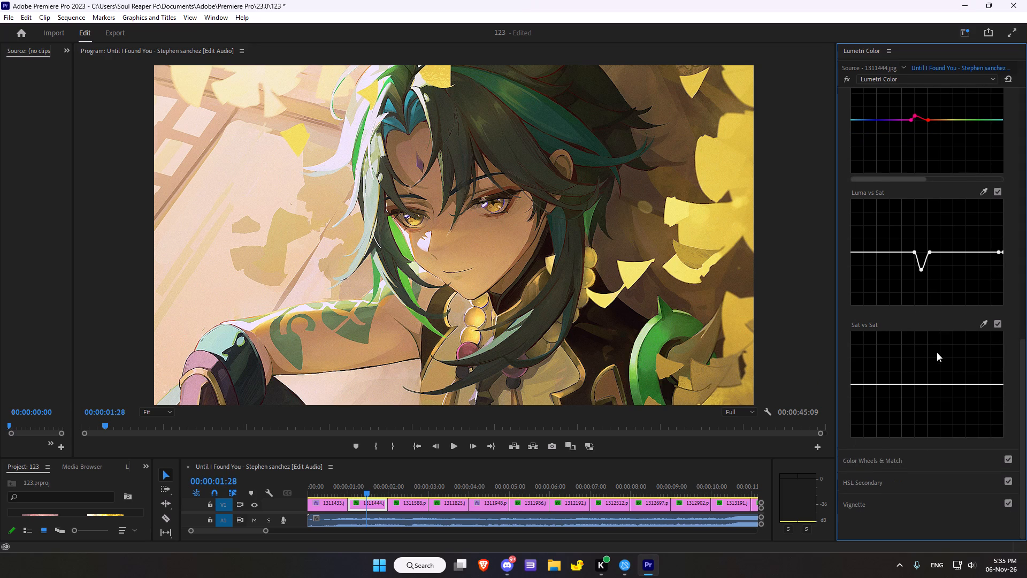
scroll(937, 351, down, 1)
click(980, 323)
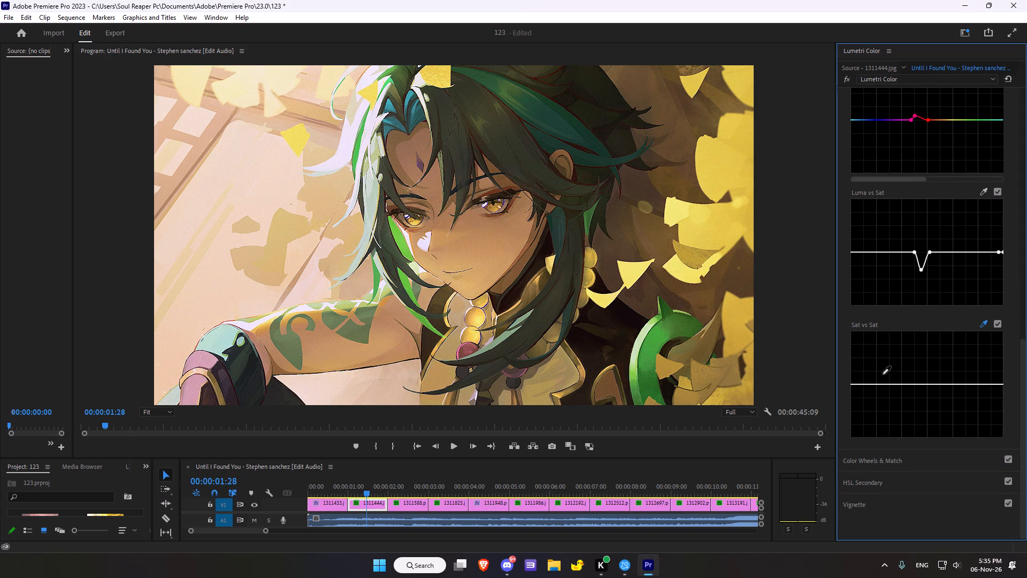
click(317, 360)
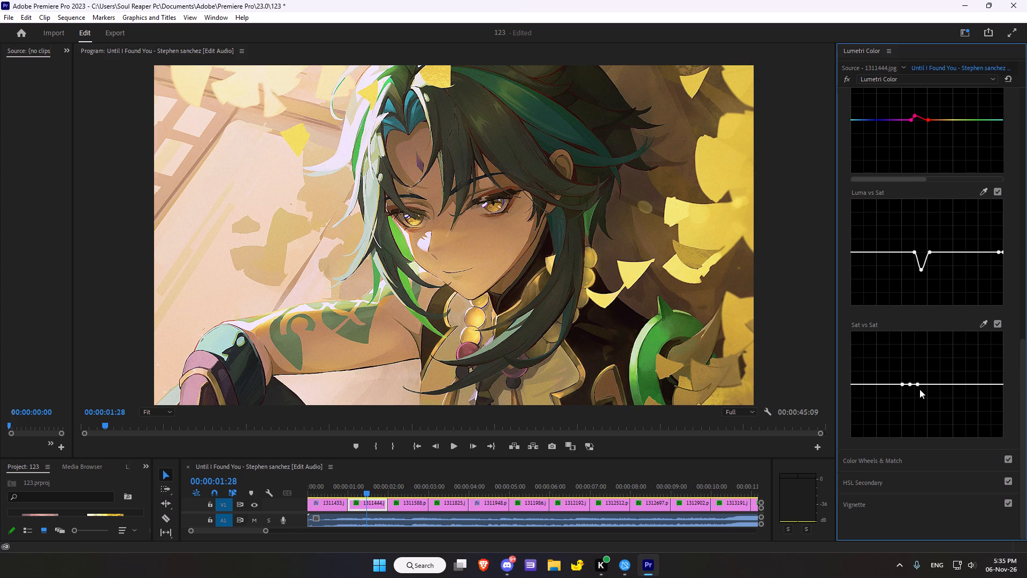
drag(911, 385, 909, 407)
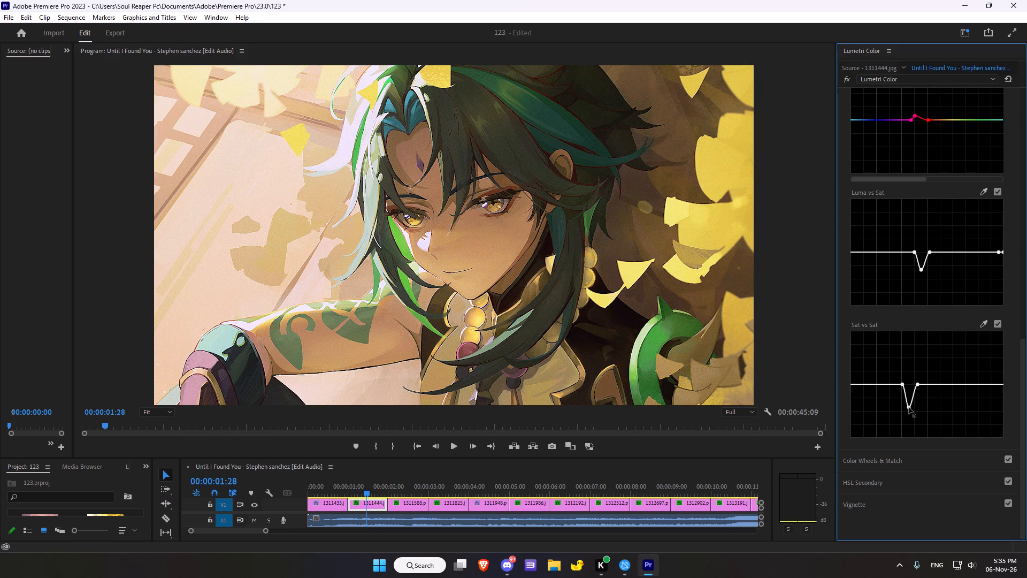
Deepen the Sat vs Sat dip slightly, keeping its low point centred between the two side points.
drag(909, 407, 891, 409)
drag(891, 409, 908, 410)
In Color Wheels & Match, try a midtones tint toward magenta, reset it, and nudge the midtones slightly toward cyan.
scroll(918, 340, down, 5)
click(914, 454)
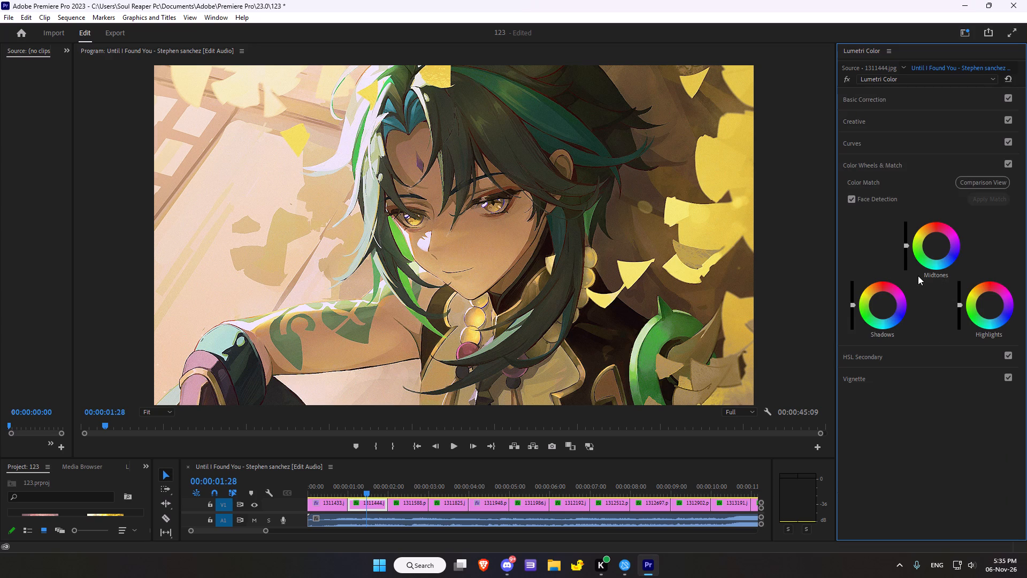
drag(945, 245, 856, 229)
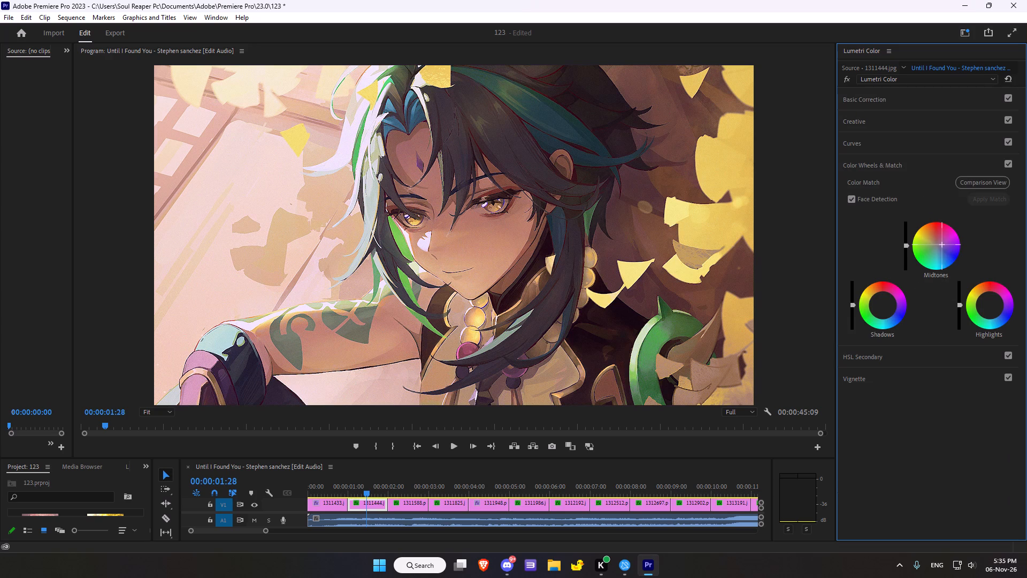
drag(856, 229, 985, 238)
double_click(941, 242)
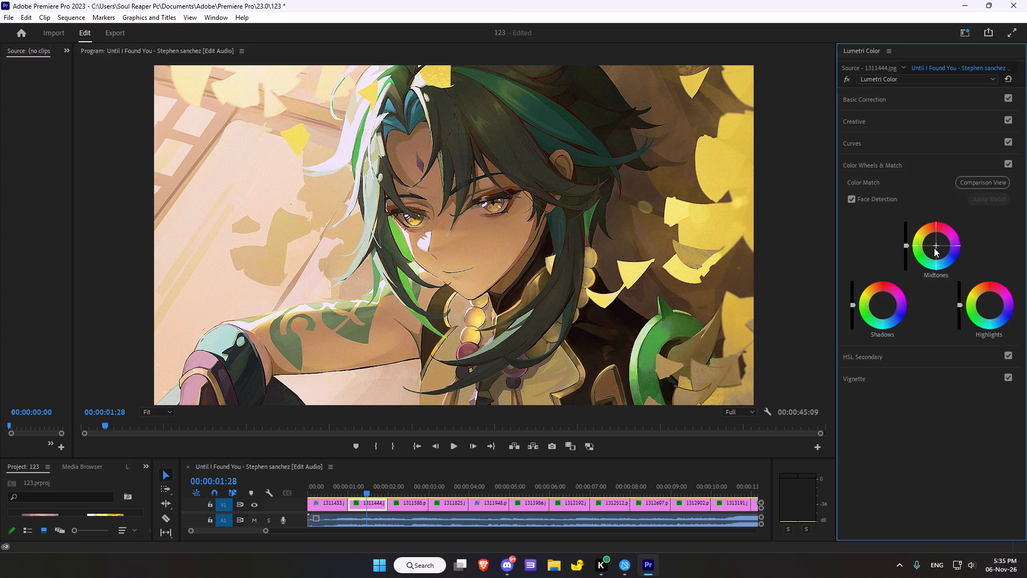
drag(934, 248, 950, 327)
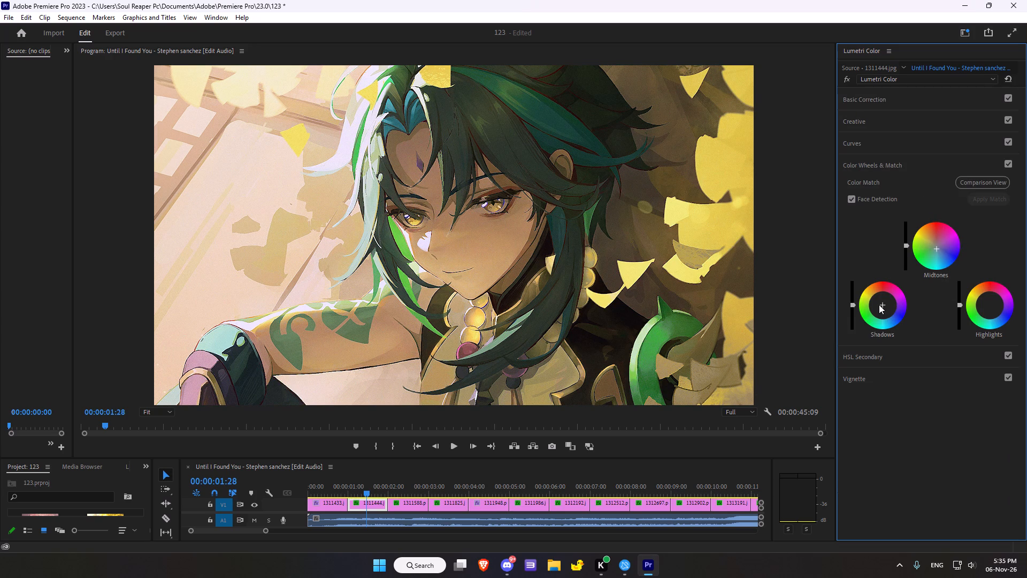
Nudge the shadows wheel very slightly toward purple and the highlights wheel slightly toward magenta.
drag(882, 303, 921, 356)
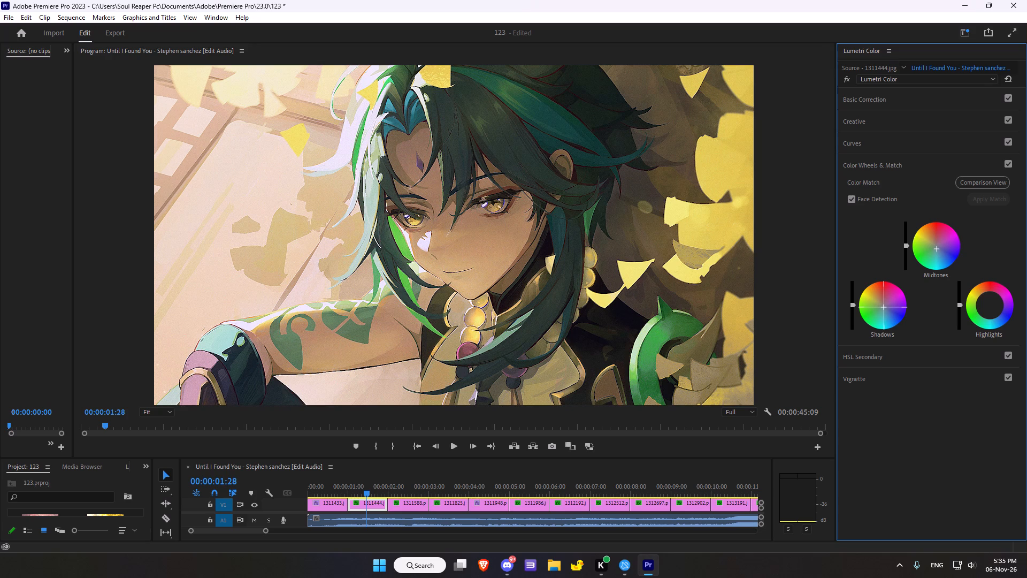
drag(921, 356, 925, 320)
drag(925, 320, 925, 319)
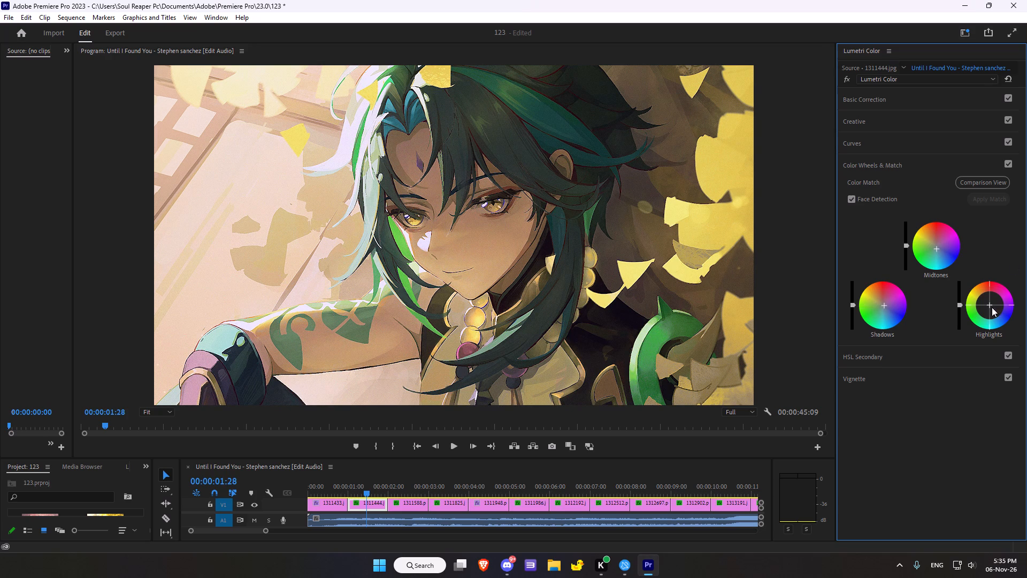
drag(992, 305, 1008, 284)
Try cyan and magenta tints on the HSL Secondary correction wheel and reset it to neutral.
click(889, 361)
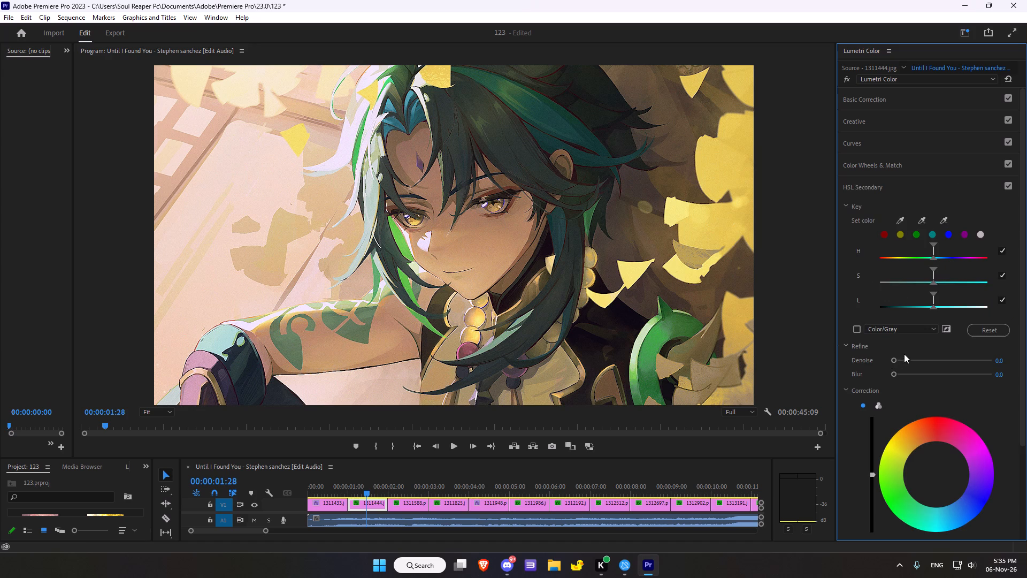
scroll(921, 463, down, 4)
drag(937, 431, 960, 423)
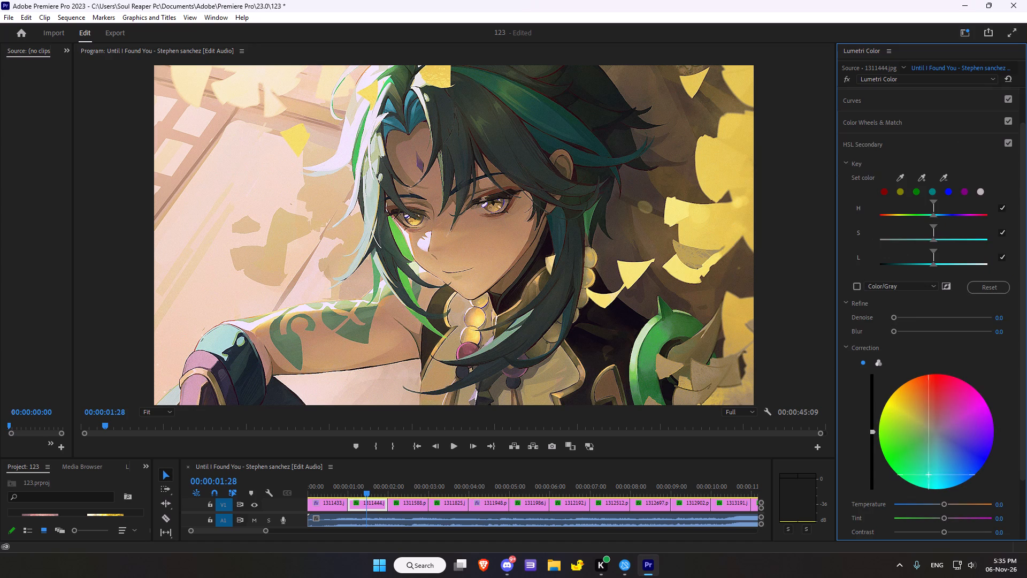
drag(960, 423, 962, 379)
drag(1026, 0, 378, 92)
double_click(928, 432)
Set the vignette's amount to -0.8, midpoint to 38.6, roundness to -2.2 and feather to 38.6.
scroll(926, 424, down, 11)
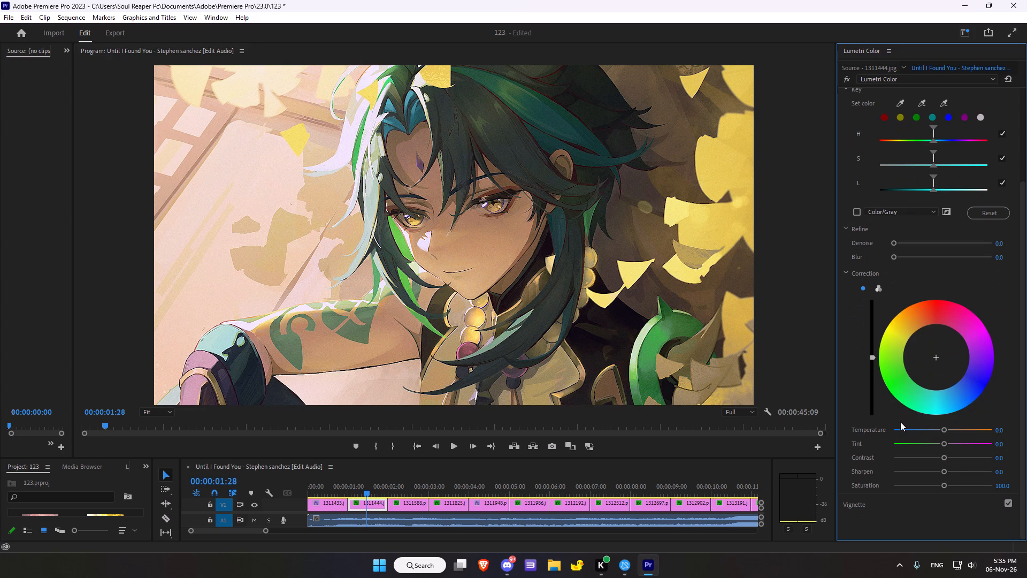
click(873, 502)
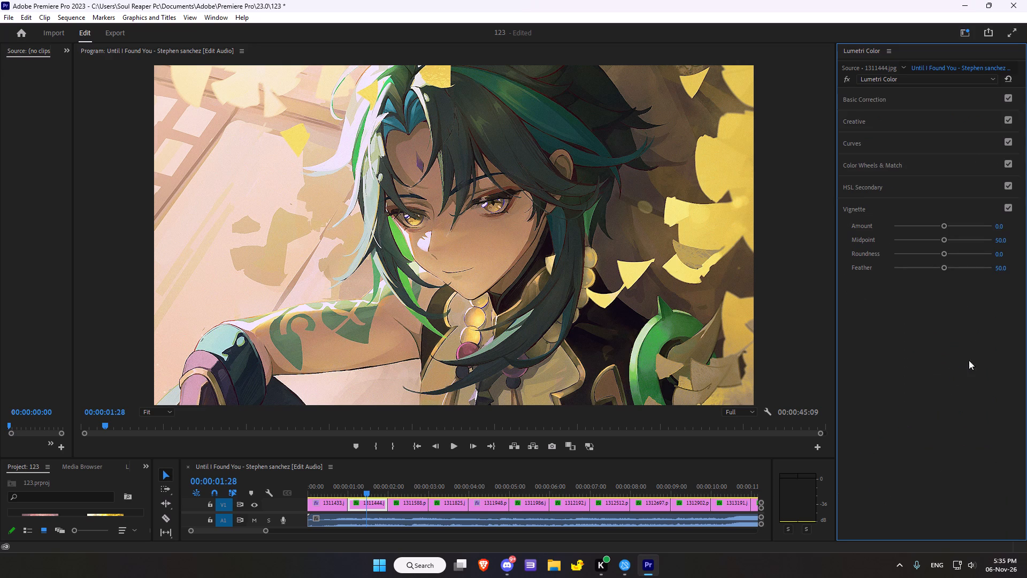
drag(942, 226, 928, 228)
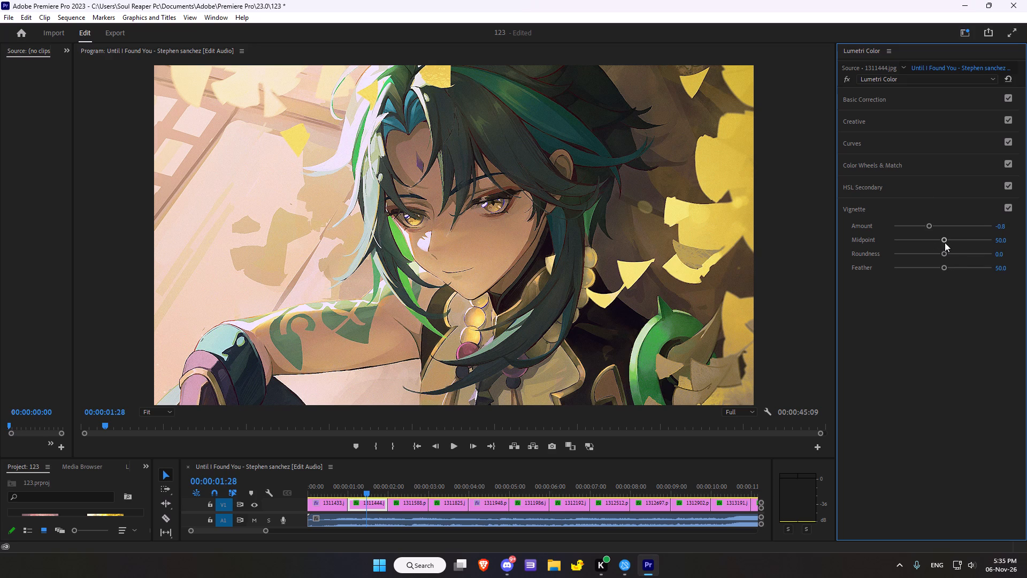
drag(945, 240, 931, 239)
click(943, 249)
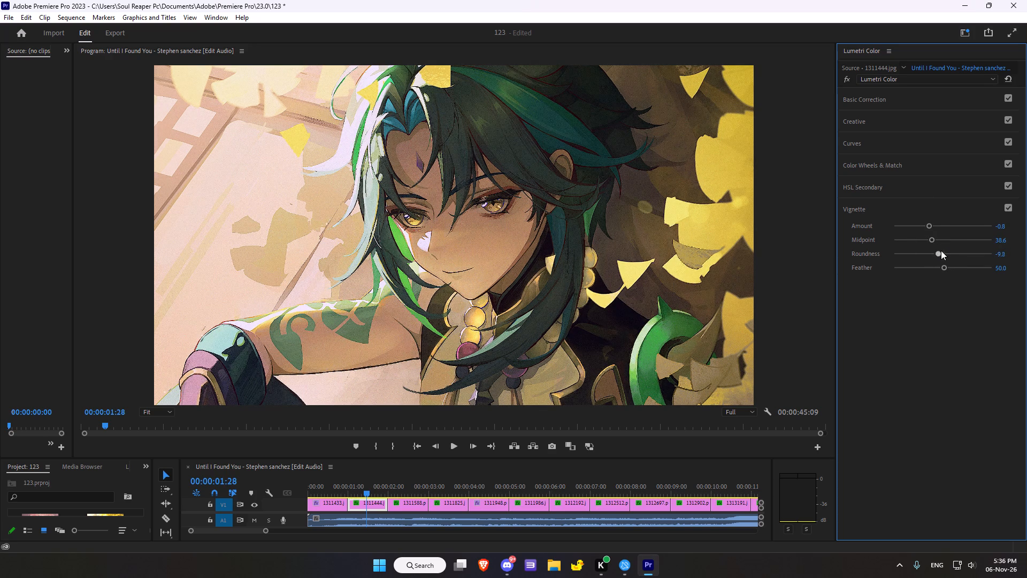
drag(944, 264, 931, 263)
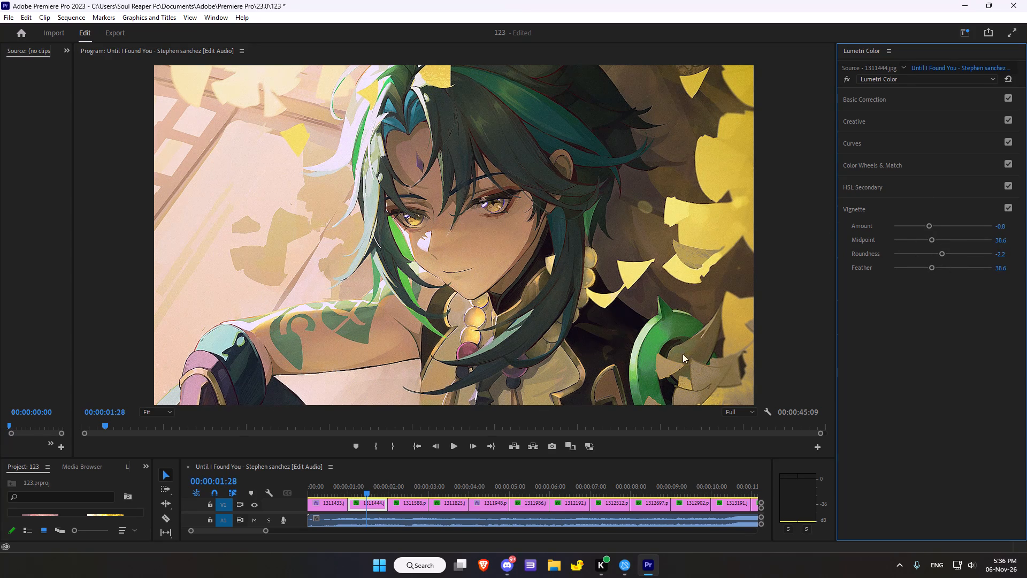
Move the playhead forward onto the next clip, 1311588.png, at 00:00:02:26.
scroll(496, 425, down, 17)
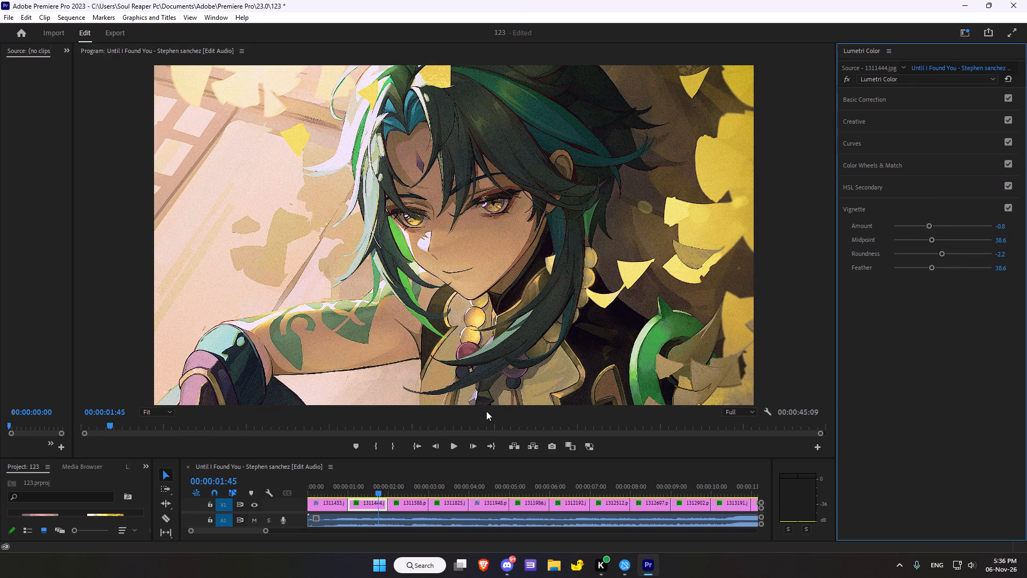
scroll(486, 411, down, 19)
scroll(486, 411, down, 3)
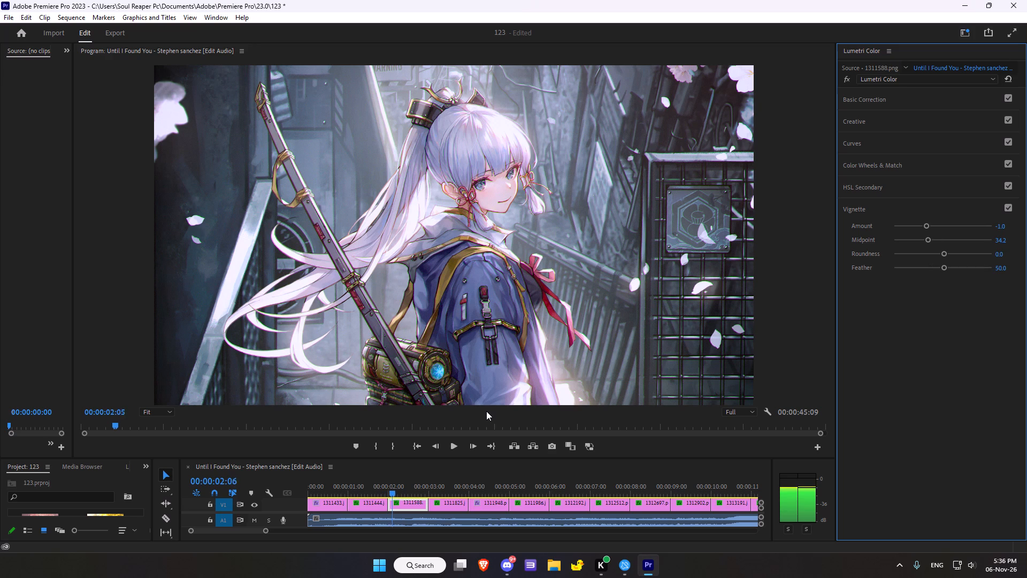
scroll(486, 411, down, 19)
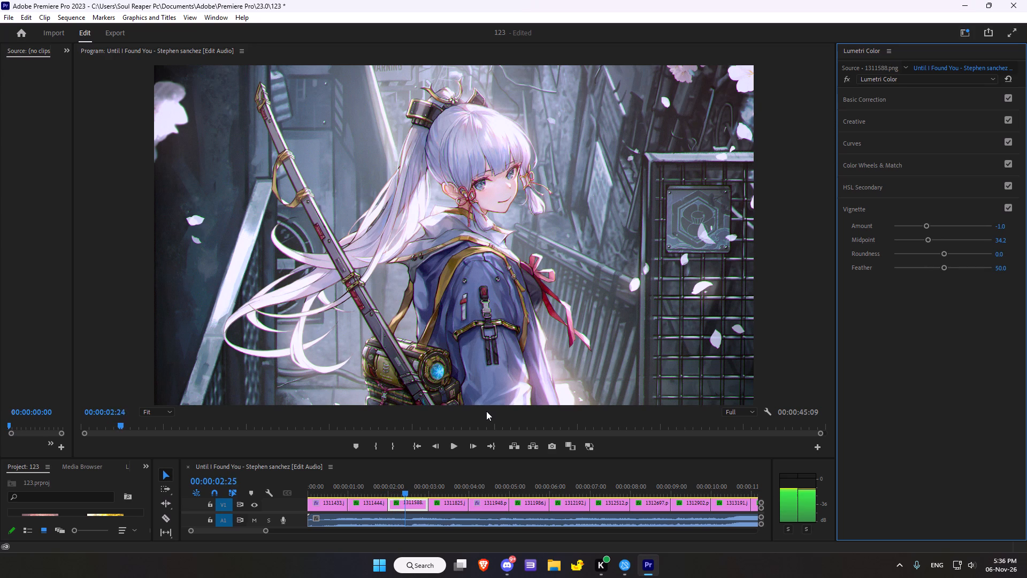
scroll(486, 411, down, 1)
scroll(470, 480, up, 6)
Compare clip 1311588.png with Lumetri Color bypassed and enabled, and reset the effect's existing grade.
double_click(850, 79)
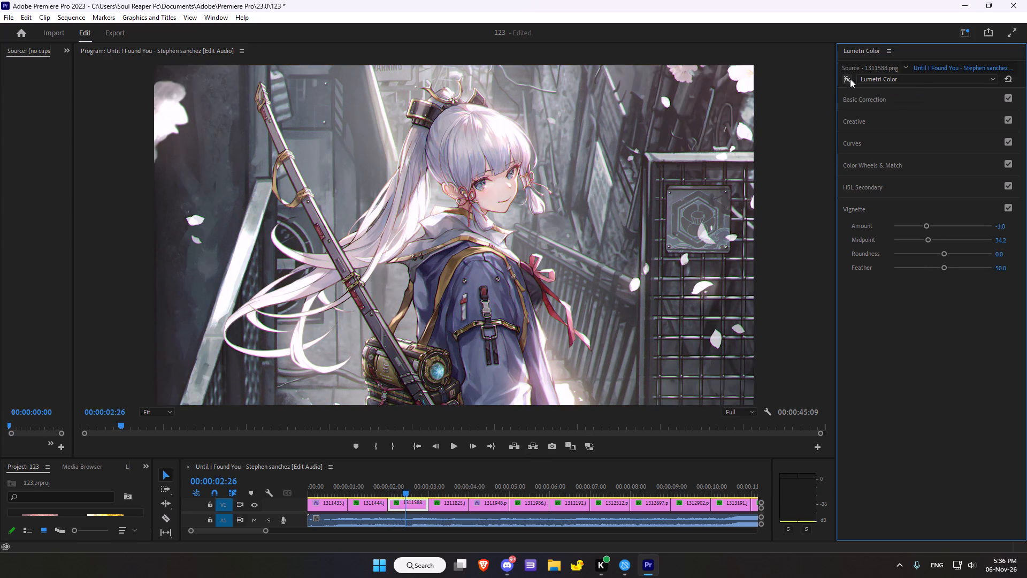
double_click(850, 79)
click(1007, 78)
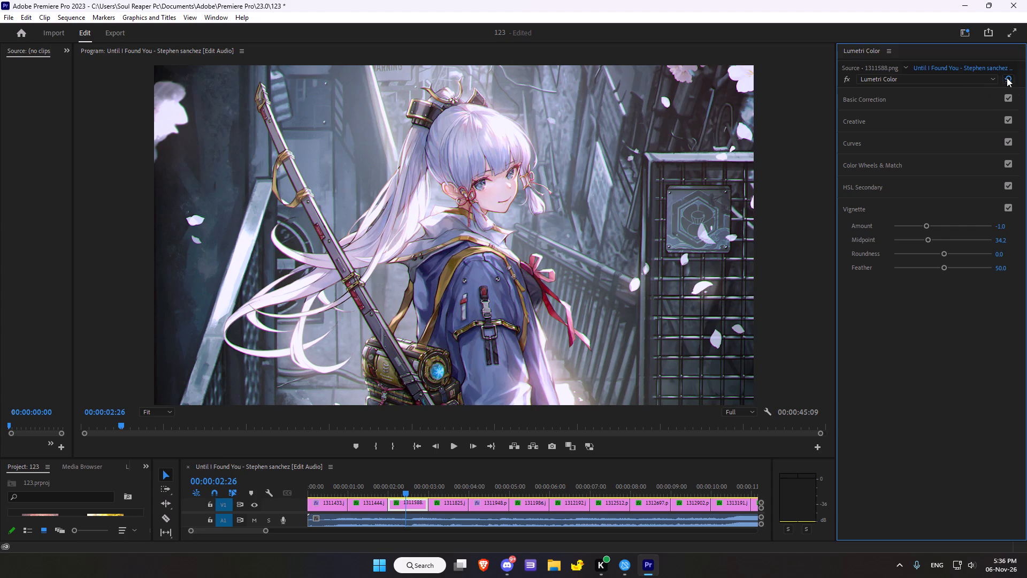
In Basic Correction, set the clip's temperature to -30.4, tint to 8.7 and saturation to 120.7.
click(866, 98)
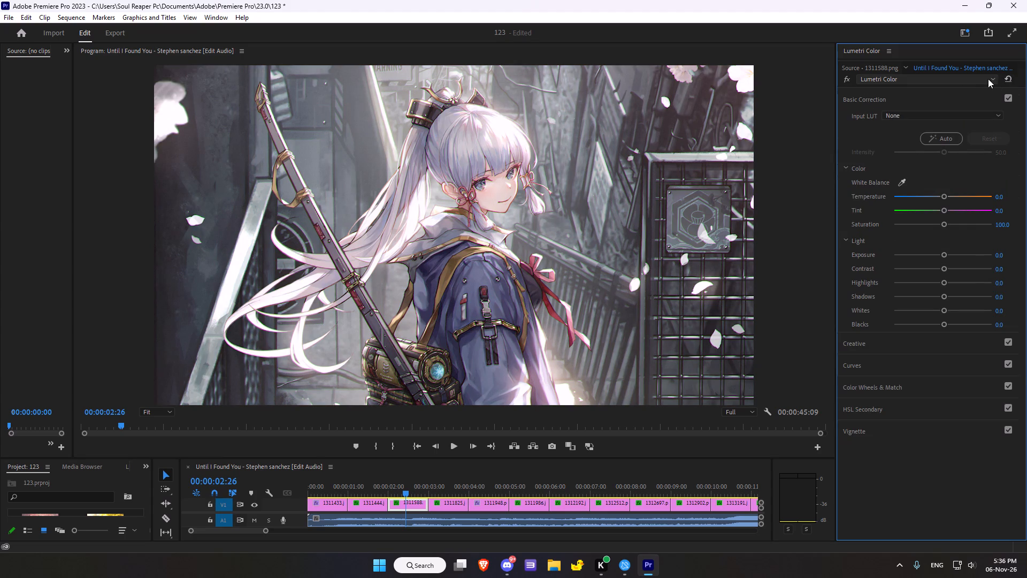
drag(942, 196, 943, 196)
drag(943, 196, 927, 196)
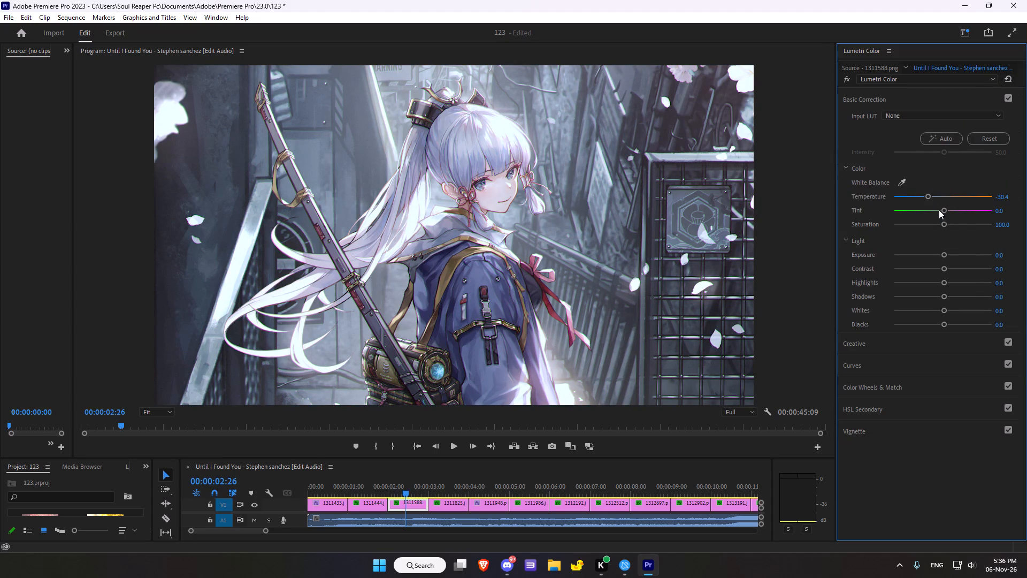
drag(942, 210, 949, 211)
drag(946, 223, 952, 216)
click(947, 208)
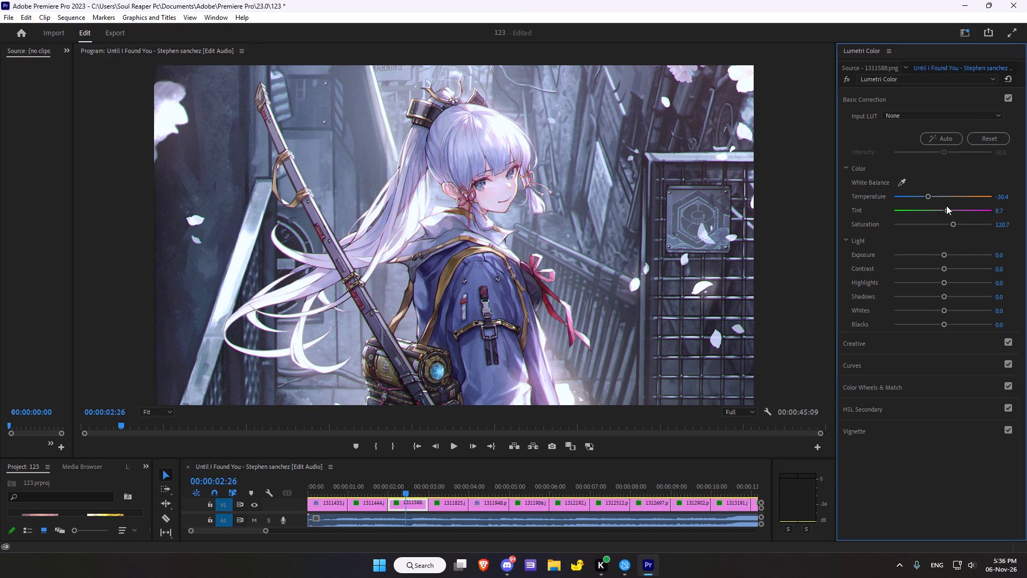
Set the clip's basic light values to exposure 0.5, contrast 27.2, highlights -18.5 and shadows -21.7.
drag(945, 255, 942, 249)
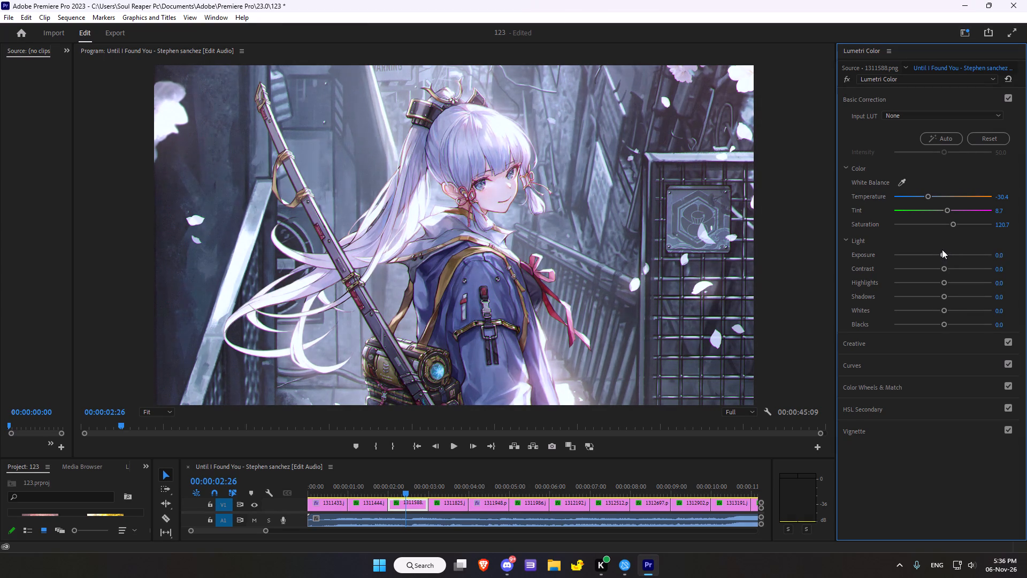
drag(942, 249, 943, 246)
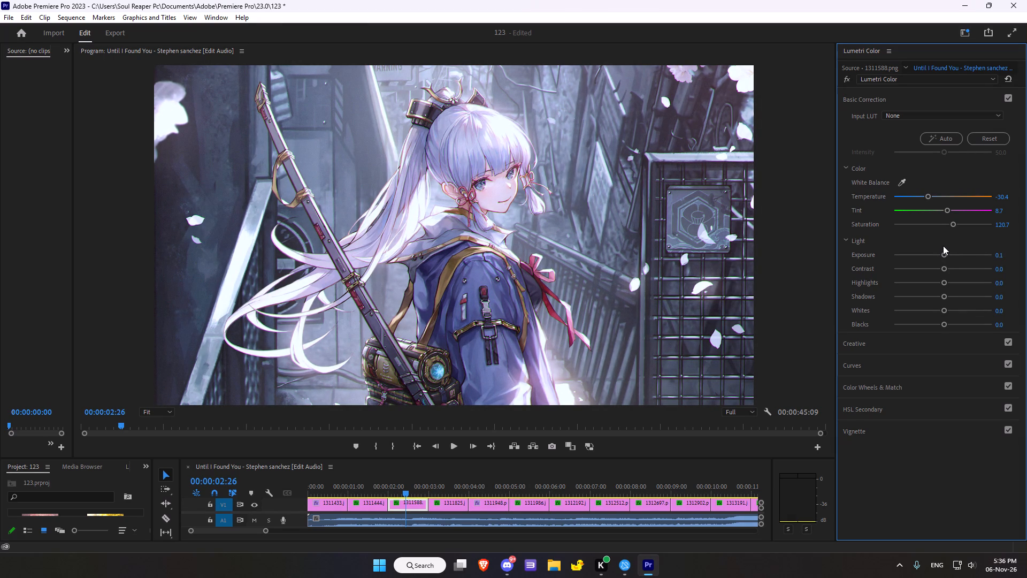
click(944, 257)
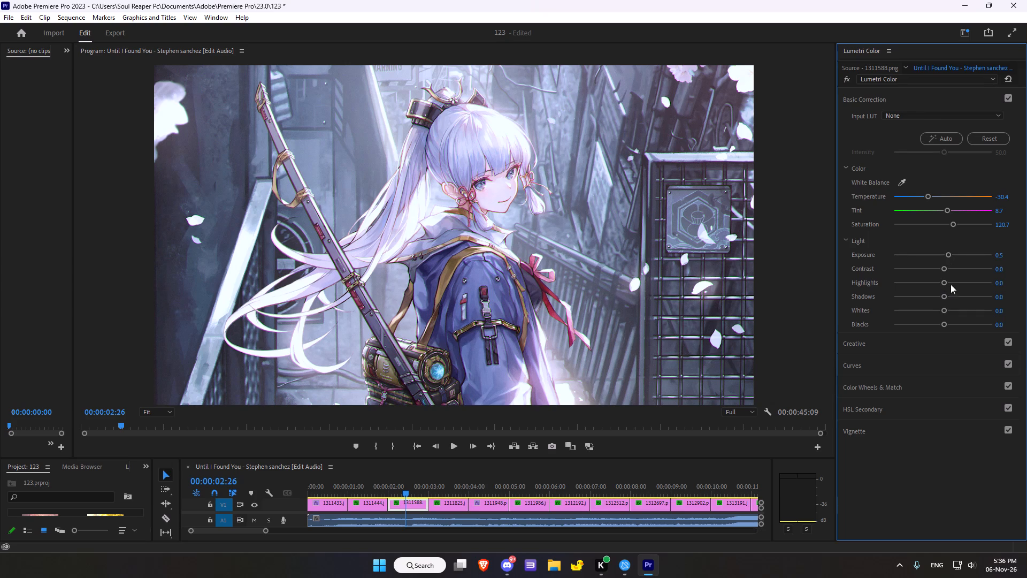
drag(945, 268, 976, 265)
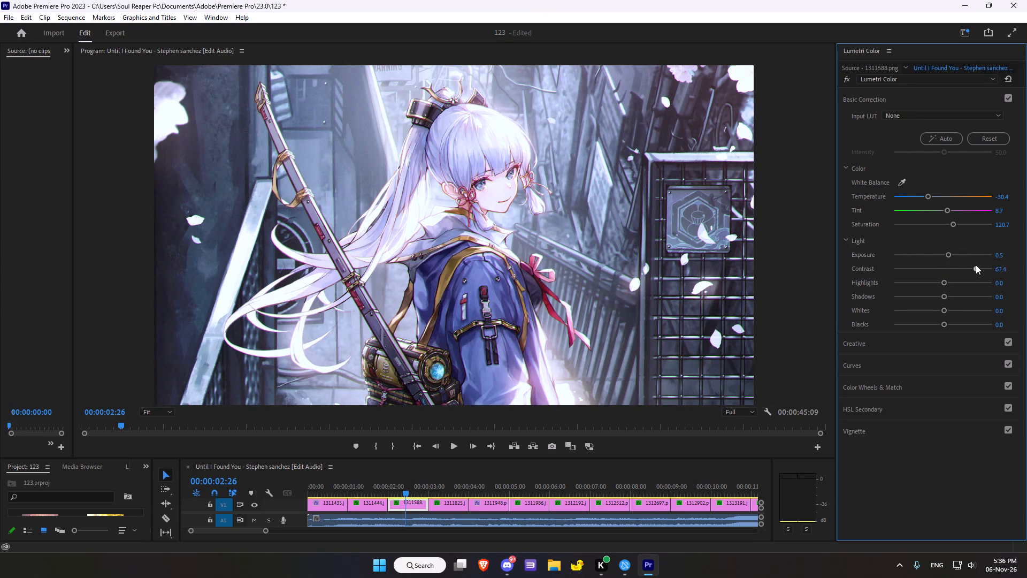
drag(976, 265, 955, 268)
drag(955, 268, 955, 268)
drag(944, 280, 933, 285)
drag(944, 297, 933, 300)
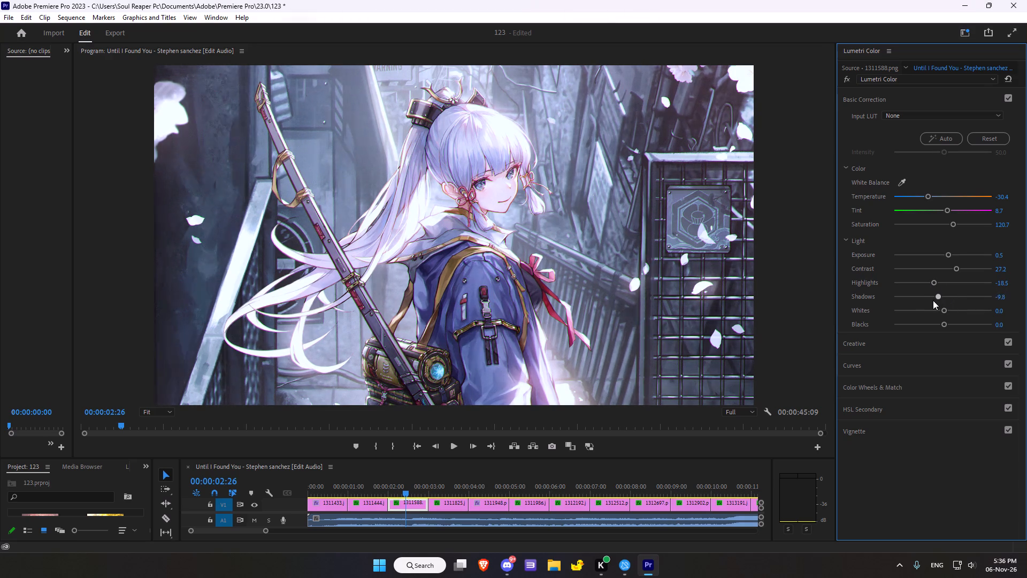
drag(933, 300, 931, 301)
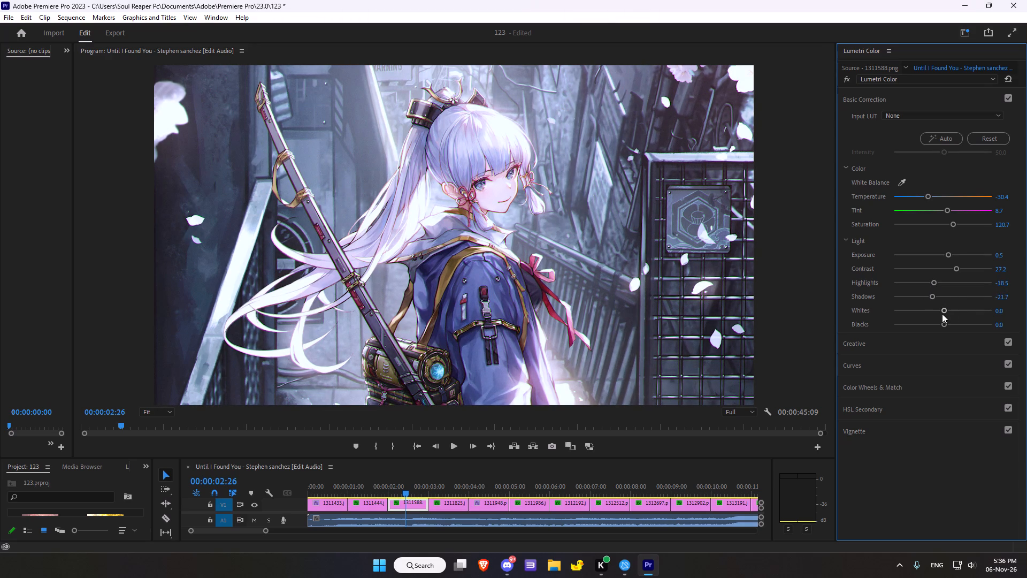
In the Basic Correction light settings, set whites to -9.8 and lower the blacks for clip 1311588.png.
click(944, 311)
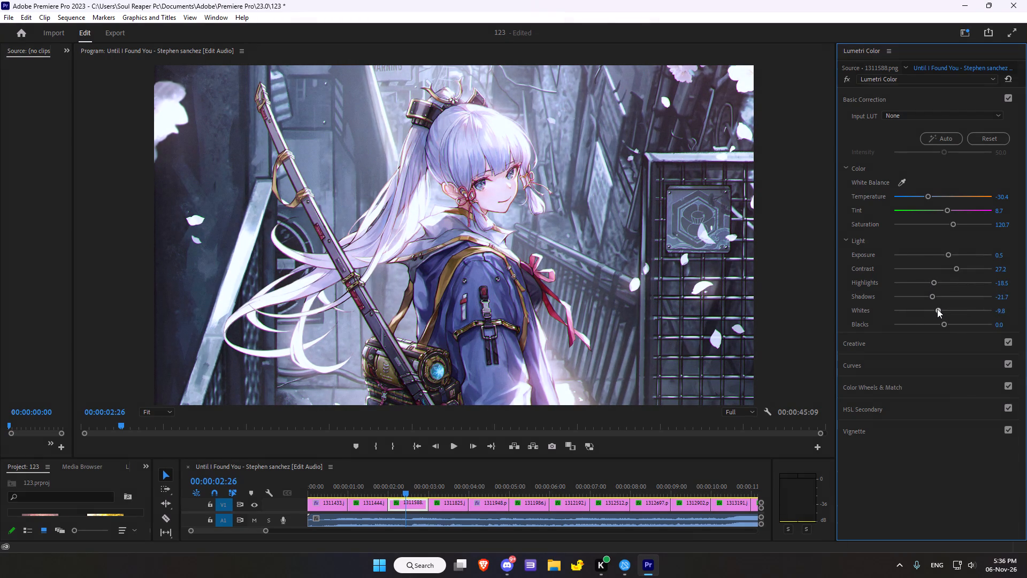
drag(944, 325, 928, 326)
In the Creative adjustments, set the clip's sharpen to 100, vibrance to 15.2 and saturation to 113.
click(886, 346)
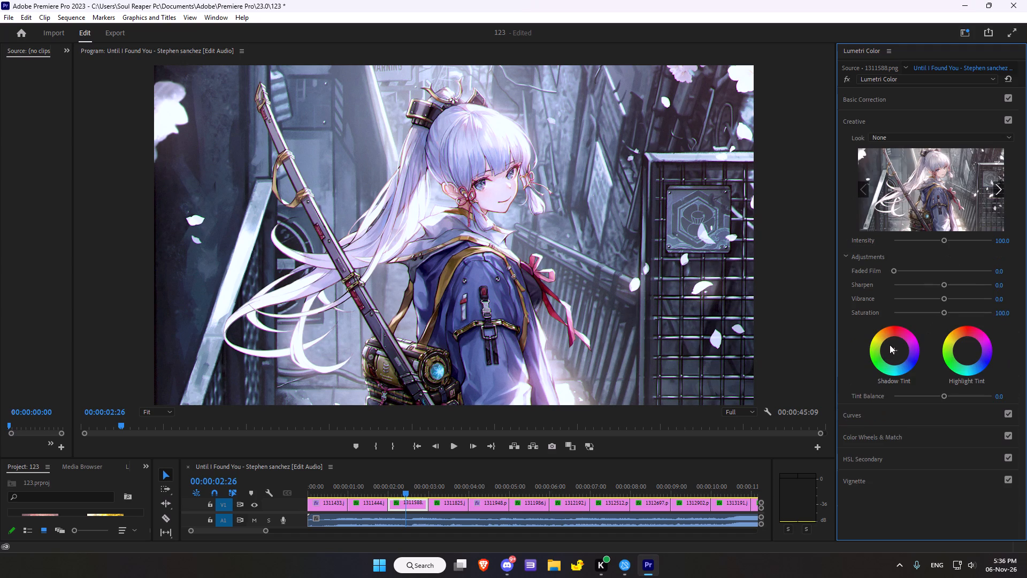
drag(946, 286, 1026, 285)
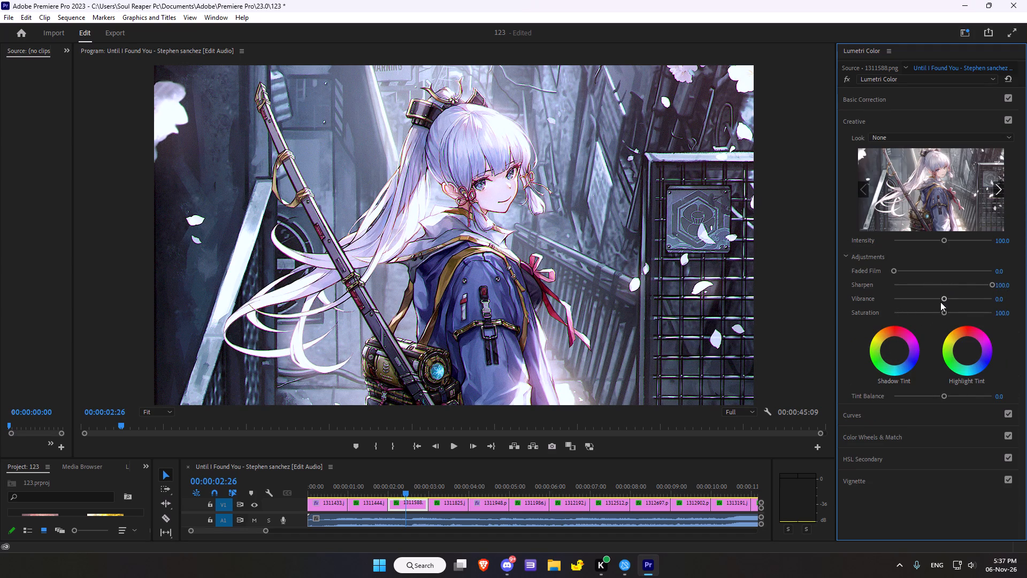
drag(944, 299, 945, 296)
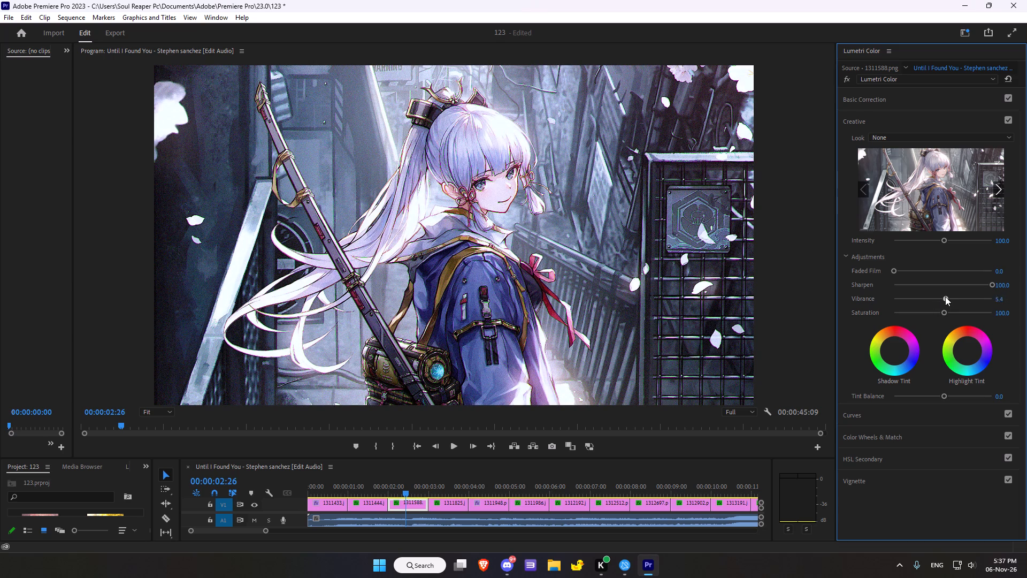
drag(945, 296, 1007, 292)
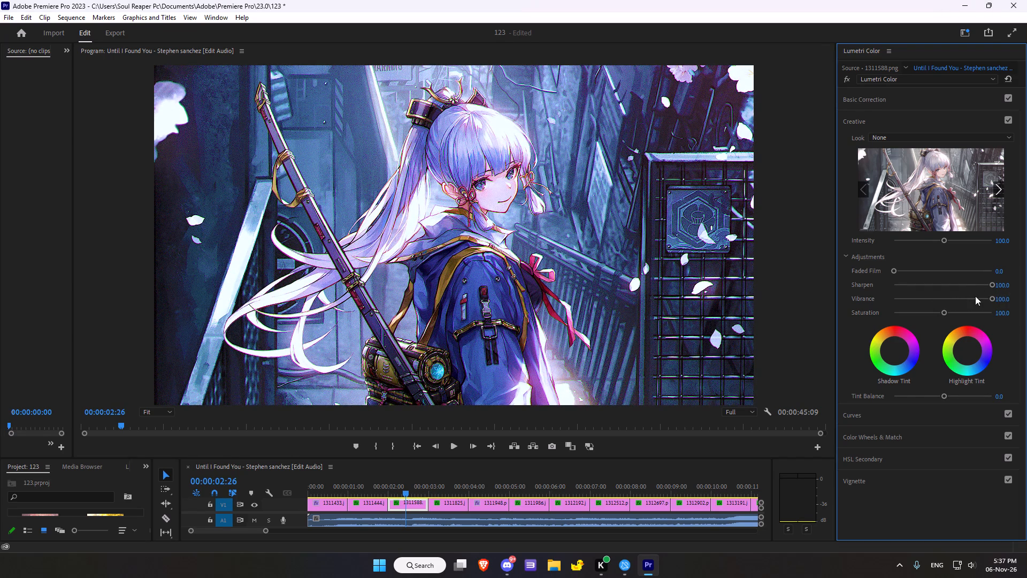
drag(991, 300, 953, 302)
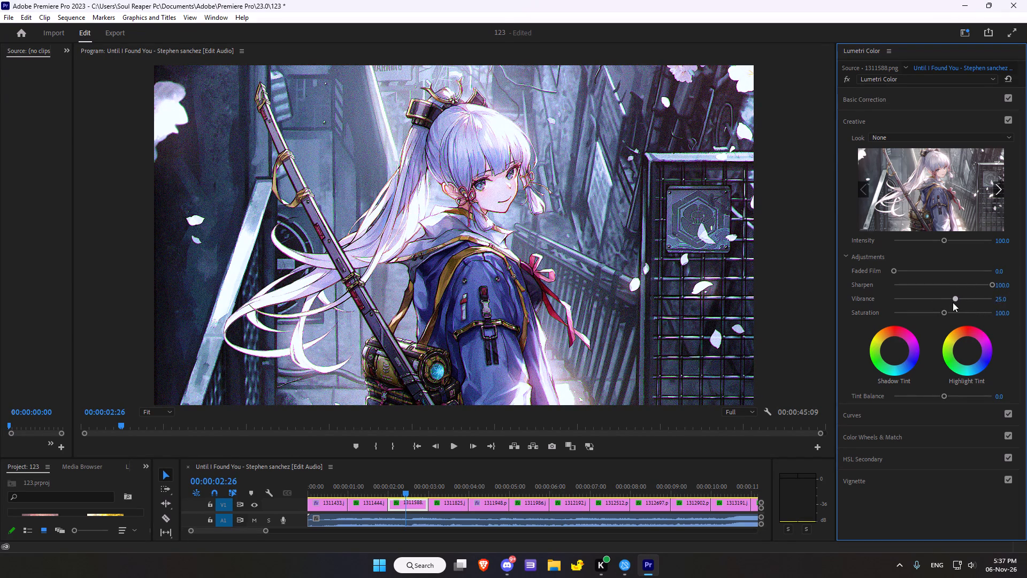
drag(953, 302, 944, 302)
double_click(944, 302)
drag(944, 299, 949, 295)
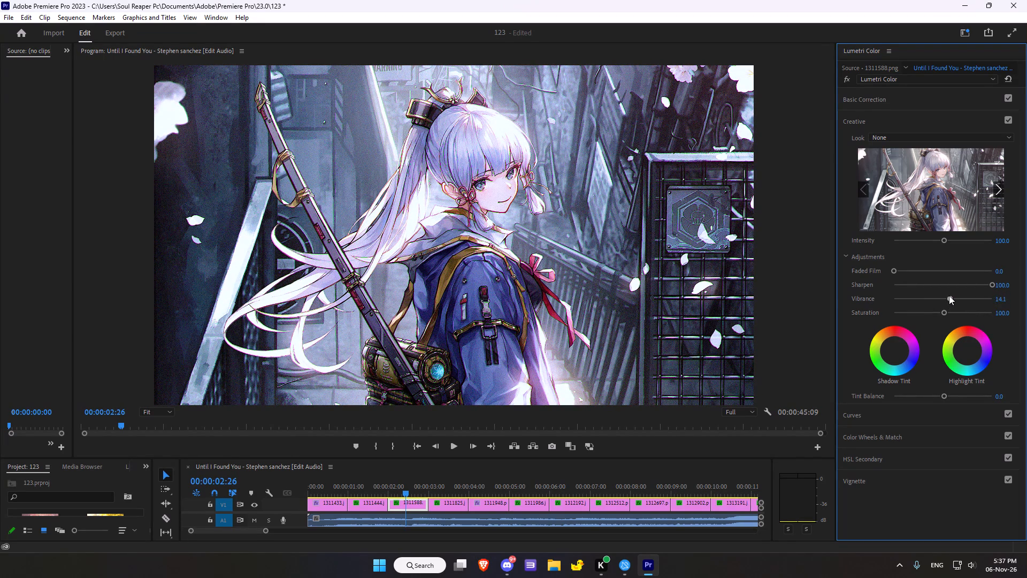
drag(949, 295, 949, 295)
click(945, 311)
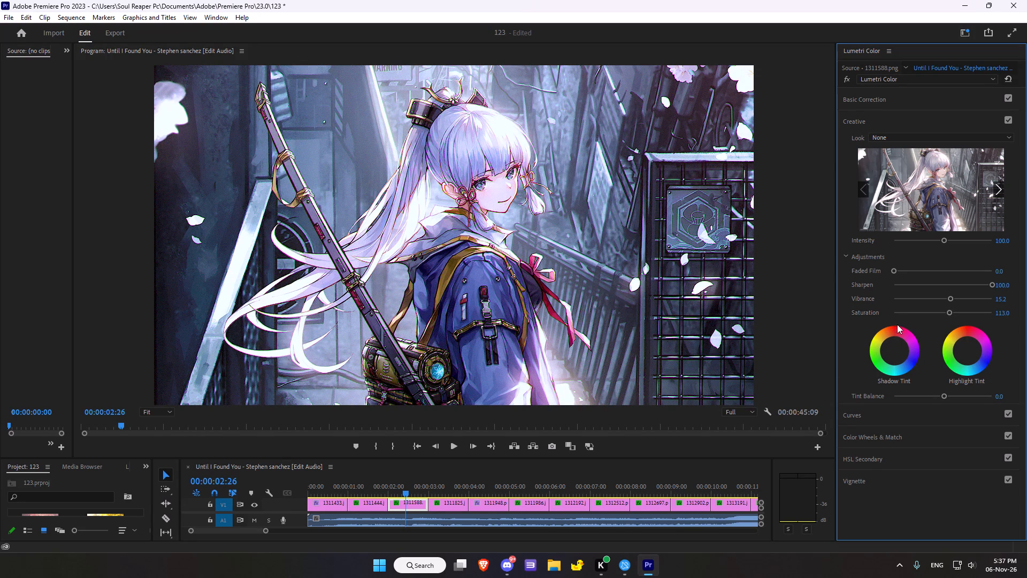
Shift the Creative shadow tint slightly toward yellow-green and the highlight tint slightly toward purple.
drag(894, 349, 860, 322)
drag(860, 322, 767, 347)
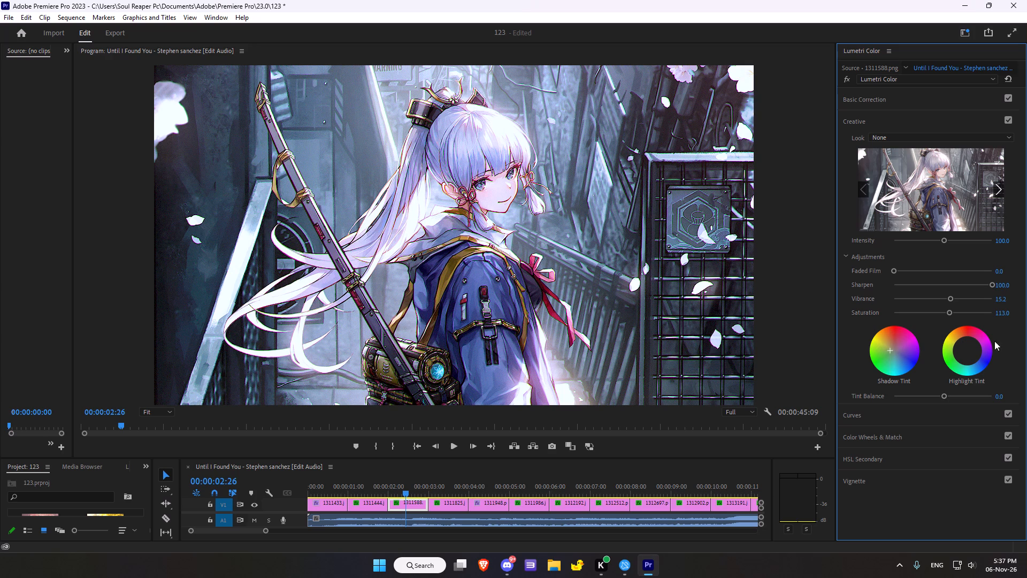
click(965, 351)
On the white RGB curve, place a single midpoint slightly below the diagonal, clearing any extra trial points.
scroll(896, 397, down, 3)
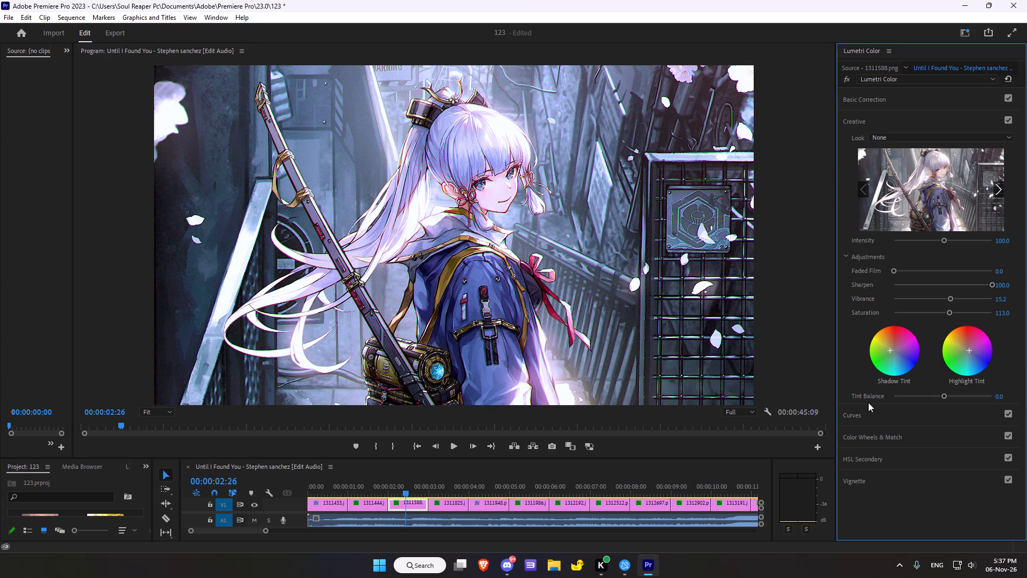
click(860, 416)
click(857, 411)
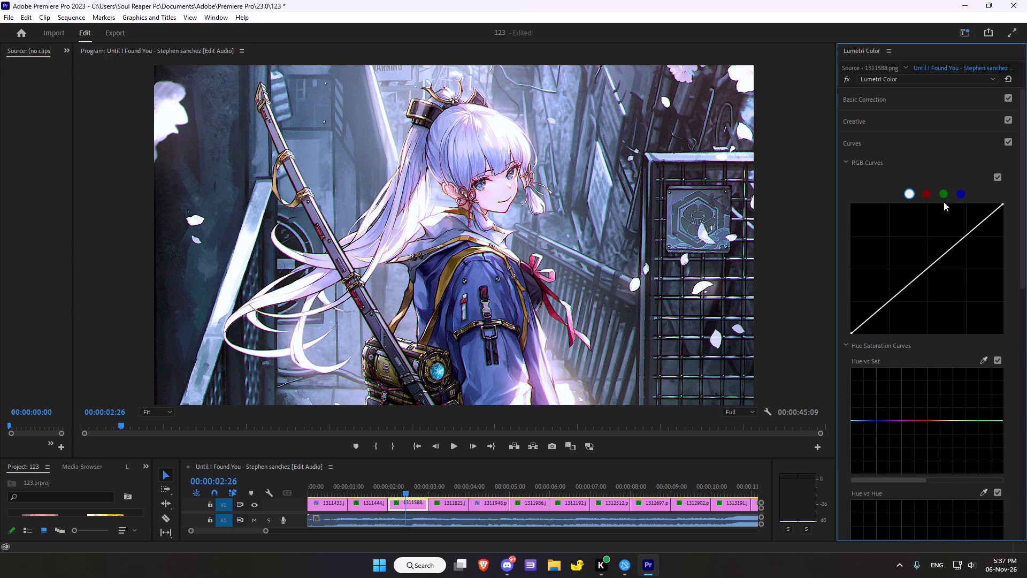
drag(926, 269, 930, 270)
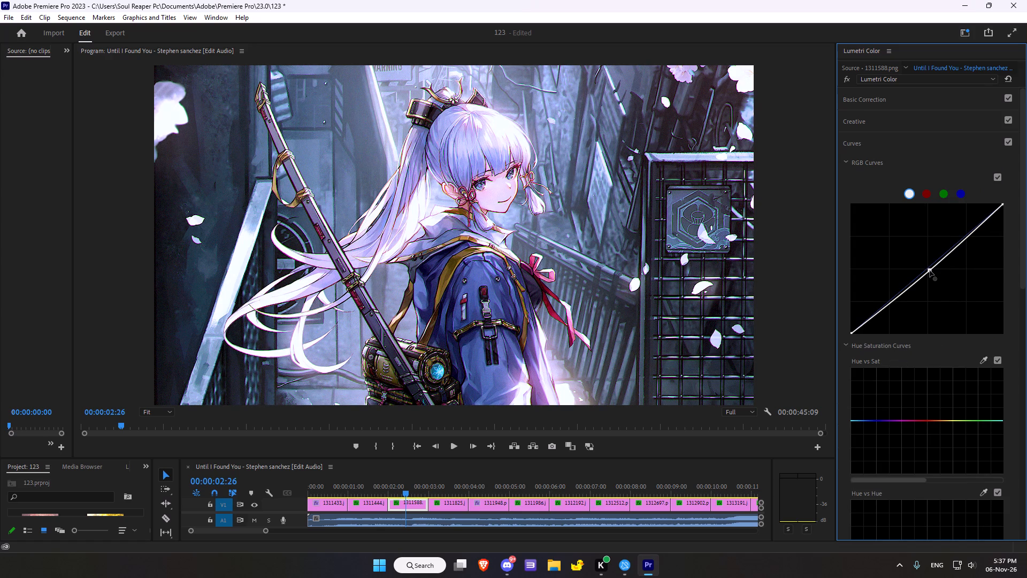
drag(930, 270, 934, 275)
drag(956, 256, 953, 281)
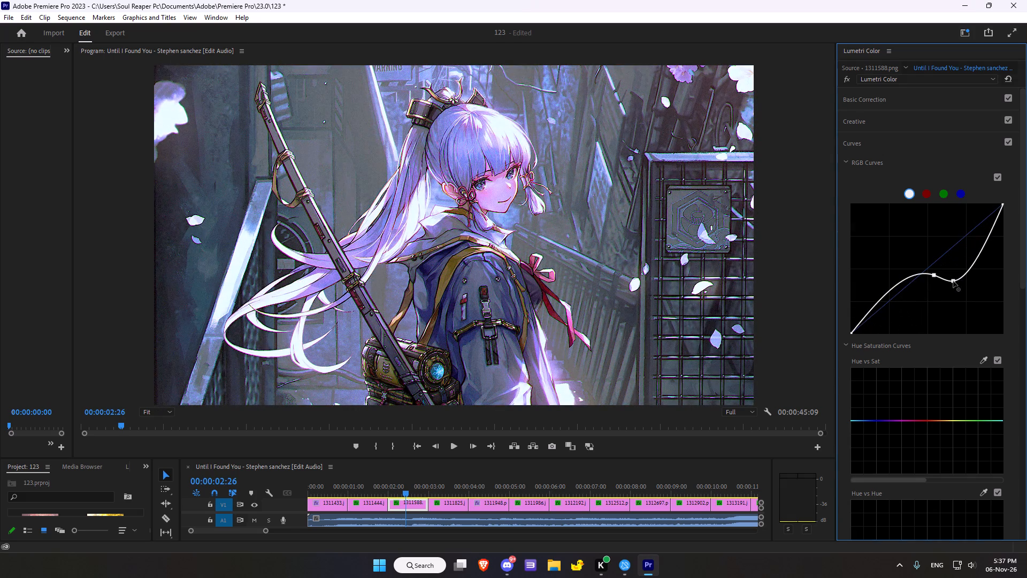
drag(953, 281, 952, 280)
double_click(949, 278)
click(929, 269)
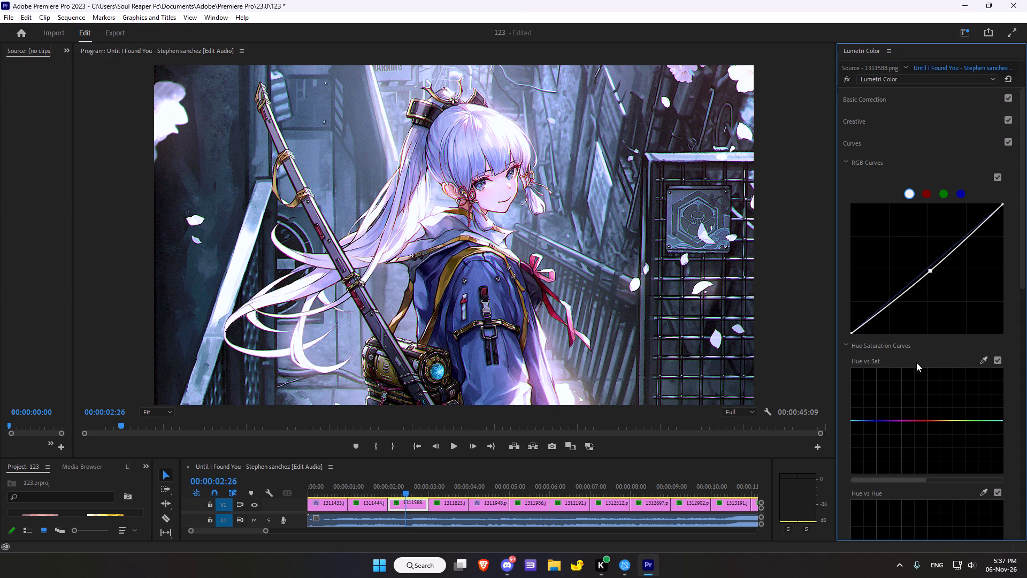
Sample the character's red ribbon for the Hue vs Sat curve and raise the red point slightly to boost its saturation.
click(985, 361)
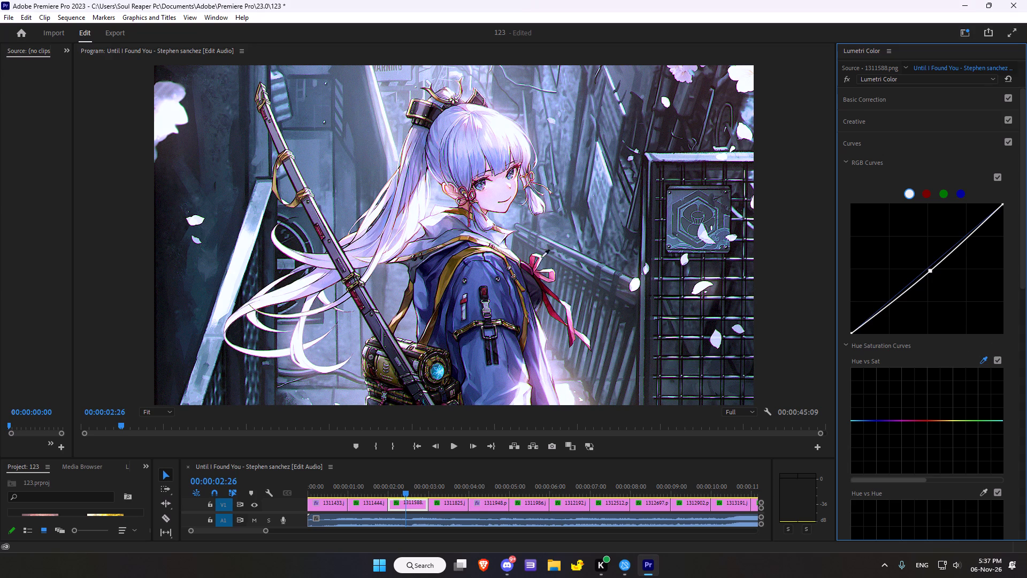
click(548, 290)
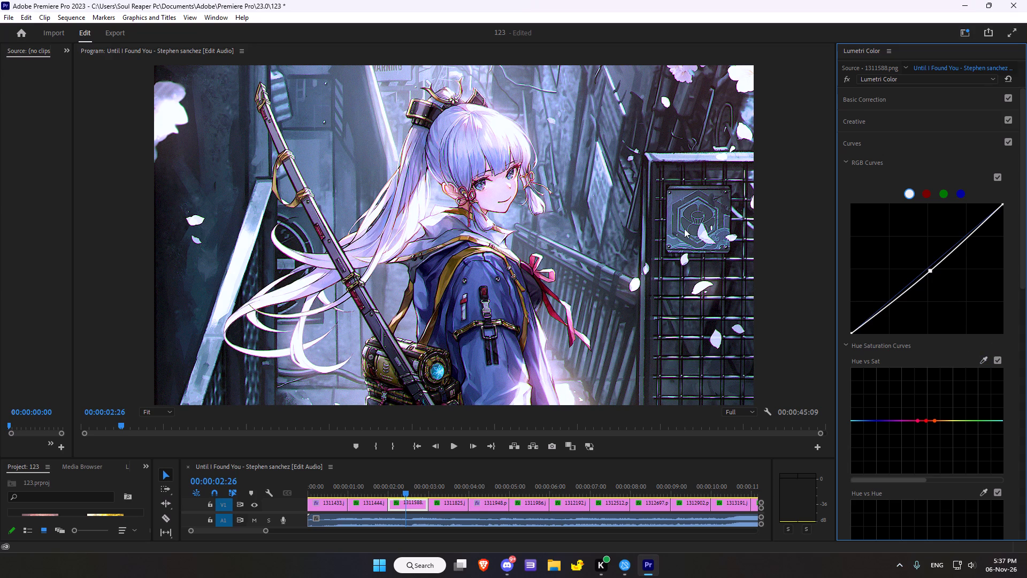
drag(926, 421, 921, 401)
drag(921, 401, 925, 414)
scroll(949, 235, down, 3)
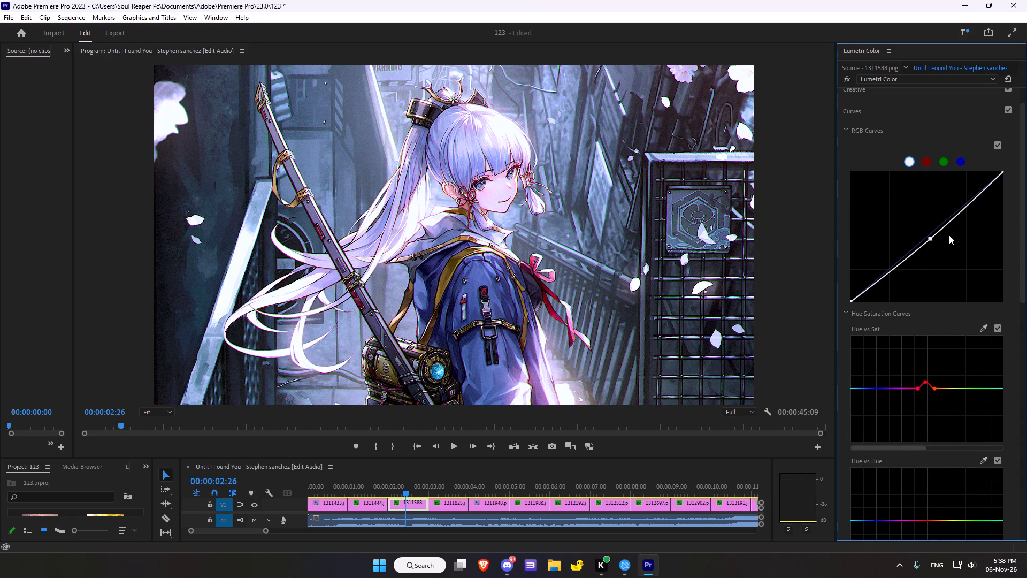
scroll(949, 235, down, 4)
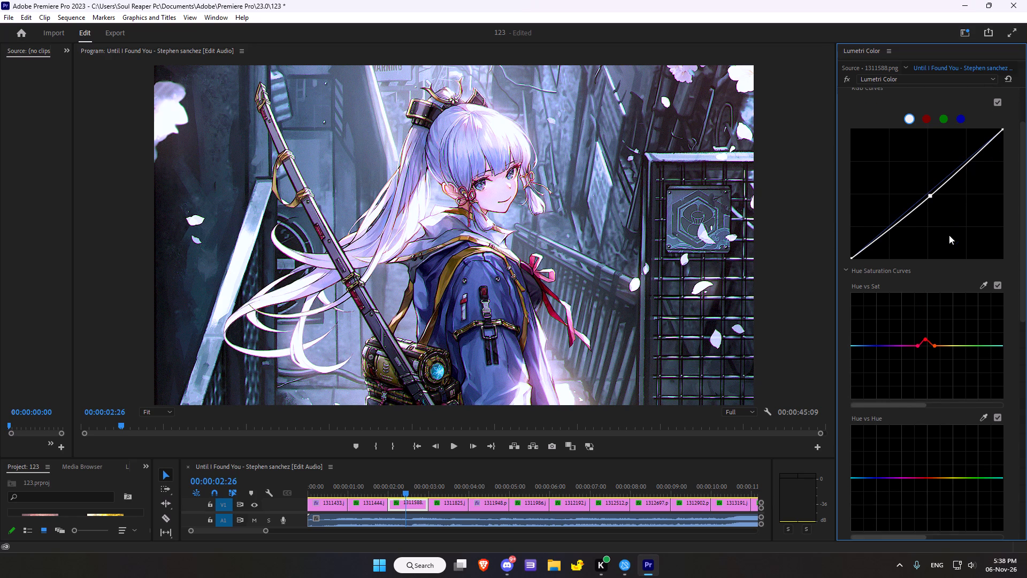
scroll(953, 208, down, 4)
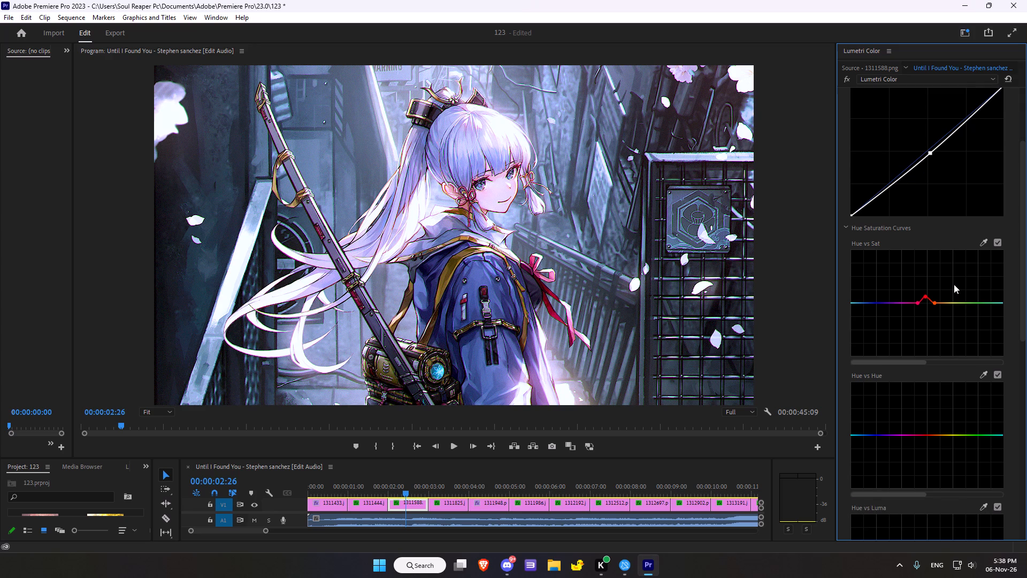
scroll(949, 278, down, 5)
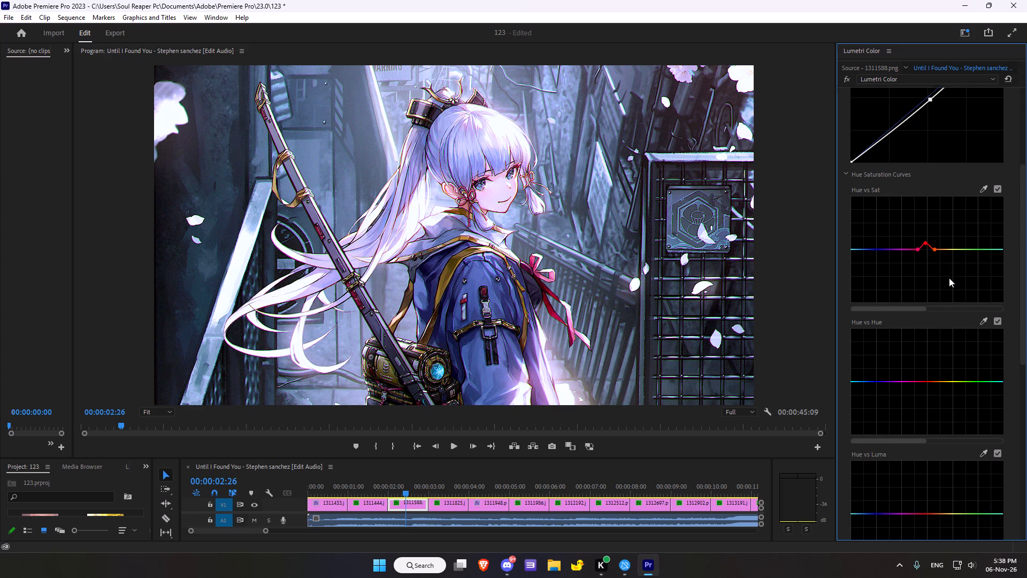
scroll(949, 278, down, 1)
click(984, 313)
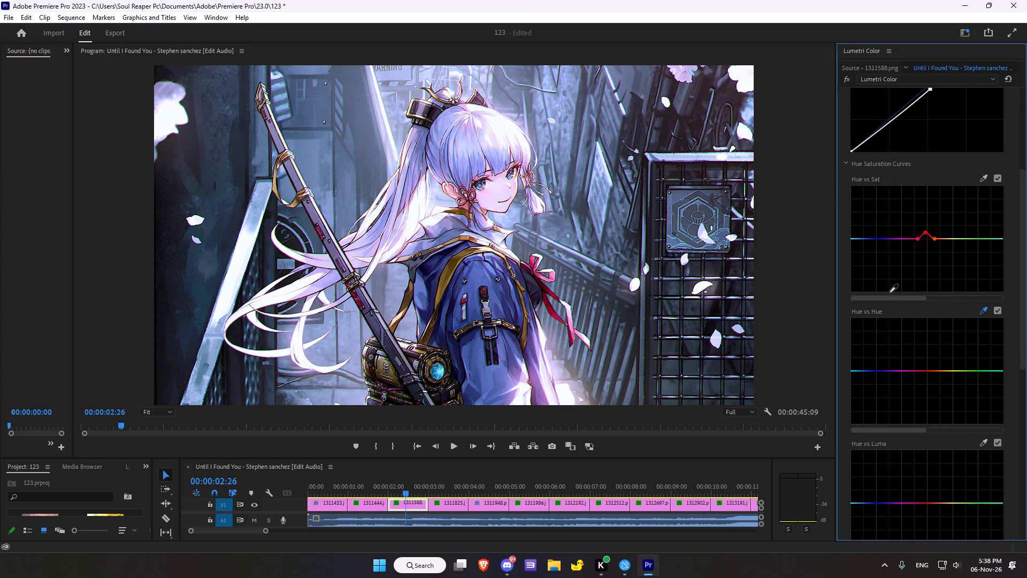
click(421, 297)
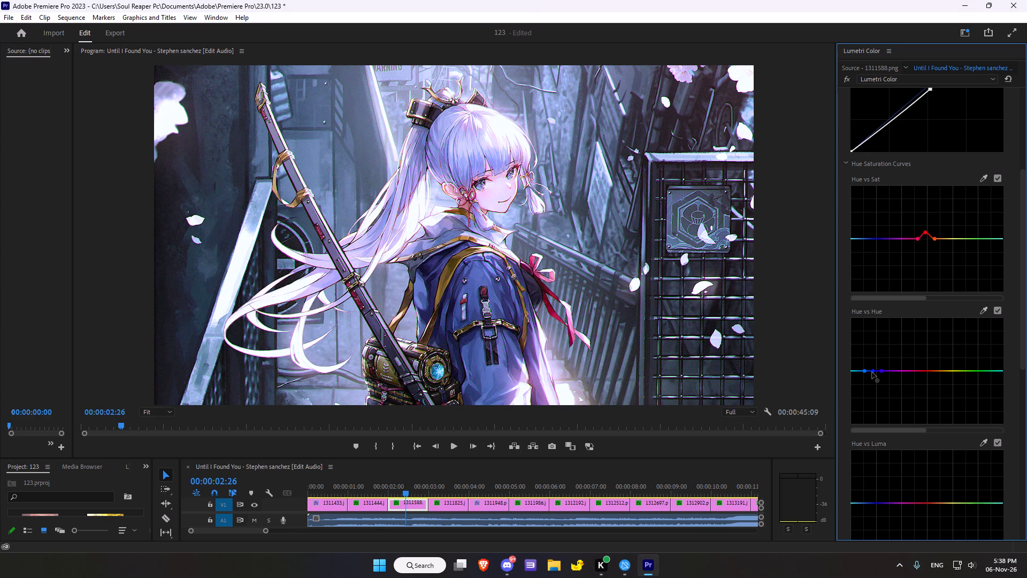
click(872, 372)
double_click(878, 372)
Sample the blue jacket for the Luma vs Sat curve and raise the middle point into a narrow saturation peak.
scroll(894, 368, down, 4)
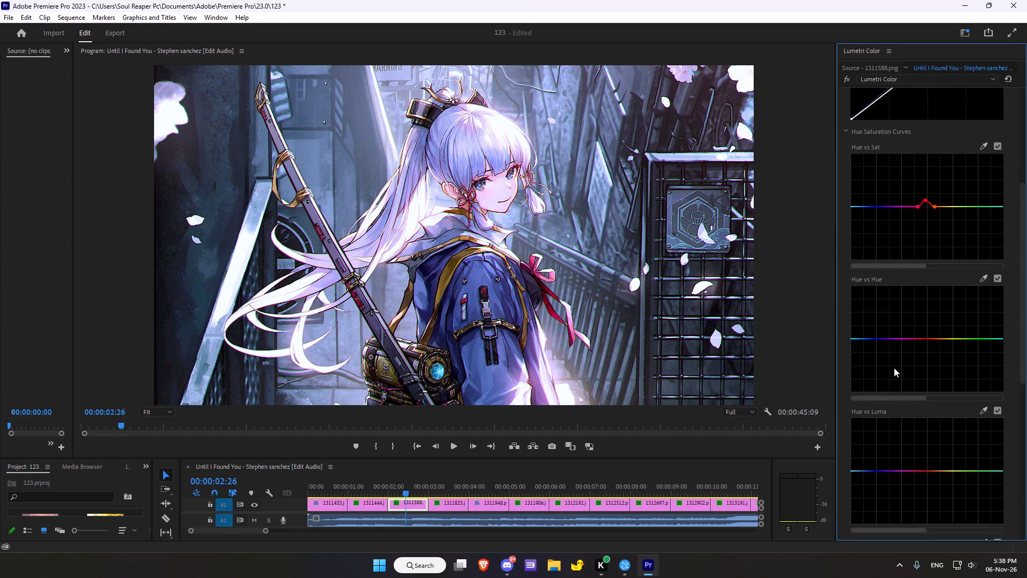
scroll(894, 368, down, 11)
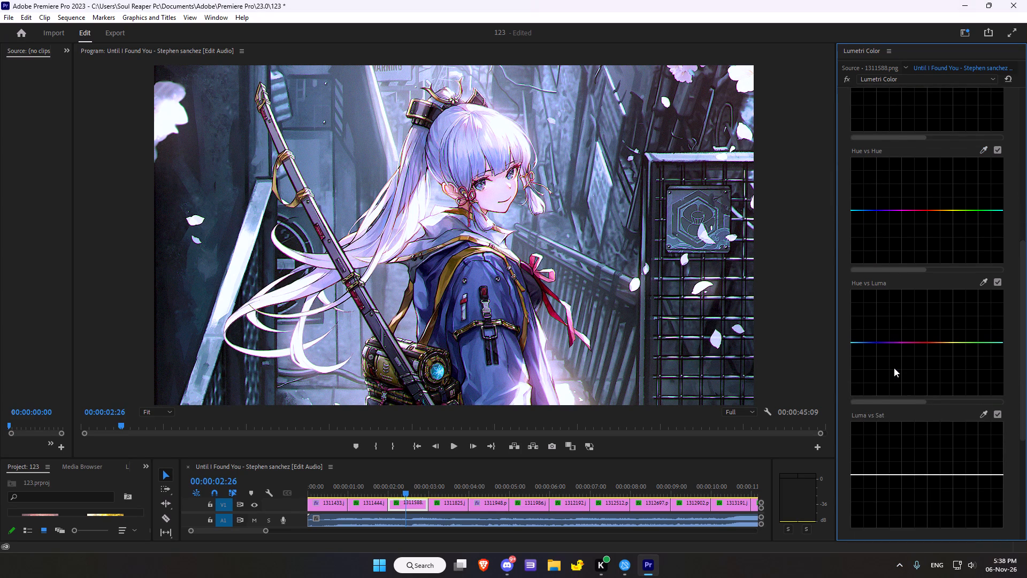
scroll(894, 368, down, 2)
scroll(894, 368, up, 4)
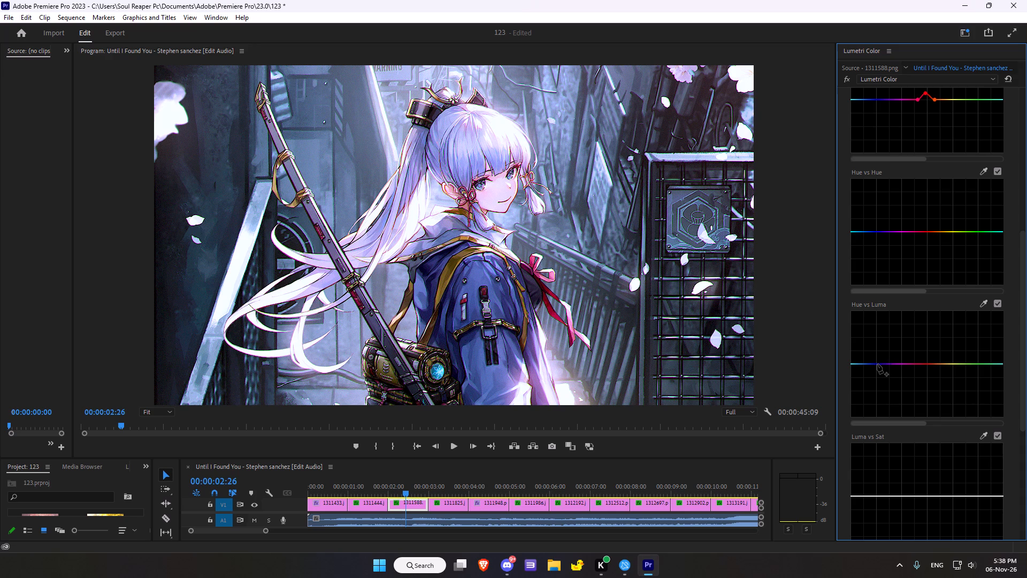
scroll(934, 376, down, 2)
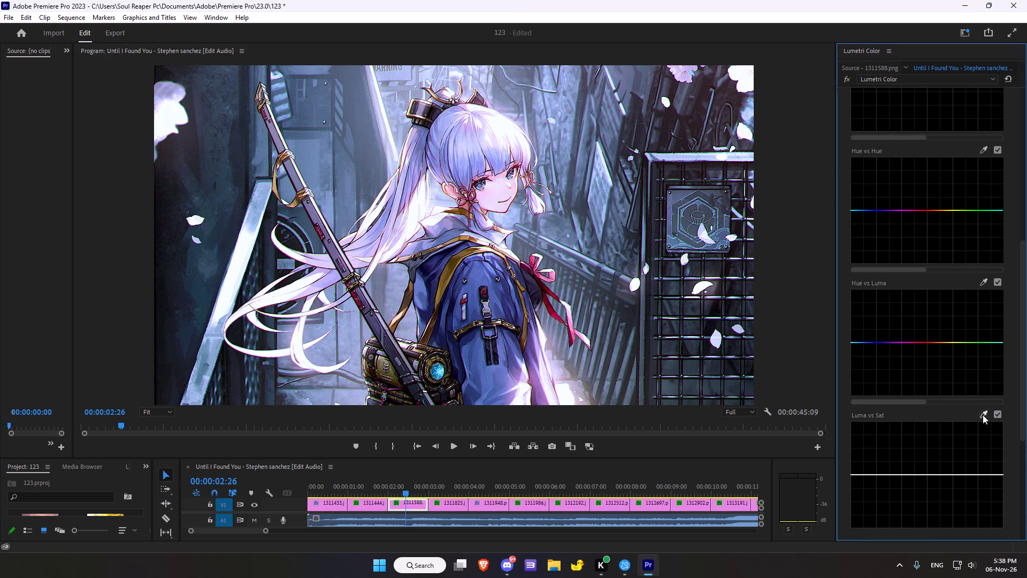
click(983, 415)
scroll(894, 390, down, 4)
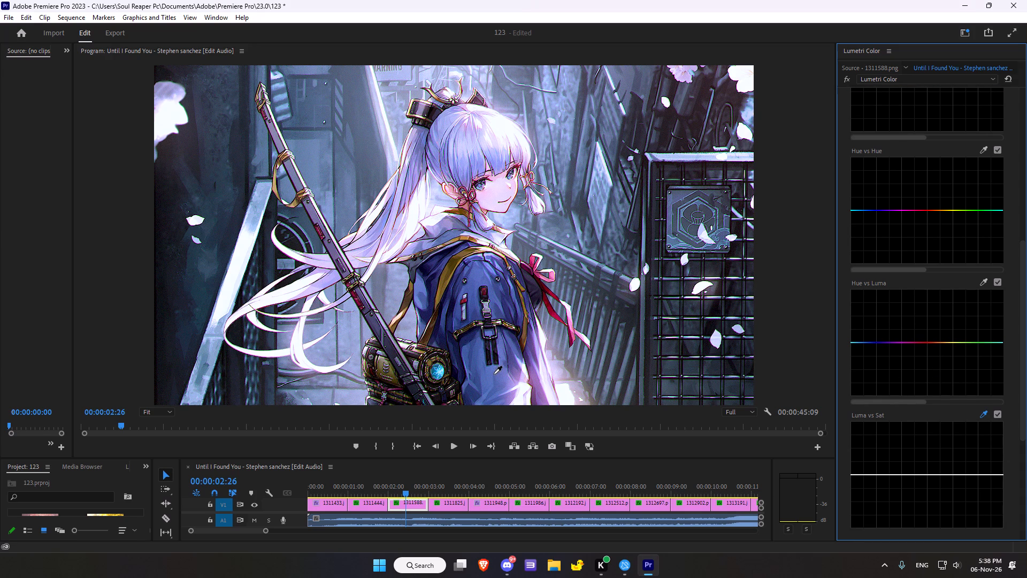
click(494, 374)
drag(927, 474, 924, 481)
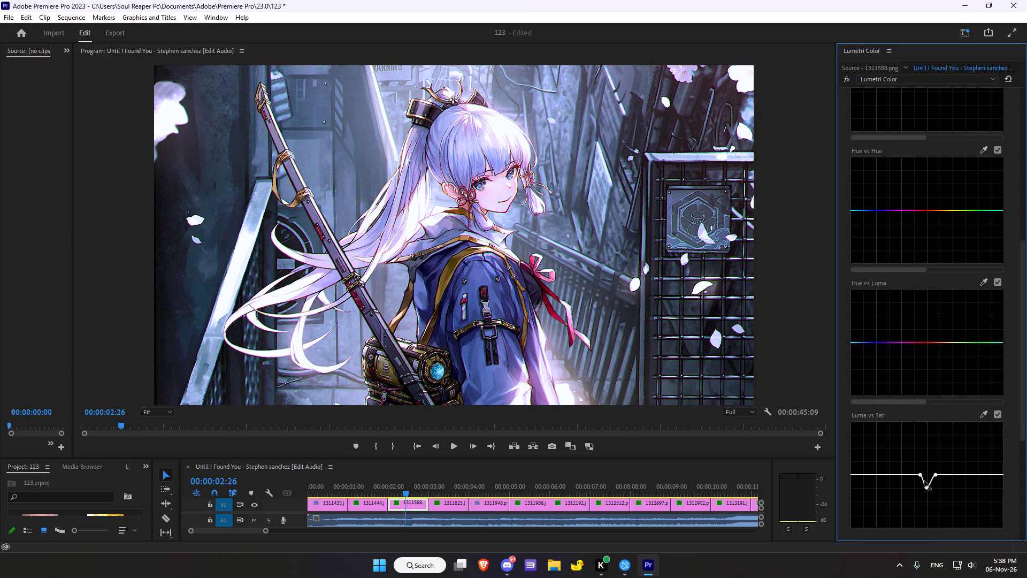
drag(924, 481, 907, 436)
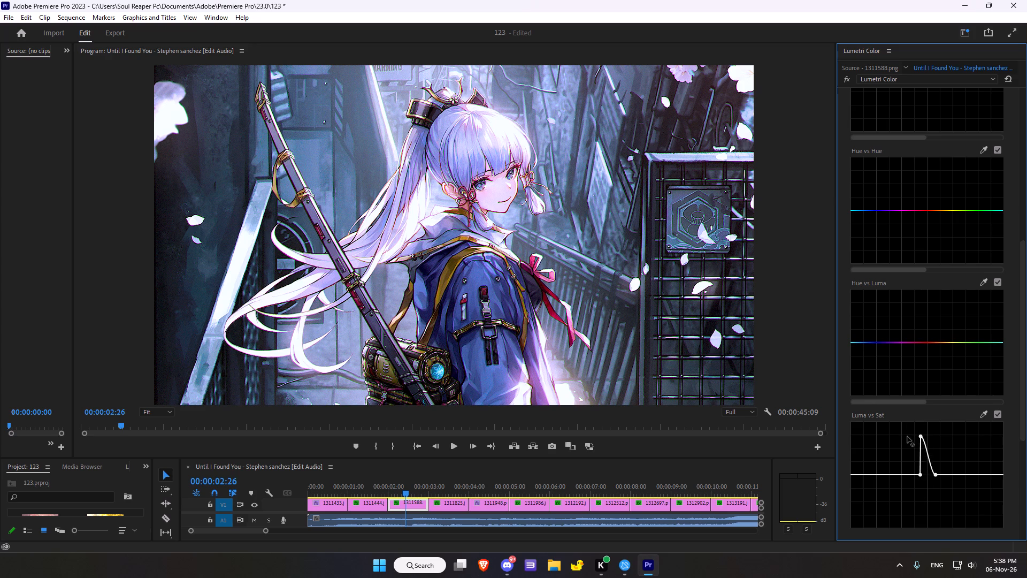
drag(907, 436, 928, 453)
drag(928, 453, 928, 454)
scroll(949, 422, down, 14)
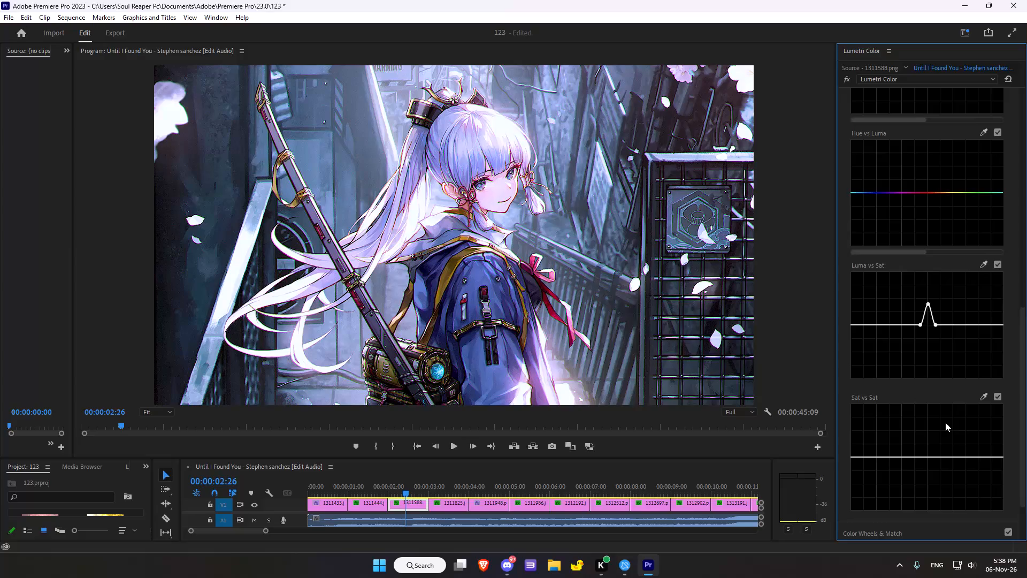
Sample the blue jacket for the Sat vs Sat curve and raise the middle point into a narrow saturation peak.
scroll(945, 422, down, 2)
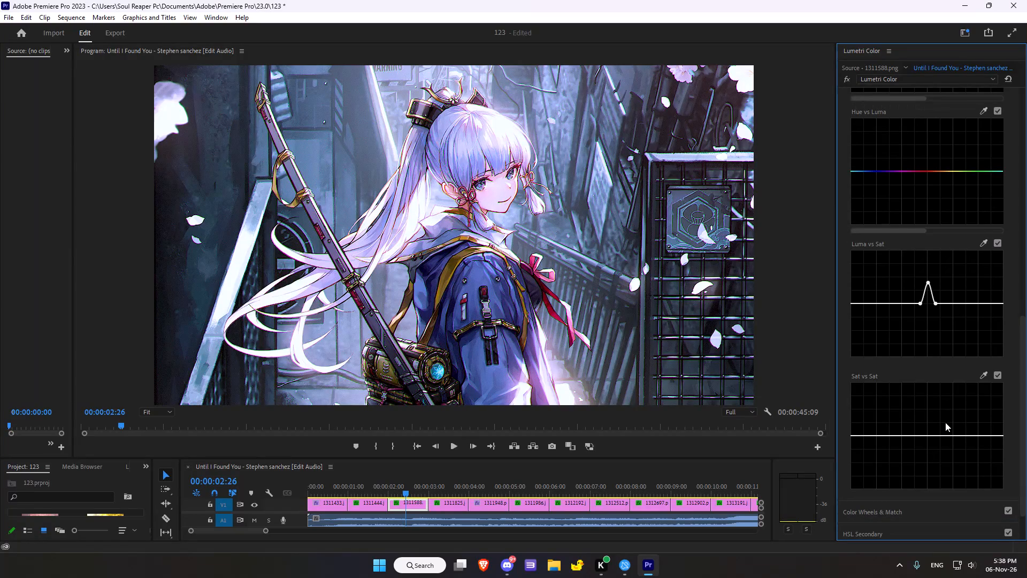
scroll(942, 369, down, 6)
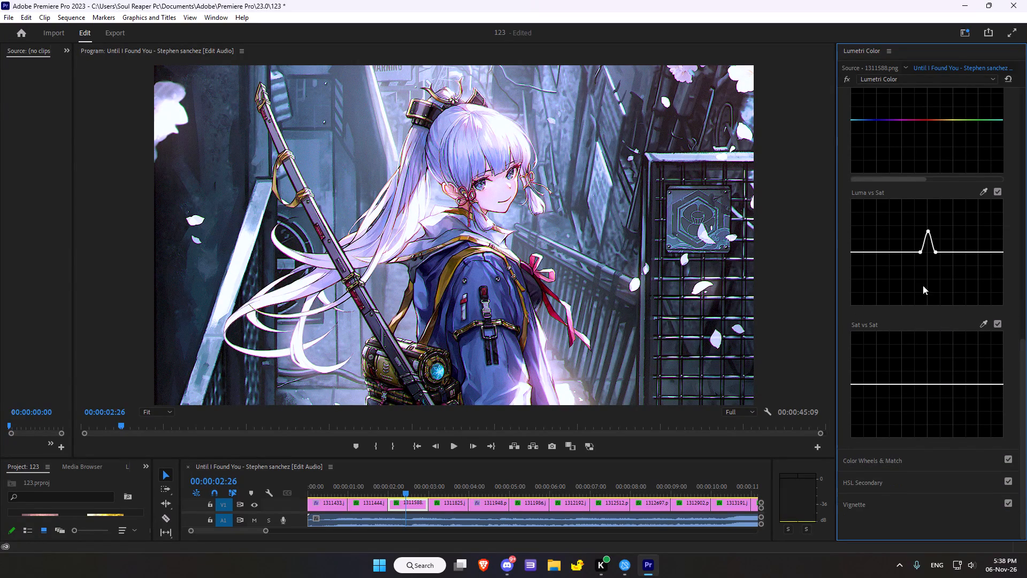
click(980, 323)
click(500, 372)
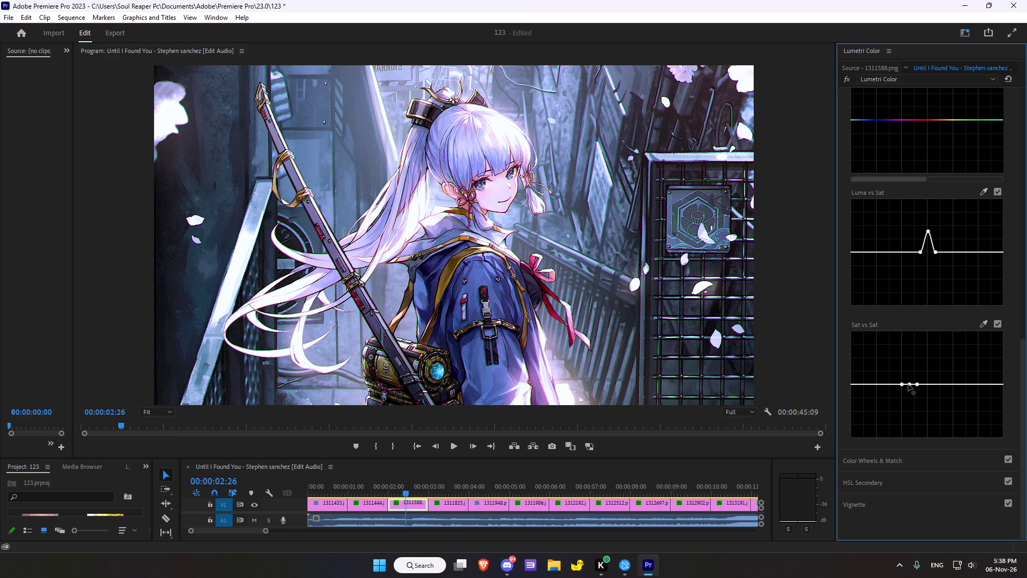
drag(908, 384, 900, 365)
drag(900, 365, 911, 368)
drag(911, 368, 908, 369)
With the color wheels, nudge the midtones toward yellow-orange, the highlights toward cyan and the shadows slightly toward cyan-blue.
scroll(903, 393, down, 1)
click(890, 454)
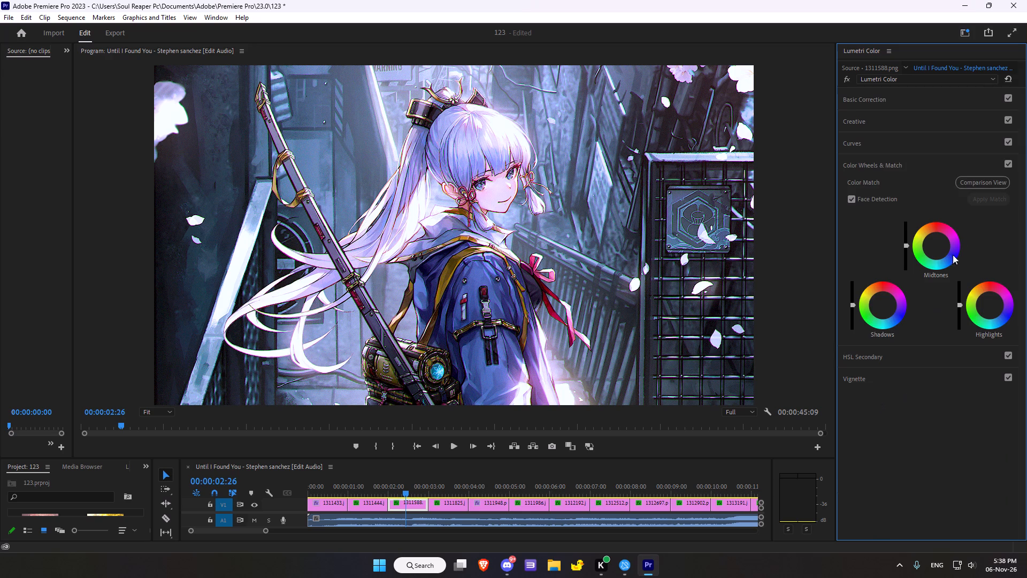
drag(934, 247, 909, 214)
drag(990, 306, 983, 337)
drag(882, 302, 886, 311)
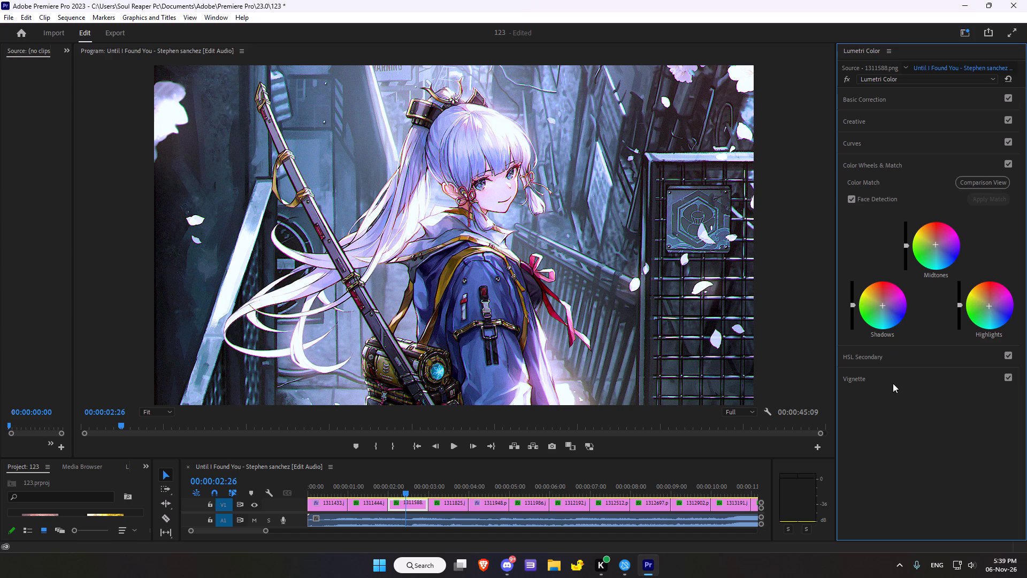
Add a dark vignette to 1311588.png with amount -1.1, midpoint 42.4, roundness -23.9 and feather 39.1.
click(893, 383)
drag(942, 226, 930, 230)
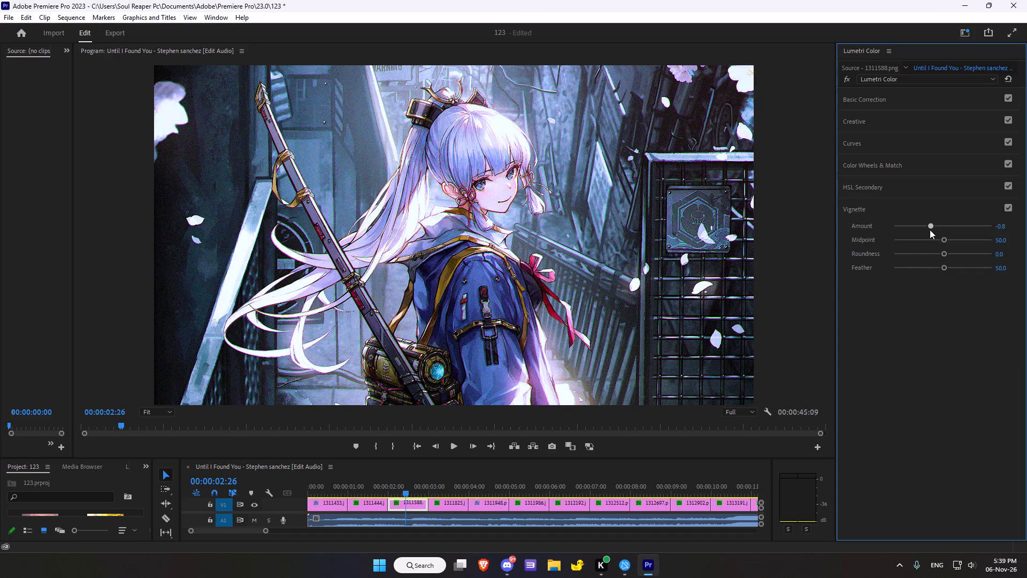
drag(930, 230, 924, 231)
drag(943, 237, 934, 239)
click(942, 248)
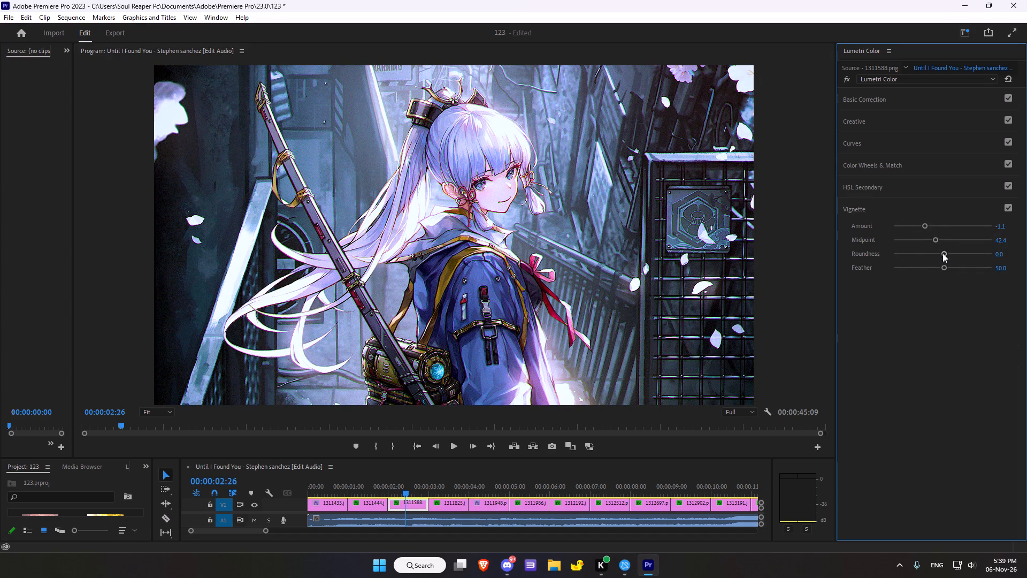
drag(942, 253, 930, 255)
drag(945, 267, 931, 268)
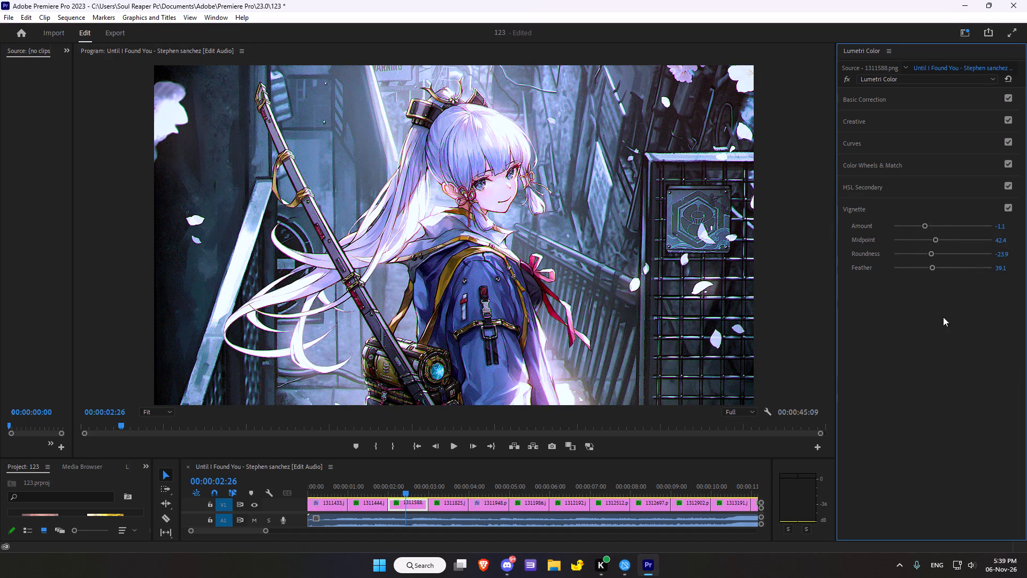
Compare 1311588.png with and without its Lumetri Color grade, leaving the effect enabled.
scroll(929, 376, down, 4)
scroll(800, 412, down, 1)
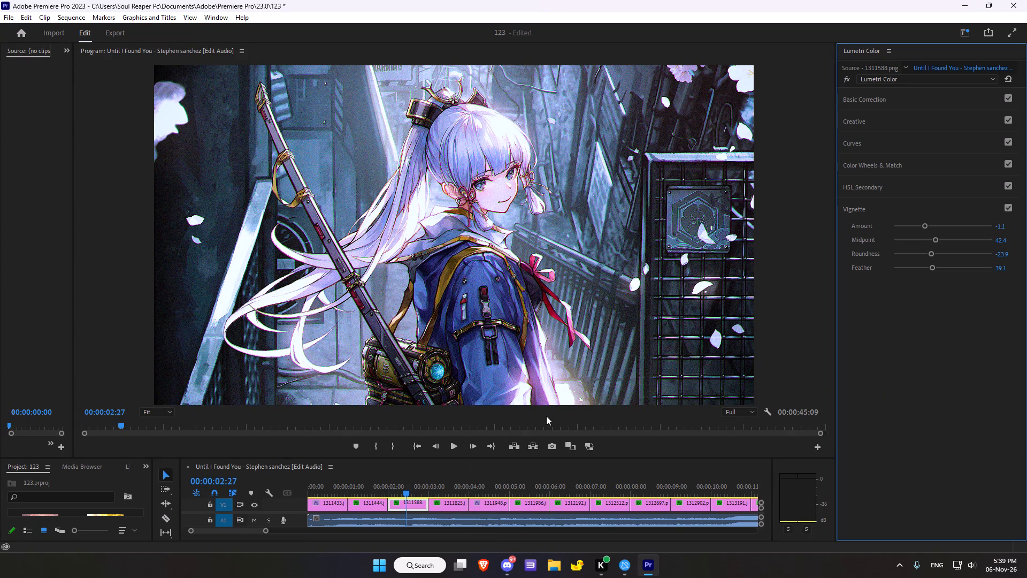
click(848, 81)
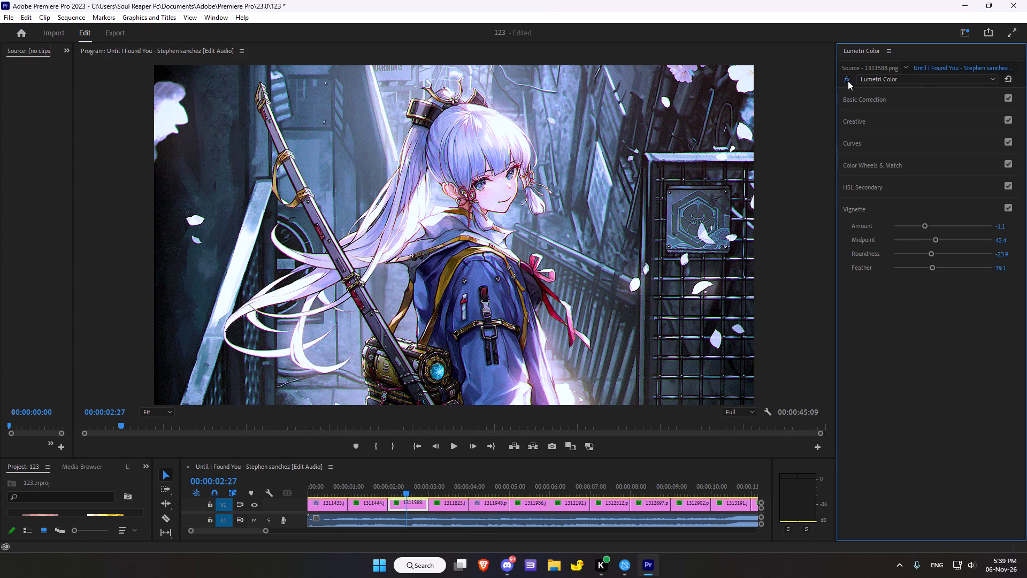
double_click(848, 81)
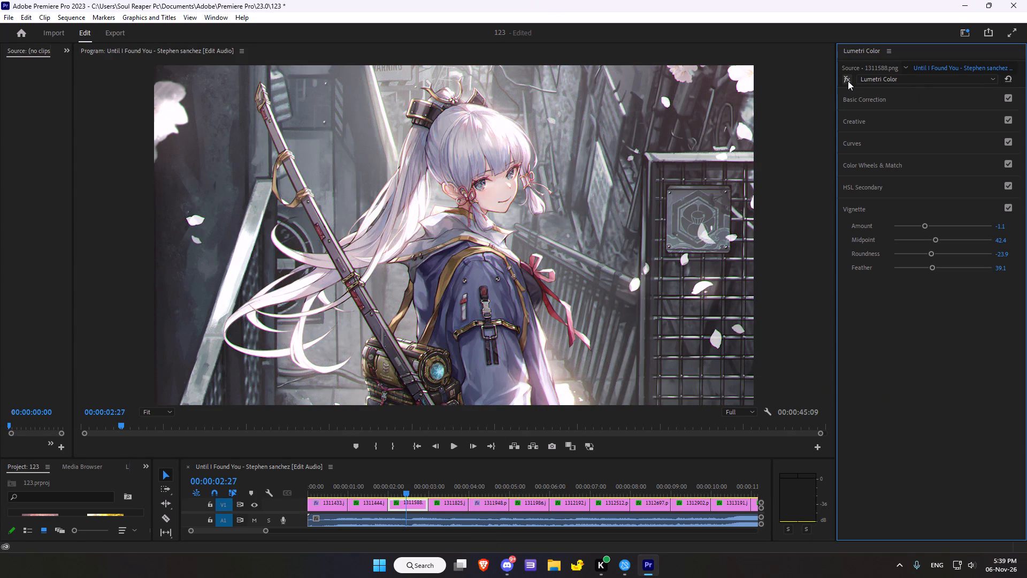
click(848, 81)
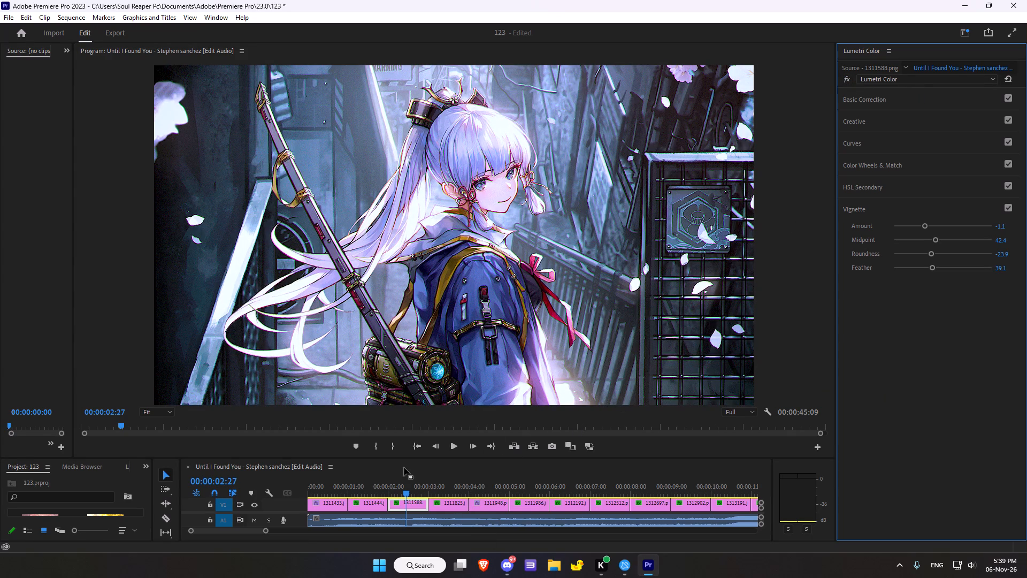
Advance the playhead to clip 1311825.jpg, compare it without its grade, and reset its Lumetri Color effect.
scroll(439, 412, down, 6)
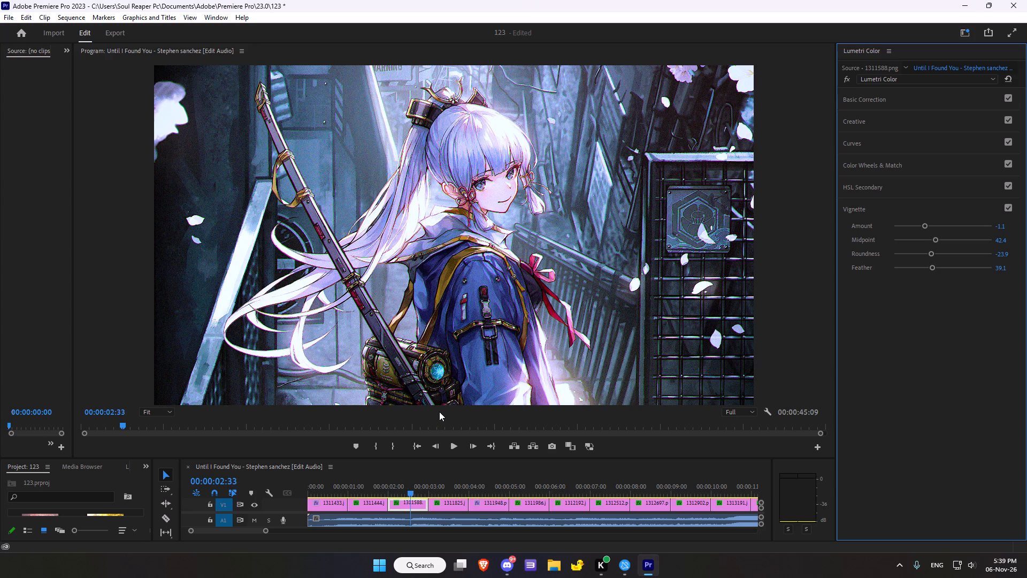
scroll(439, 407, down, 12)
scroll(439, 412, down, 10)
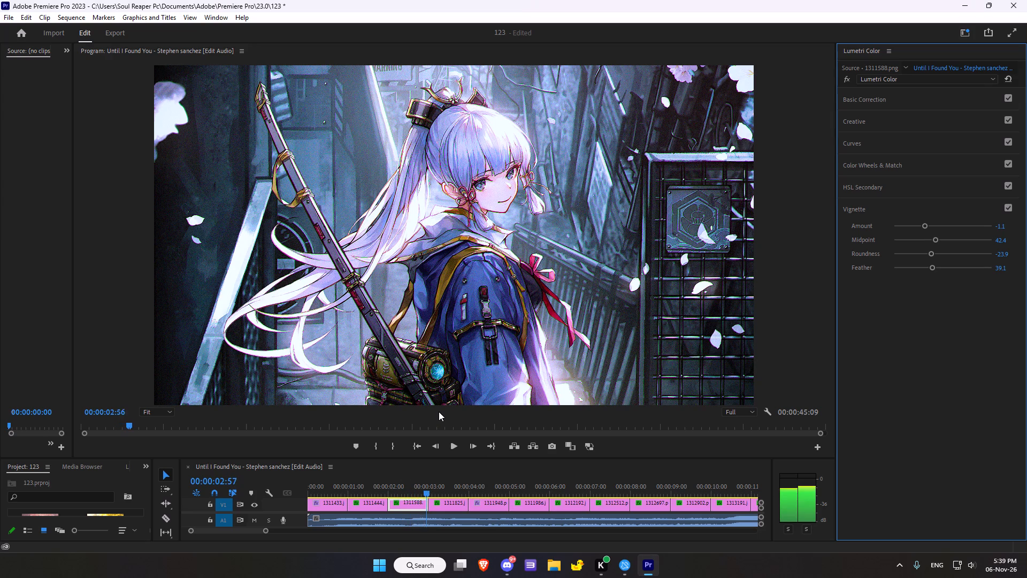
scroll(439, 412, down, 14)
scroll(439, 412, down, 14)
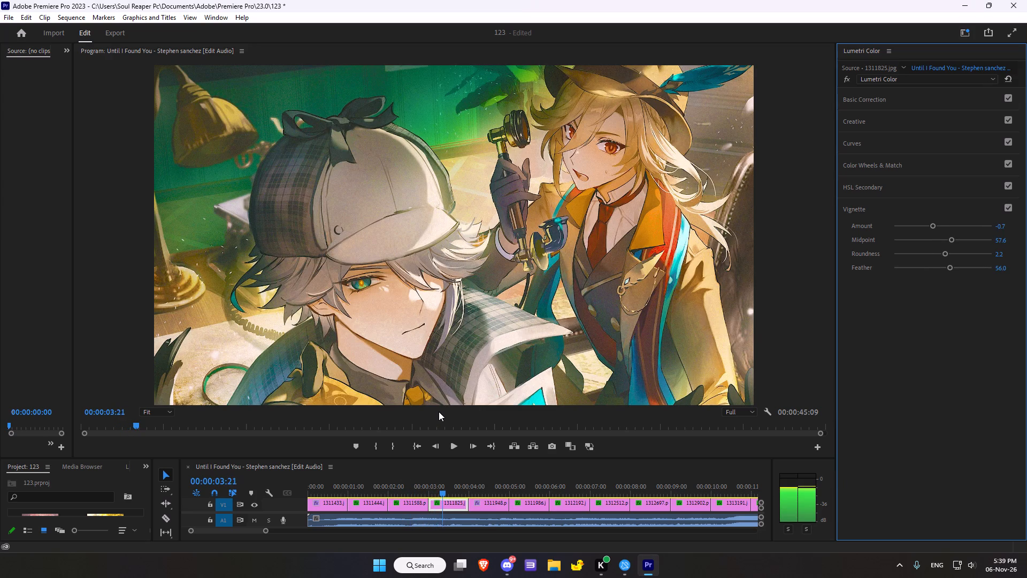
scroll(439, 412, down, 11)
scroll(439, 412, up, 5)
scroll(439, 412, down, 4)
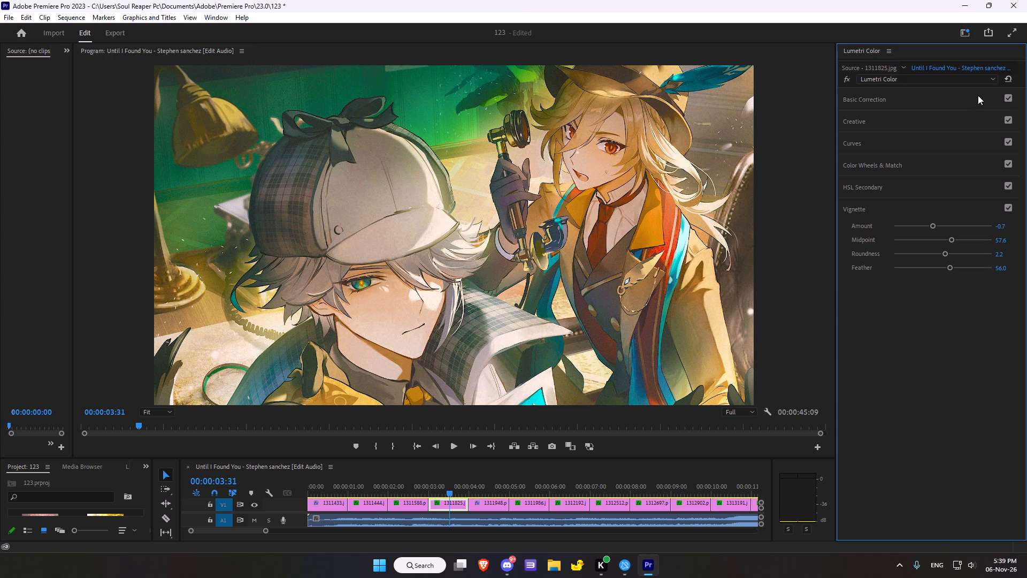
double_click(847, 80)
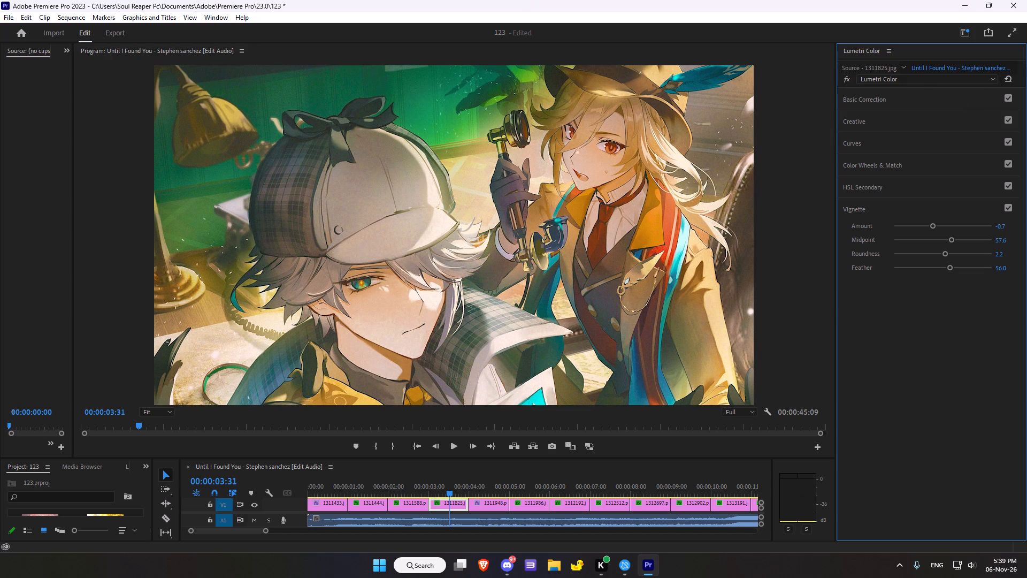
click(1010, 77)
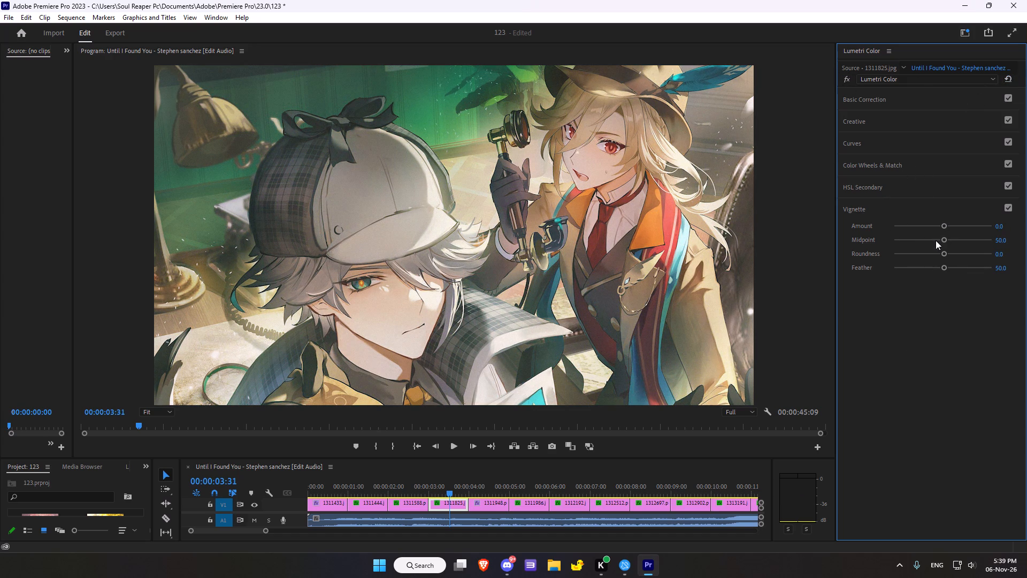
Give 1311825.jpg a strong dark vignette with amount -2.7, midpoint 33.2, roundness -28.3 and feather slightly above its default.
drag(944, 226, 895, 230)
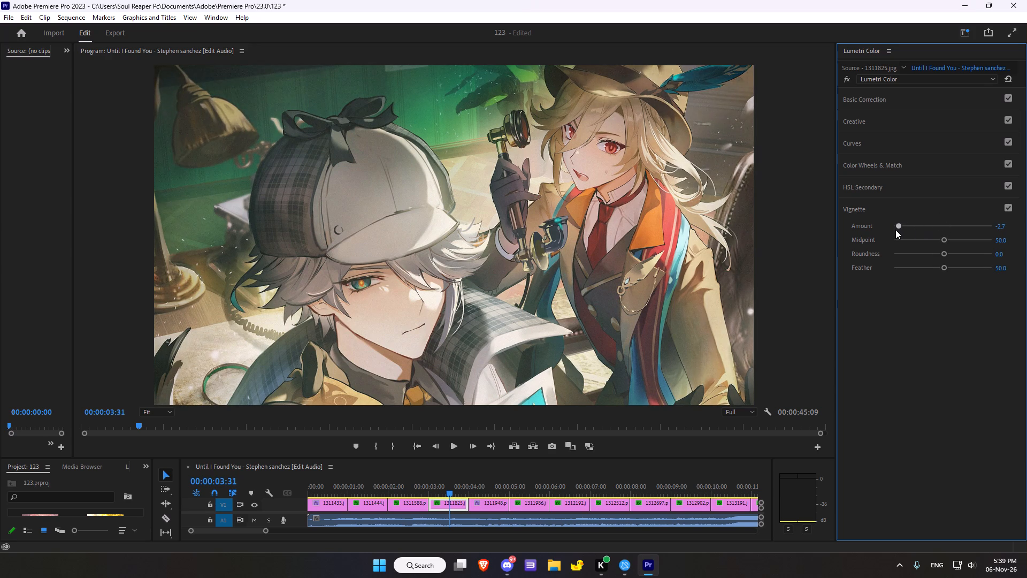
drag(895, 230, 902, 218)
drag(902, 218, 898, 219)
drag(944, 241, 910, 246)
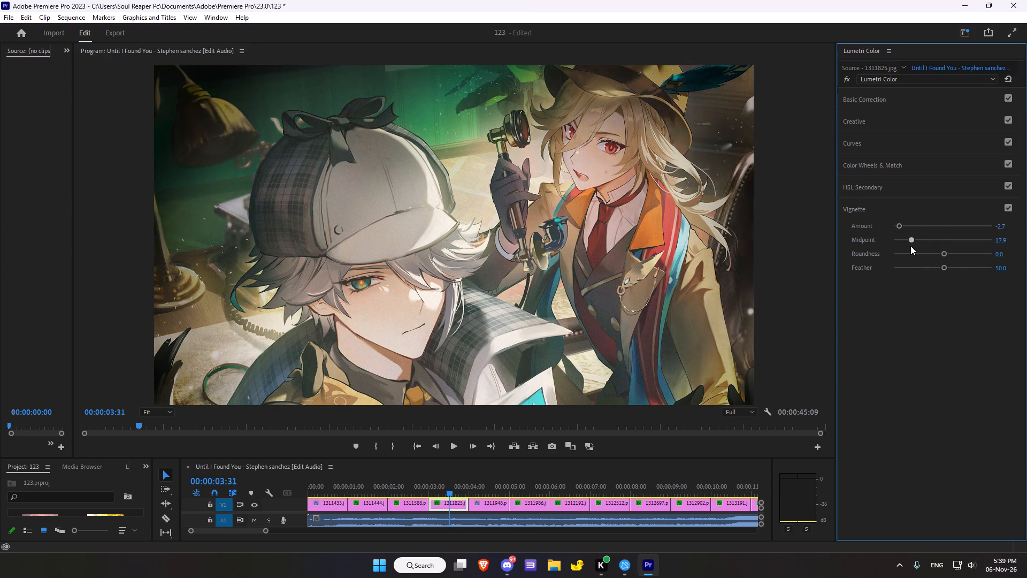
drag(910, 246, 925, 234)
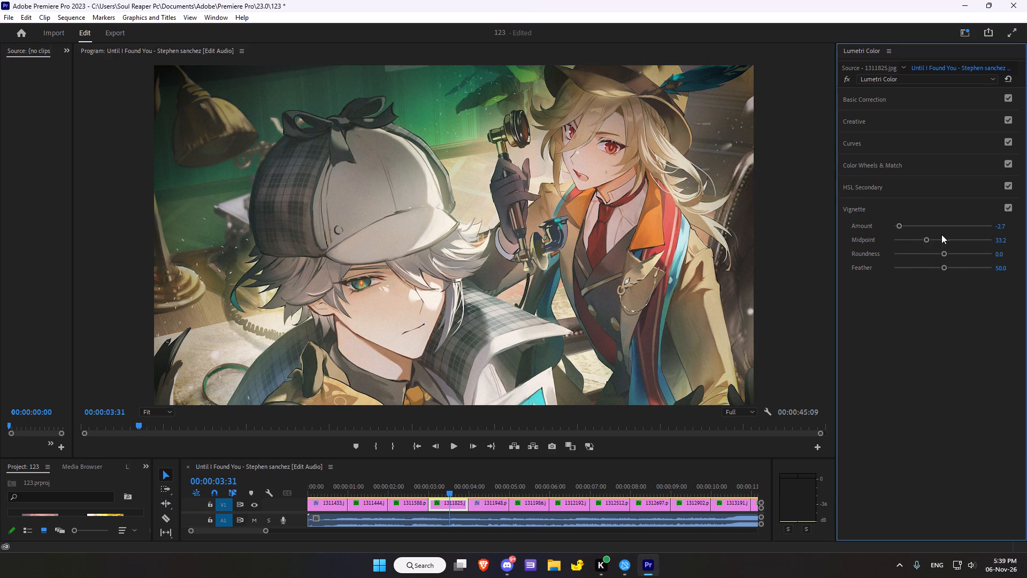
drag(944, 252, 928, 250)
drag(944, 270, 923, 263)
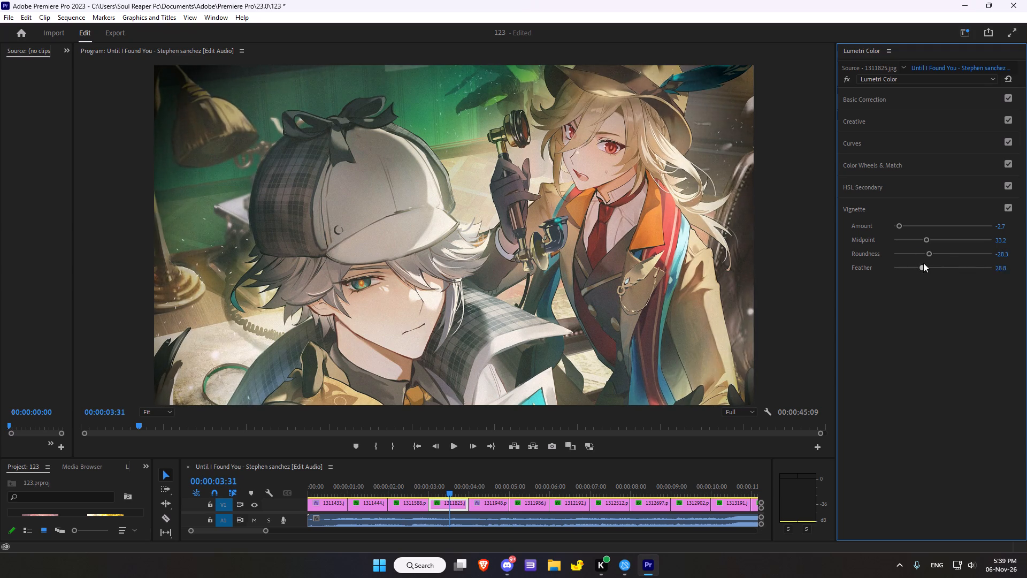
drag(923, 263, 928, 265)
drag(928, 265, 952, 260)
drag(952, 260, 947, 261)
Warm the clip's basic colour by setting temperature to 12.0 and tint to 4.3.
click(872, 101)
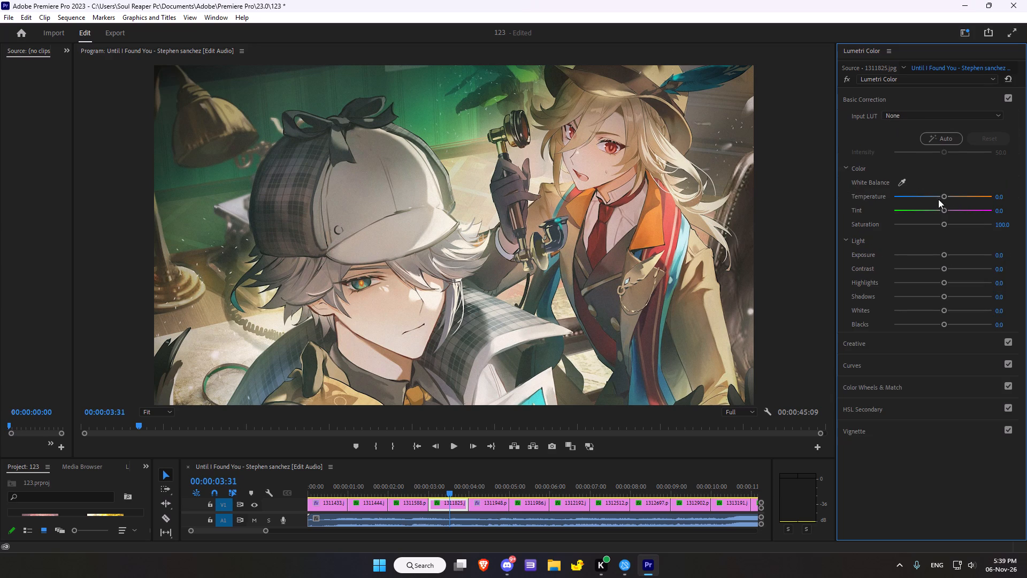
drag(945, 196, 949, 195)
drag(949, 195, 948, 186)
click(943, 210)
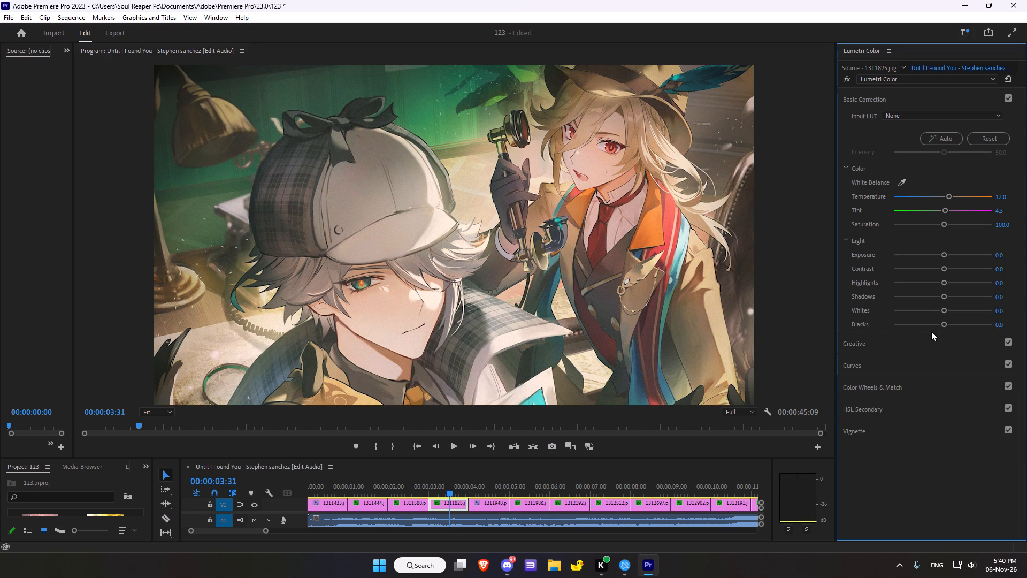
Set the clip's exposure to 0.2, contrast 29.3, highlights -23.9, shadows -3.3, whites -19.6 and blacks -23.9.
click(944, 255)
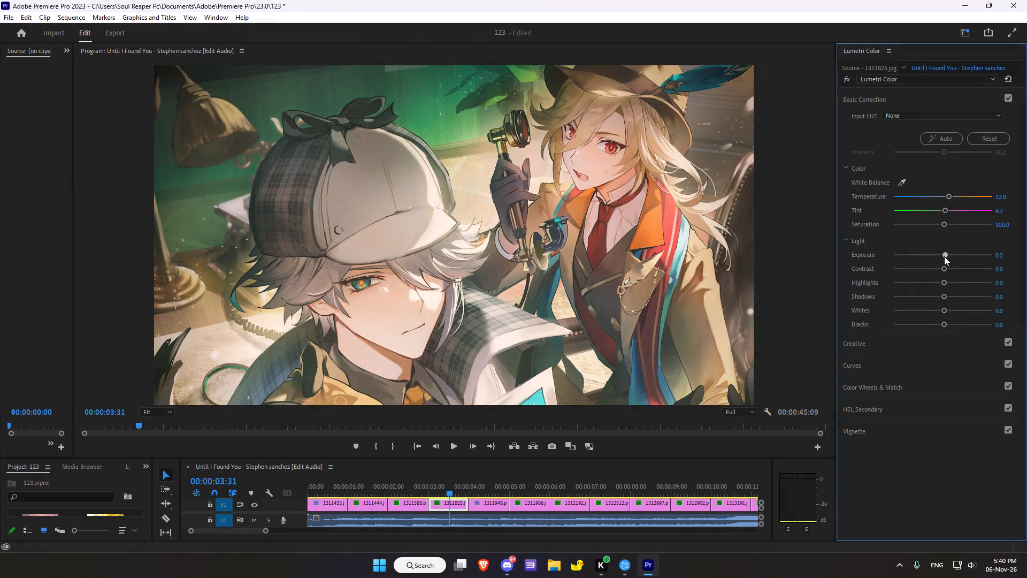
drag(945, 271, 934, 271)
drag(934, 271, 956, 265)
drag(945, 286, 929, 287)
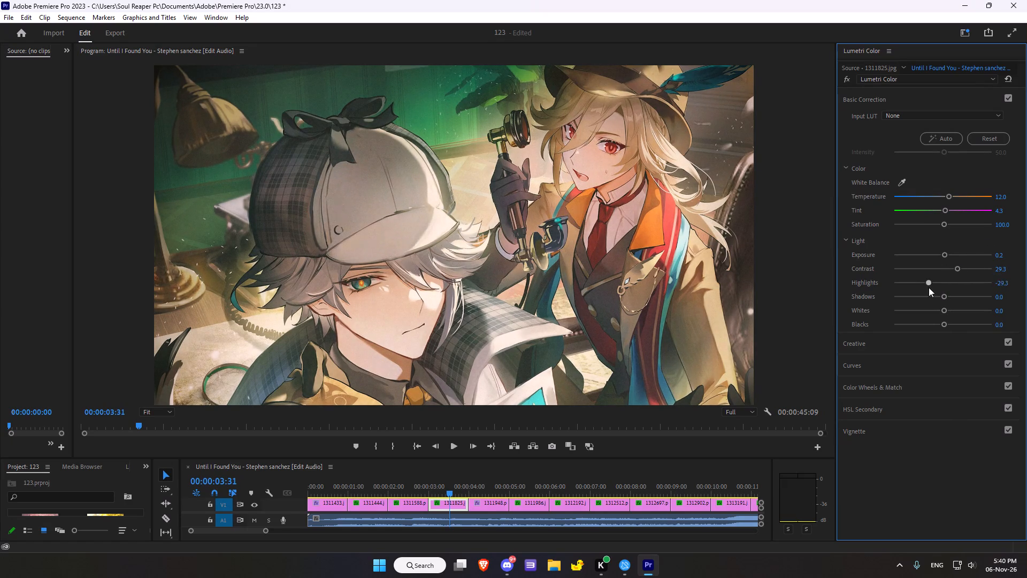
drag(929, 287, 930, 287)
drag(946, 298, 927, 318)
drag(927, 318, 940, 308)
drag(944, 313, 933, 316)
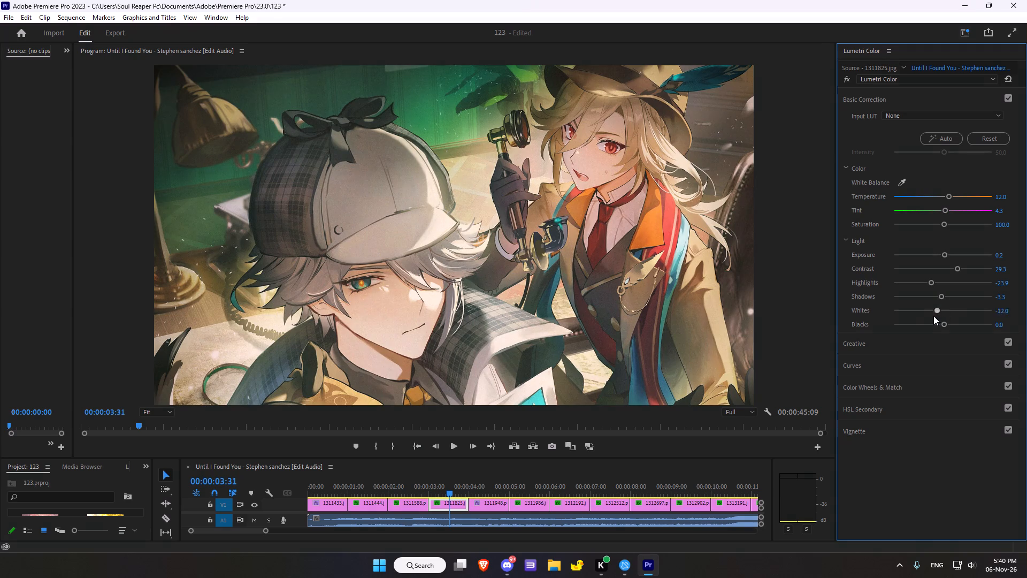
drag(933, 316, 932, 316)
click(944, 324)
In the clip's creative adjustments, set sharpen to 93.5, vibrance to 26.1 and saturation to 97.8, nudging the shadow tint toward red.
click(902, 342)
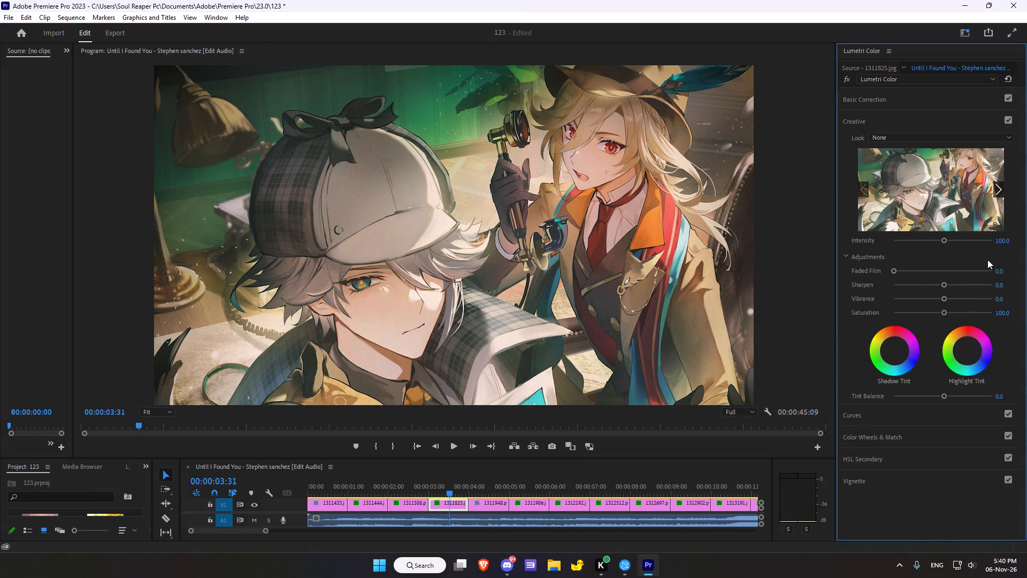
drag(945, 283, 954, 281)
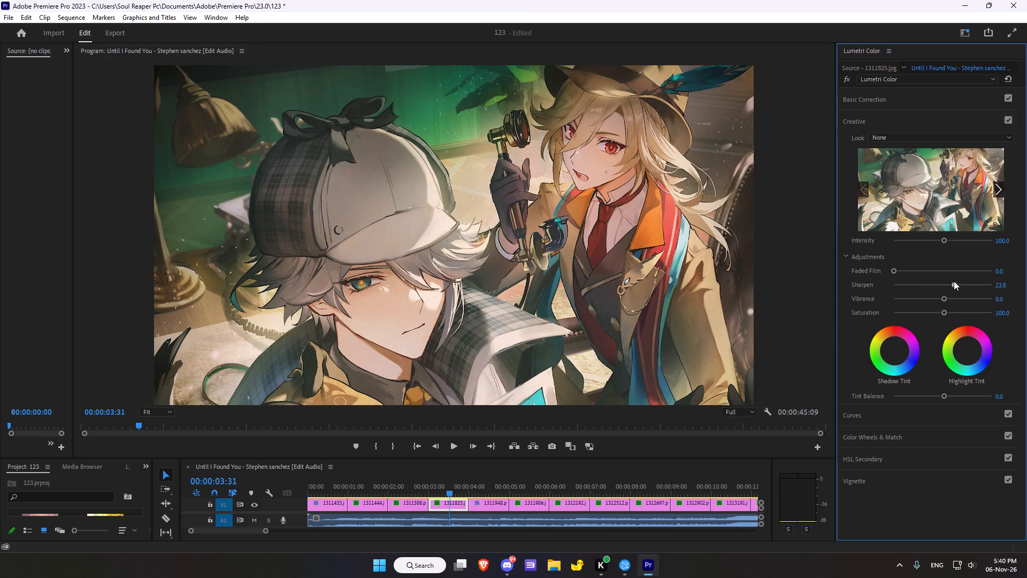
drag(954, 281, 988, 280)
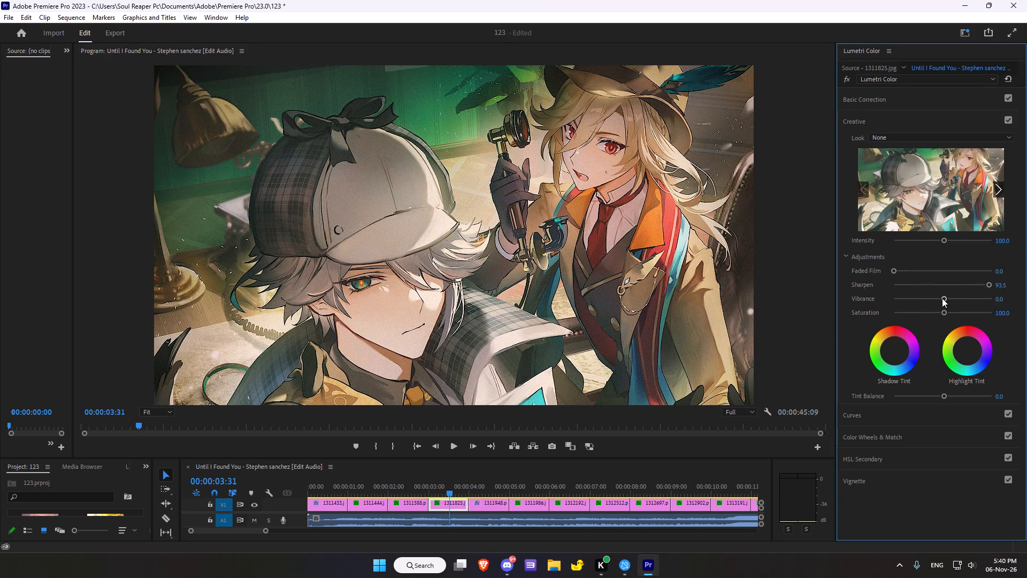
drag(944, 298, 949, 296)
drag(949, 296, 955, 296)
drag(941, 314, 934, 318)
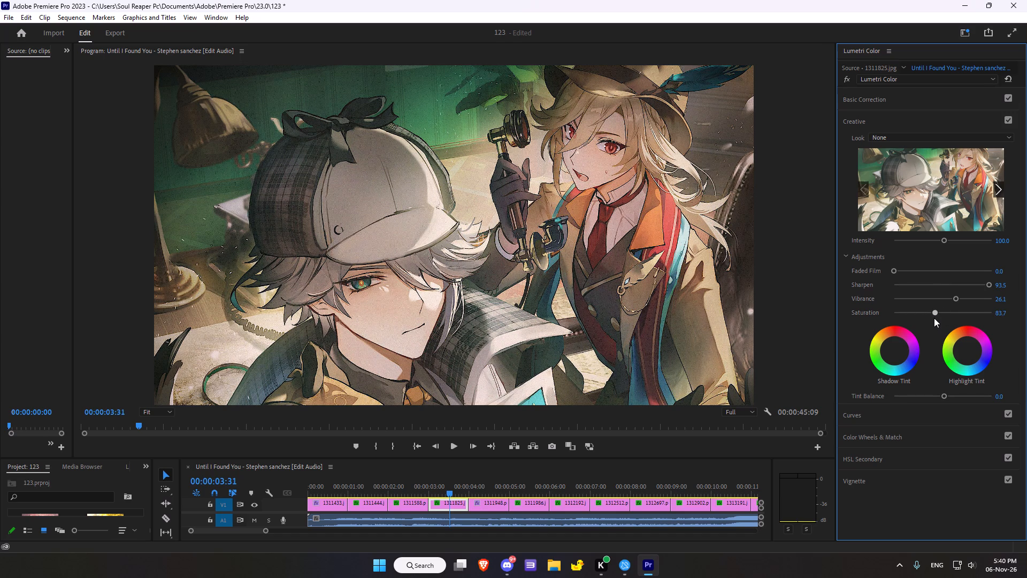
drag(934, 318, 930, 318)
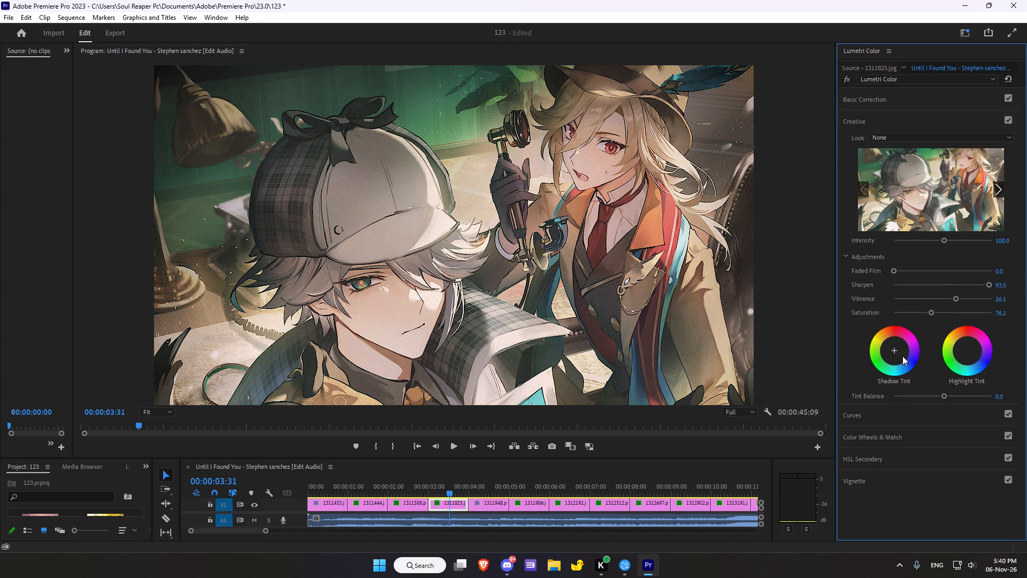
drag(893, 352, 891, 334)
drag(932, 313, 940, 310)
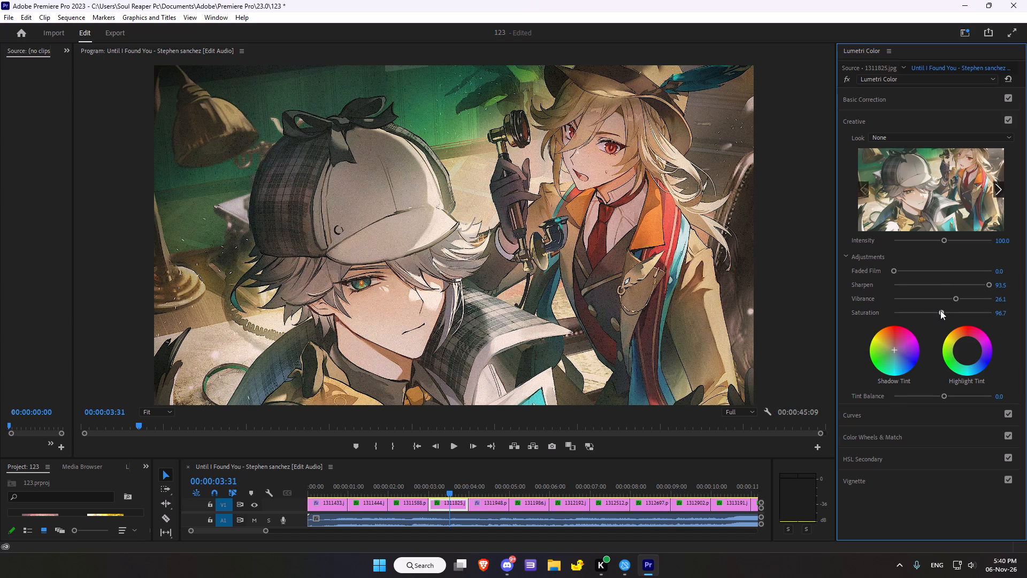
drag(940, 310, 941, 310)
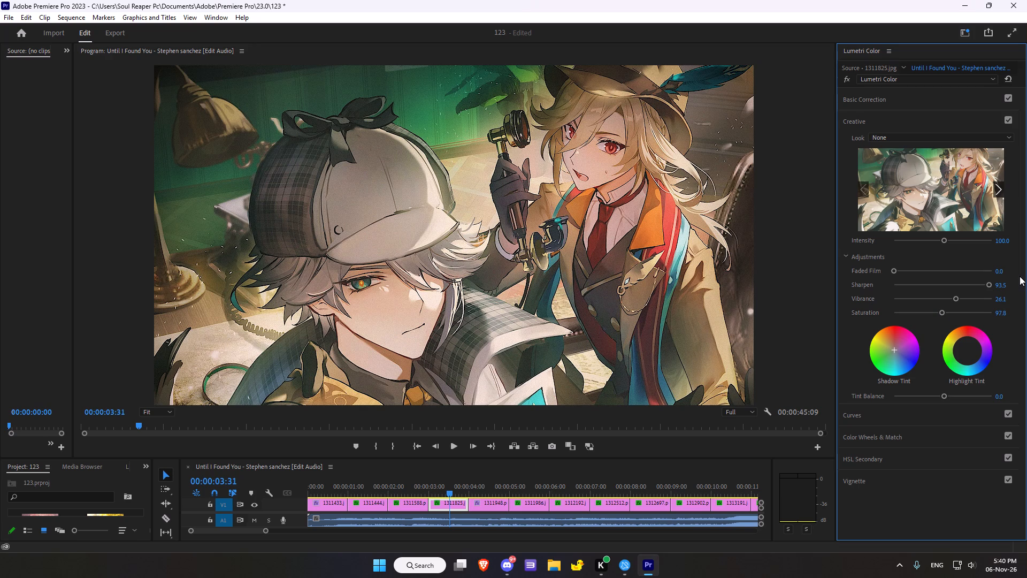
Shift the creative shadow tint slightly toward purple and the highlight tint slightly toward magenta.
drag(895, 351, 901, 378)
drag(901, 378, 934, 354)
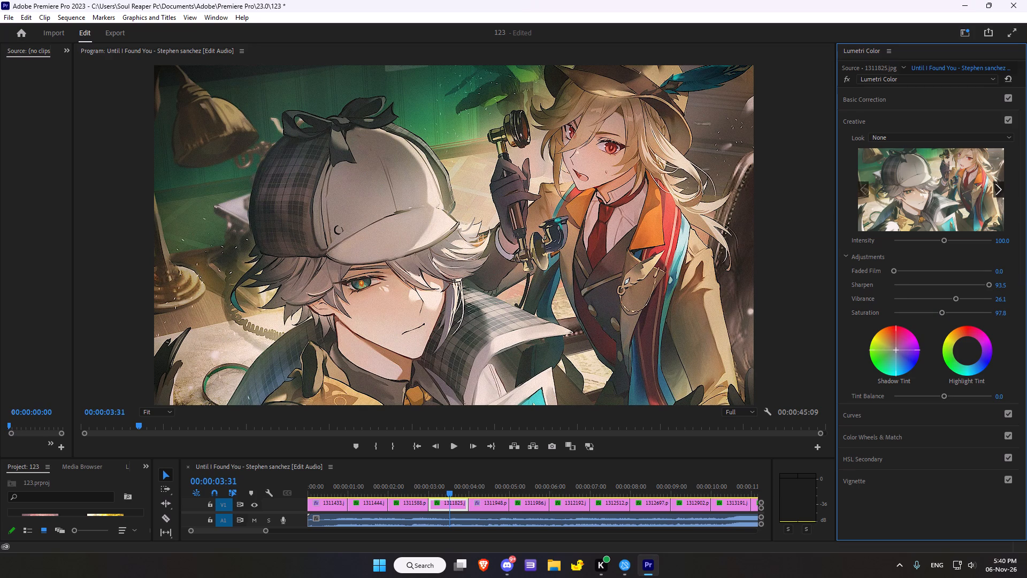
drag(934, 354, 933, 363)
drag(967, 350, 968, 341)
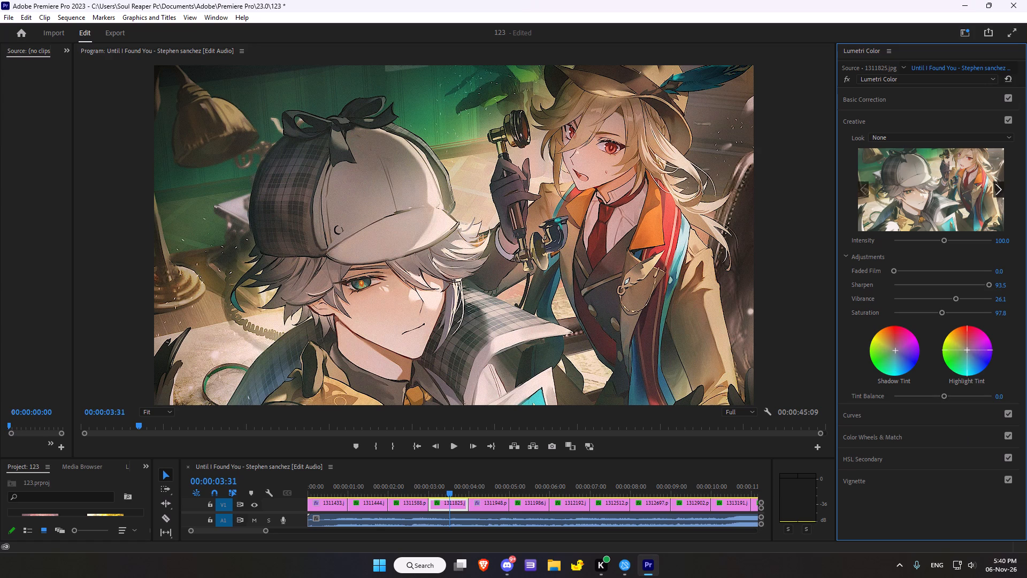
drag(968, 341, 994, 339)
Nudge the midtones color wheel slightly toward orange, and the shadows and highlights wheels slightly toward blue.
scroll(830, 381, down, 6)
click(876, 425)
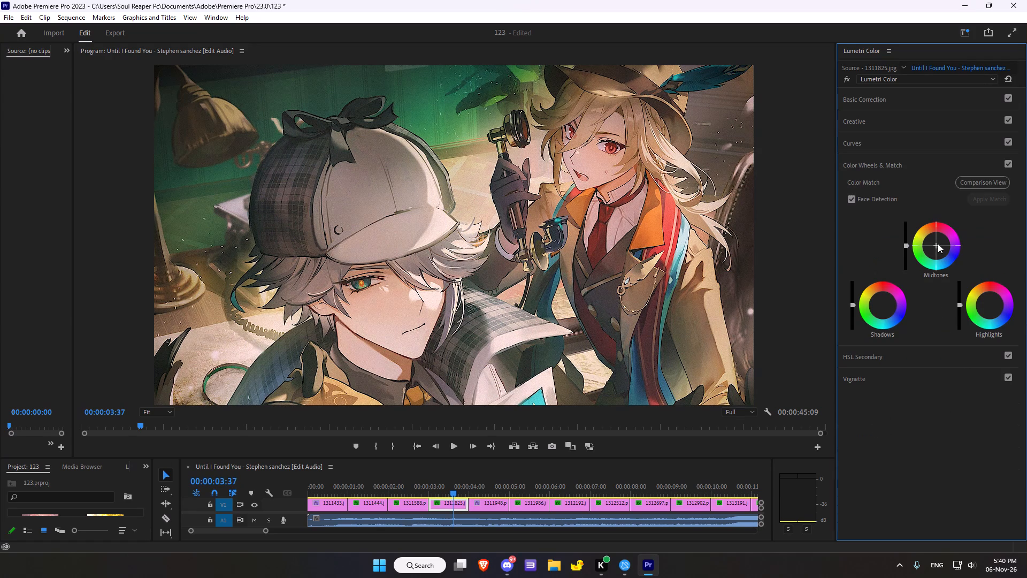
drag(938, 244, 914, 225)
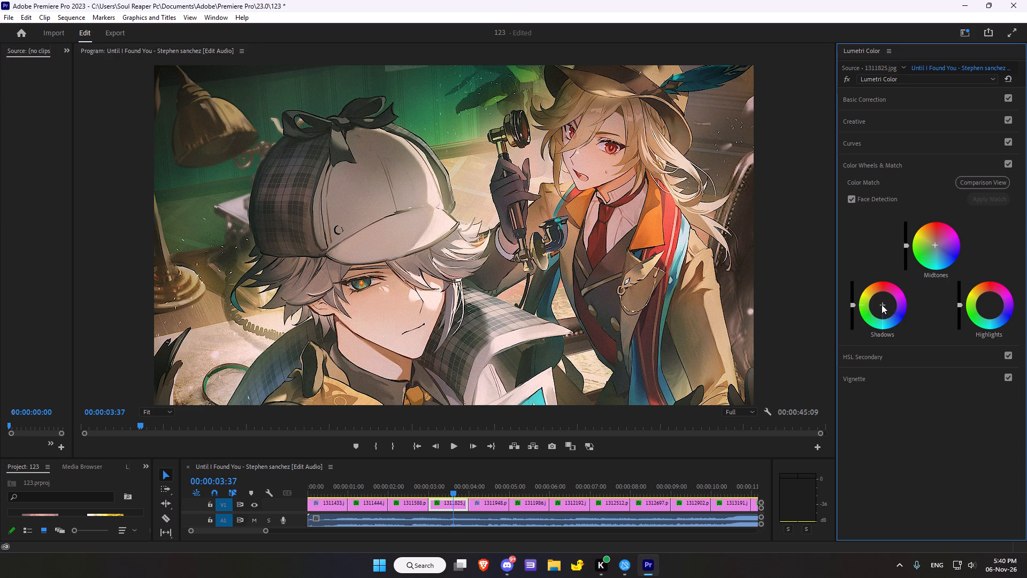
drag(882, 305, 886, 313)
drag(991, 306, 995, 315)
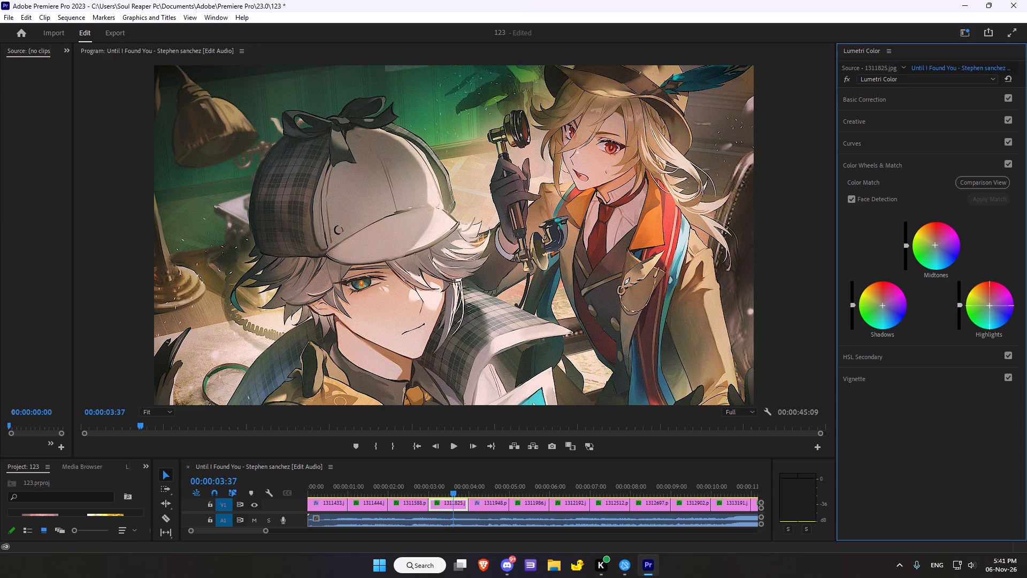
drag(995, 315, 999, 315)
Strengthen the clip's vignette to amount -3.0, with midpoint 0.0 and roundness 100.0.
click(882, 352)
scroll(1001, 383, down, 20)
scroll(1001, 383, down, 2)
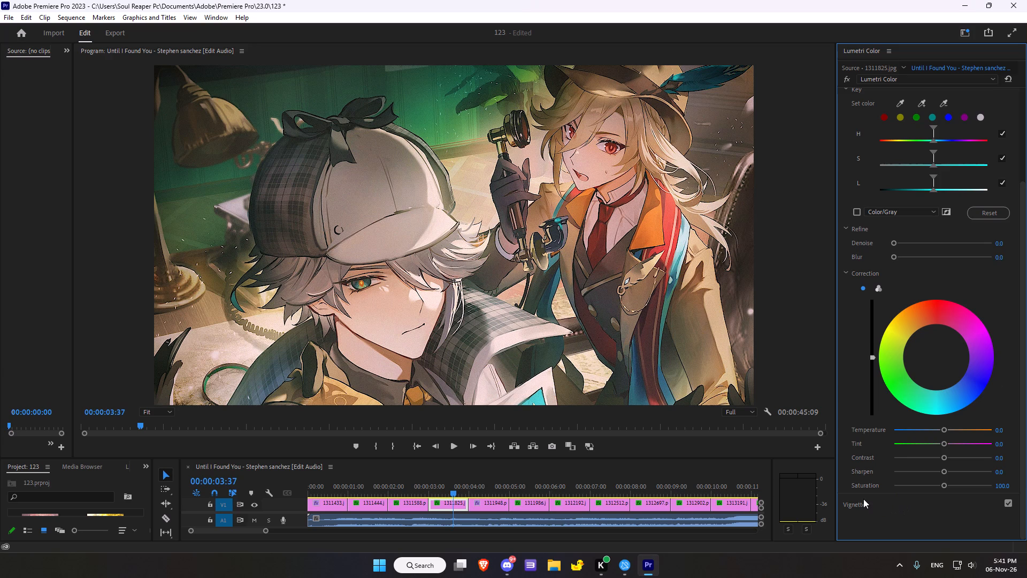
click(863, 499)
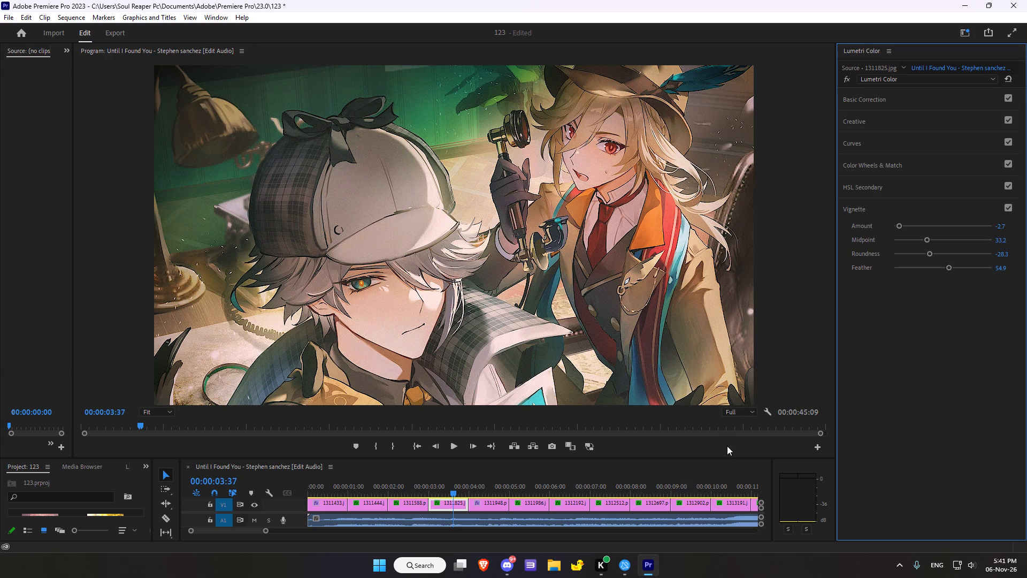
drag(899, 225, 802, 232)
click(925, 245)
drag(929, 240, 814, 252)
drag(932, 254, 821, 258)
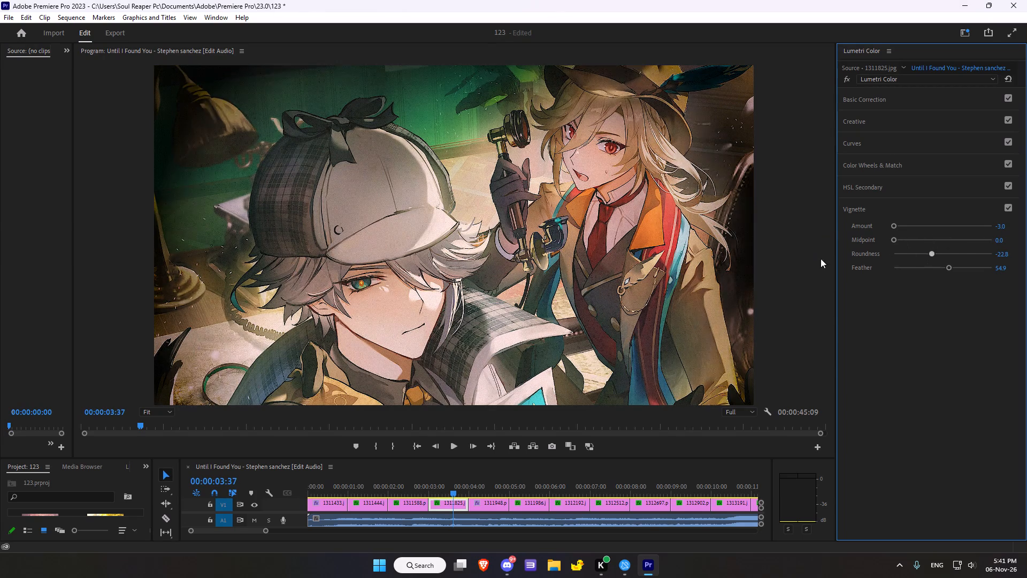
drag(821, 258, 734, 256)
drag(894, 250, 1026, 255)
Try the vignette with feather 0.0 on nearby frames of the clip, and soften its feather to 100.0.
drag(945, 270, 880, 275)
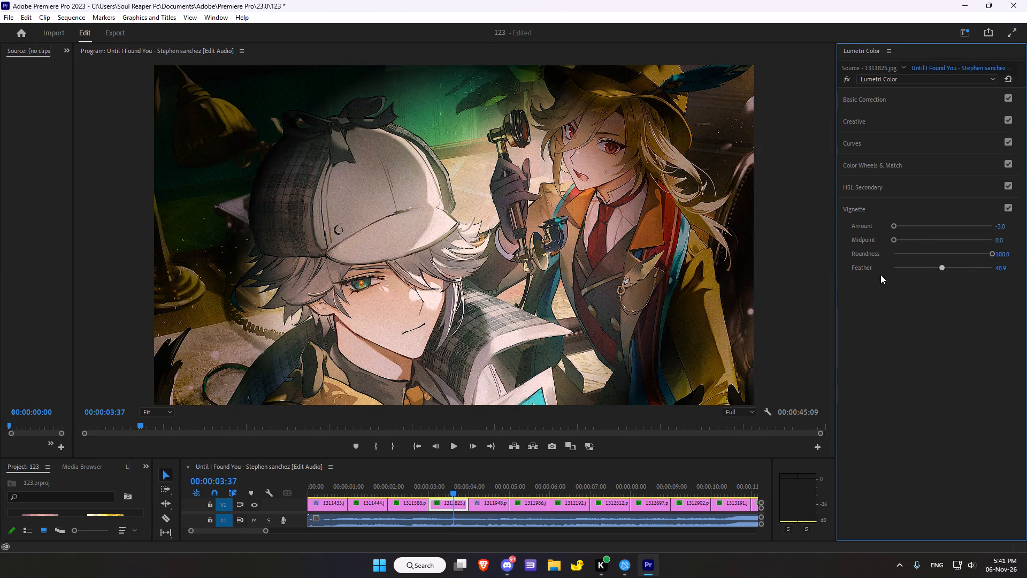
drag(880, 275, 829, 277)
scroll(608, 280, down, 7)
scroll(601, 292, up, 5)
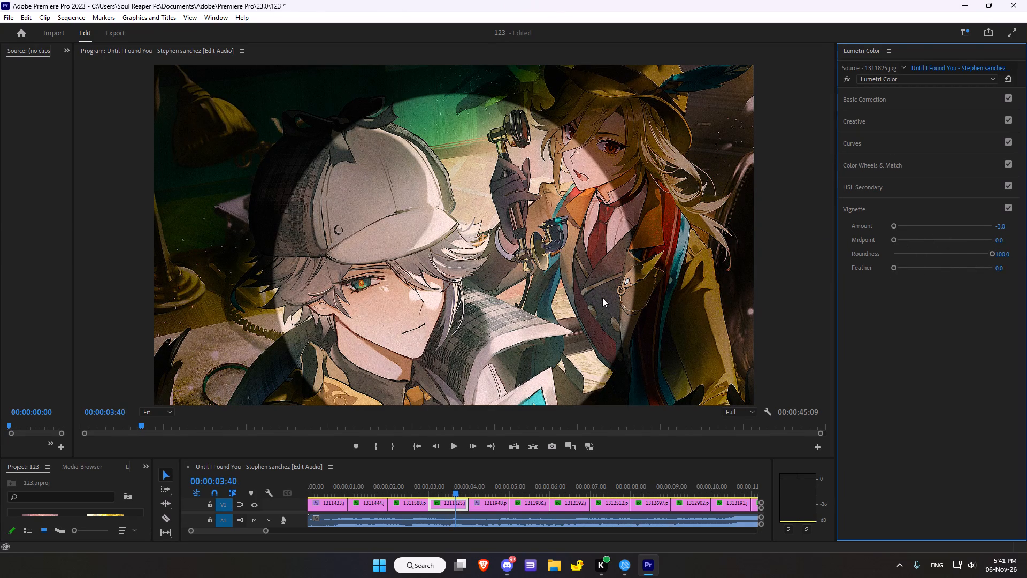
scroll(602, 298, up, 16)
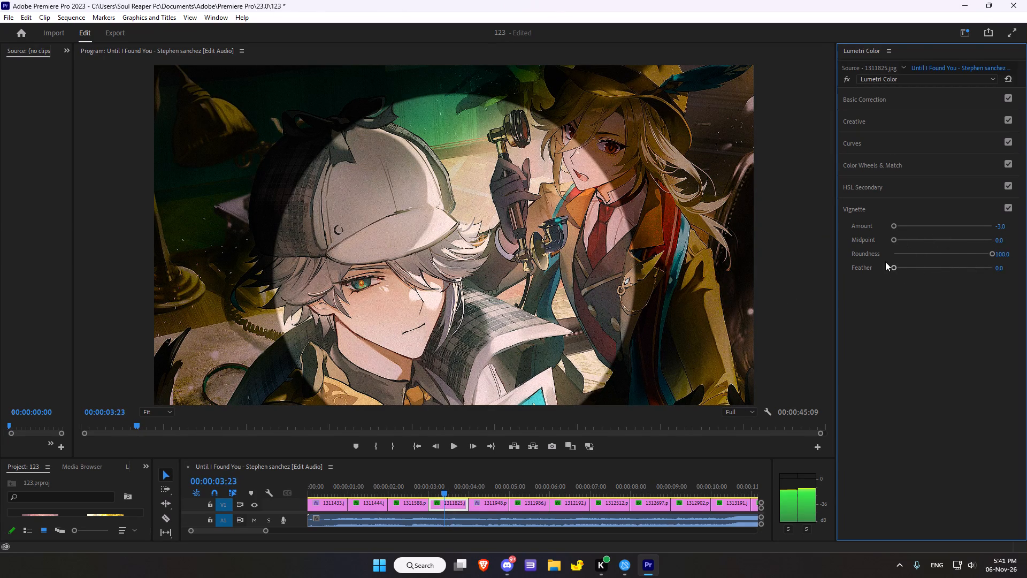
drag(894, 270, 1026, 267)
drag(894, 265, 1026, 268)
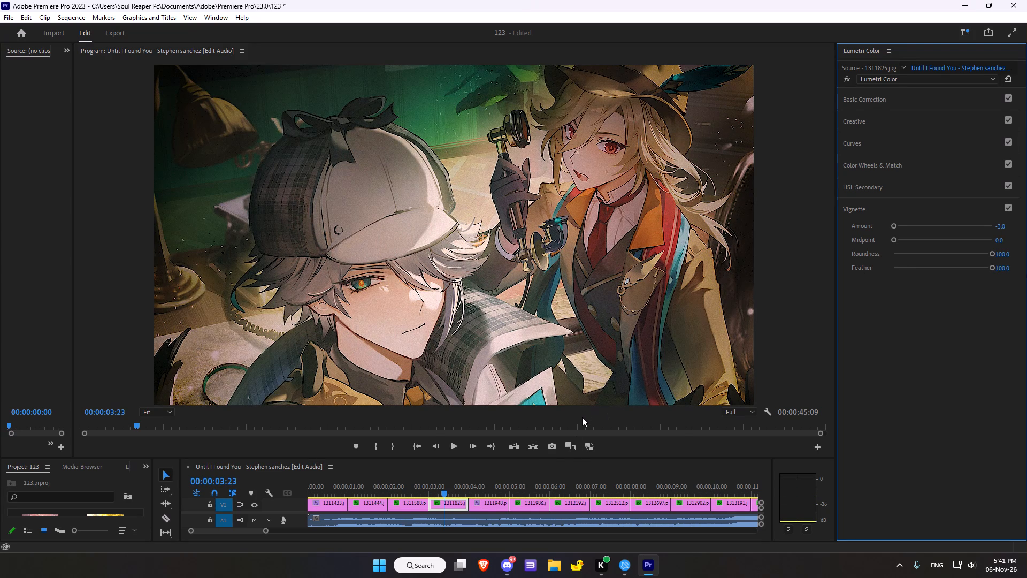
Review the remaining frames of graded clip 1311825.jpg and advance the playhead into clip 1311948.png.
scroll(540, 476, down, 6)
scroll(464, 422, down, 10)
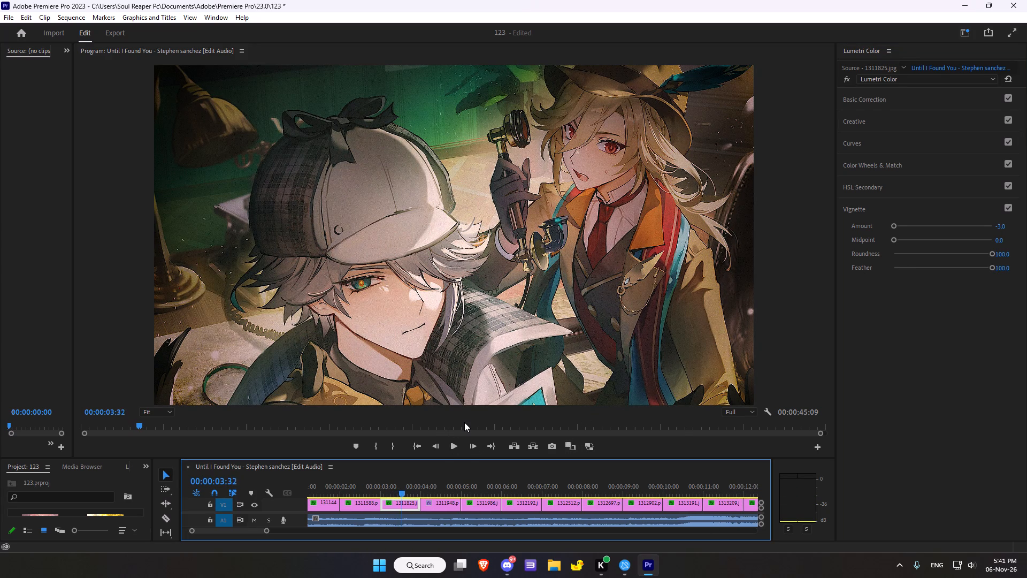
scroll(464, 422, down, 12)
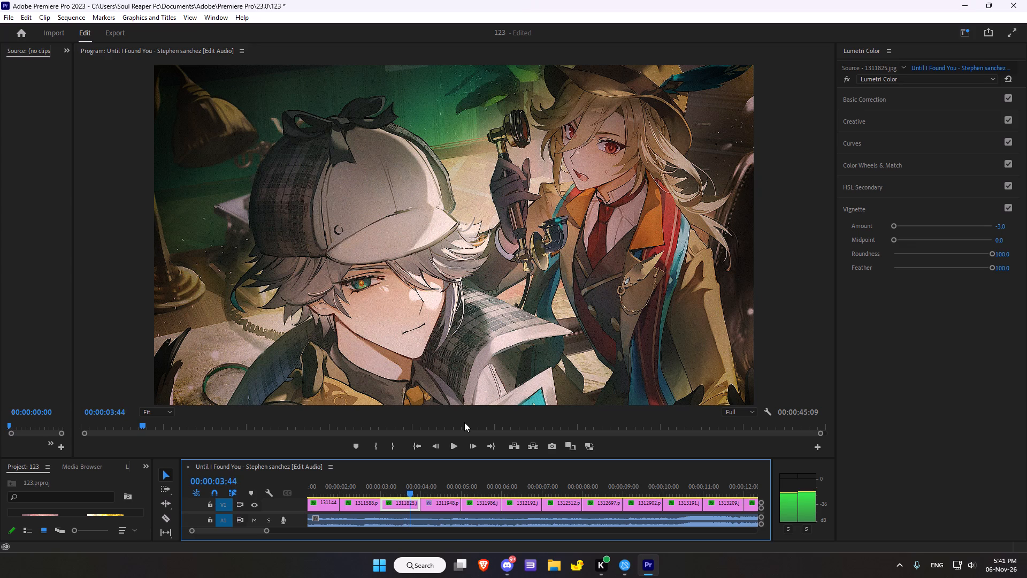
scroll(464, 422, down, 6)
right_click(464, 422)
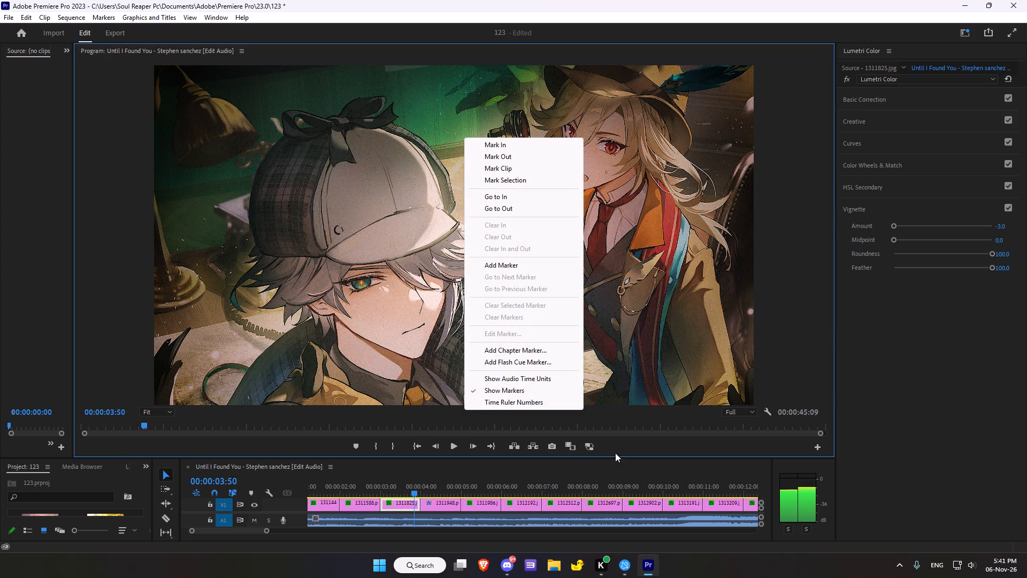
click(615, 453)
scroll(429, 415, down, 17)
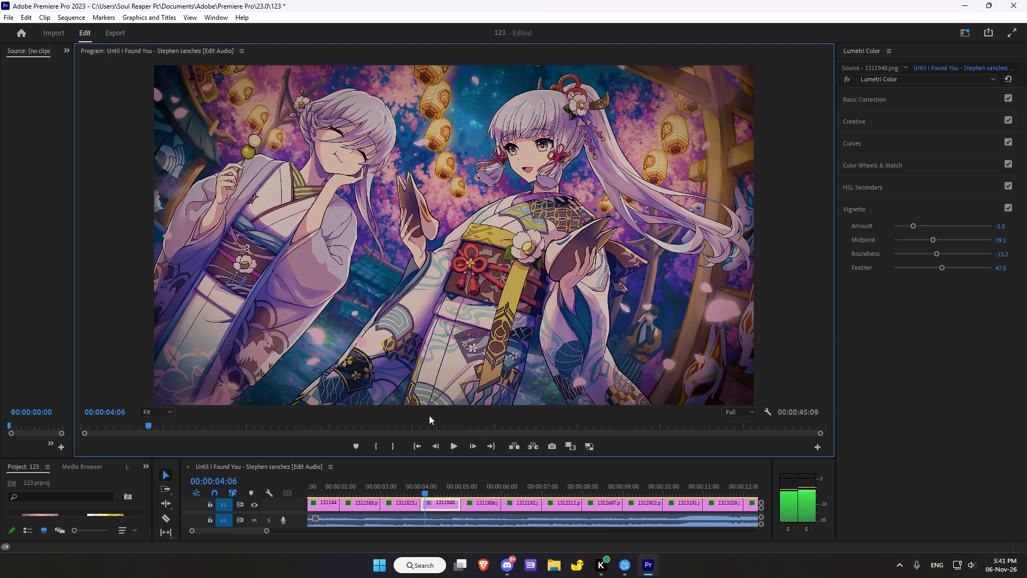
scroll(429, 415, down, 17)
scroll(429, 415, down, 5)
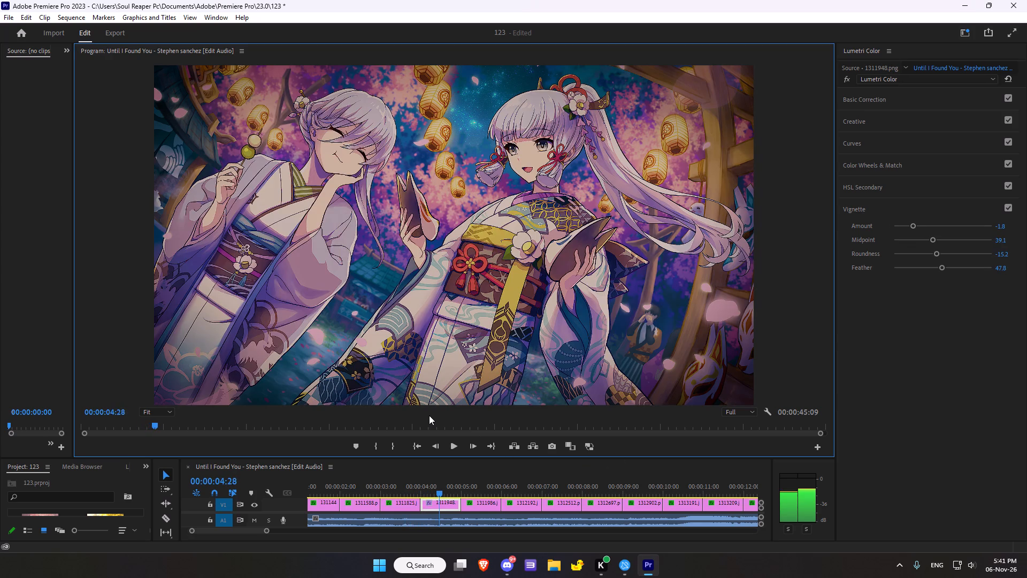
Compare clip 1311948.png with its grade on and bypassed, and reset its Lumetri Color effect, leaving the effect enabled.
scroll(429, 415, down, 4)
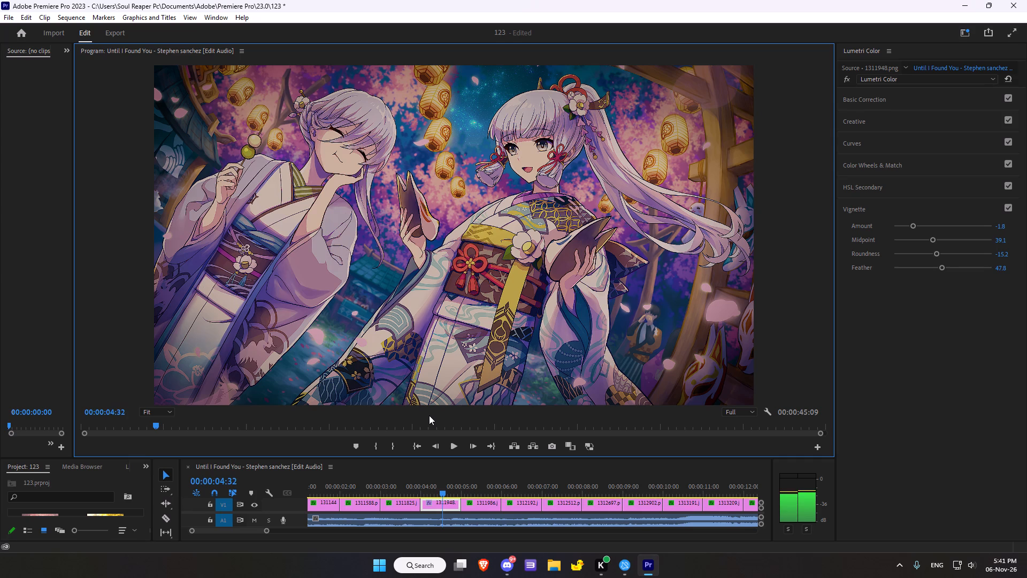
scroll(429, 415, down, 1)
scroll(429, 415, up, 1)
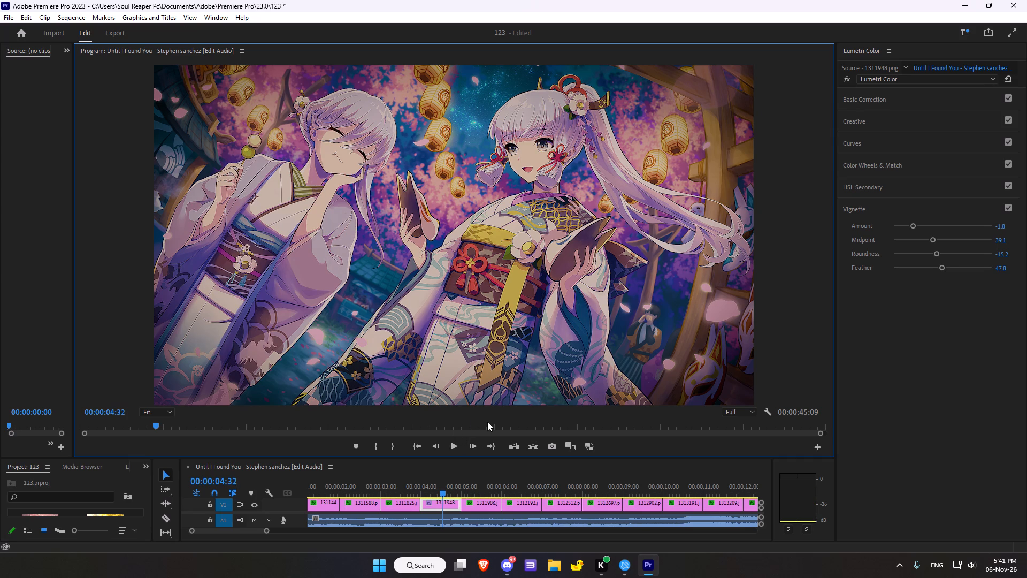
scroll(487, 421, down, 1)
scroll(487, 421, up, 1)
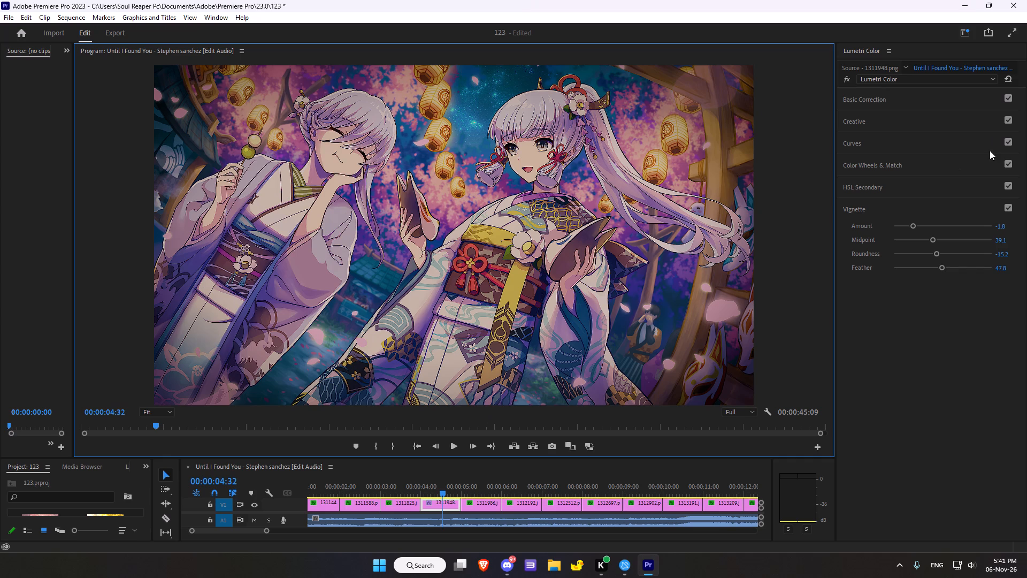
click(894, 97)
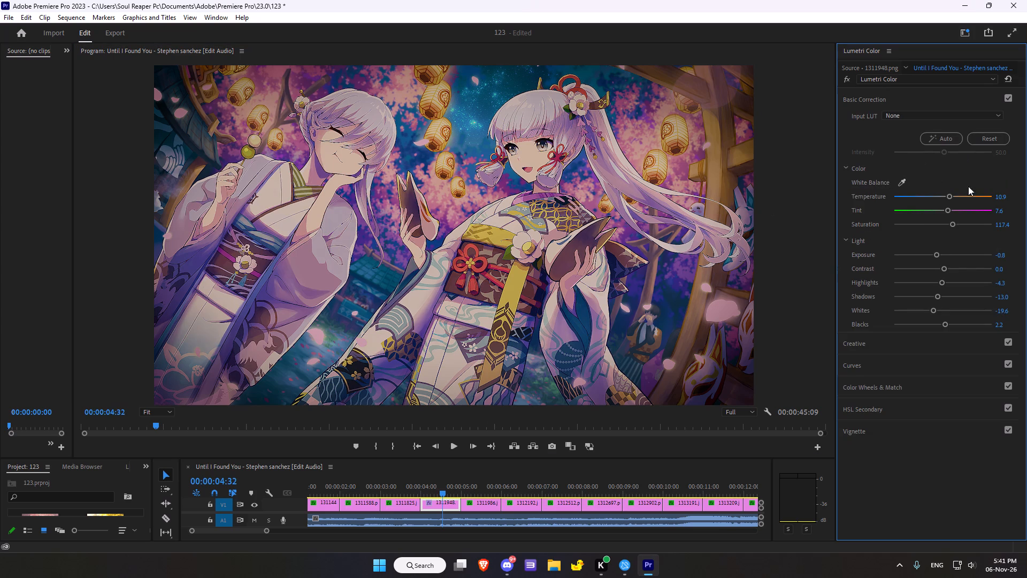
click(851, 79)
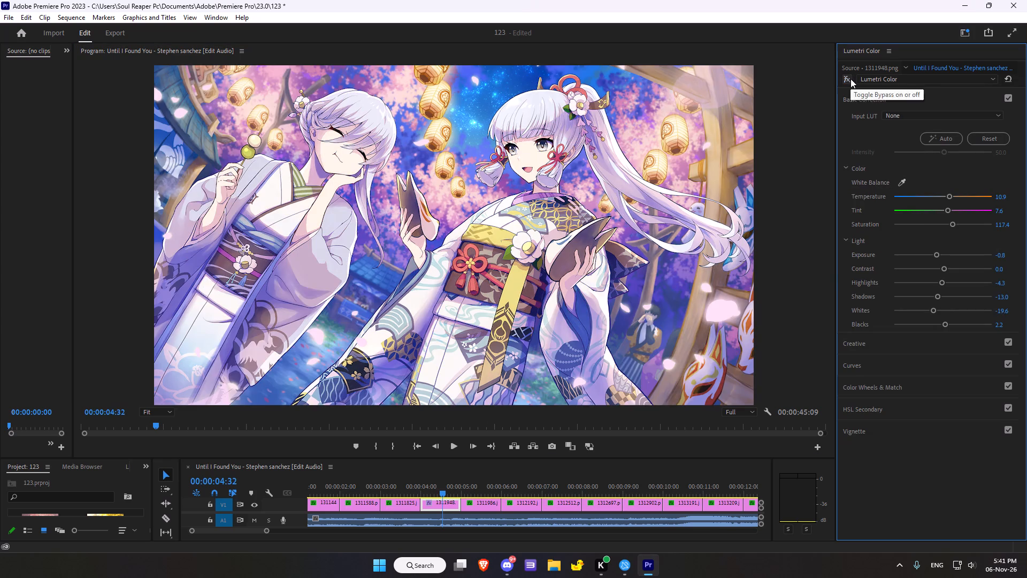
click(850, 79)
click(850, 79)
click(1008, 77)
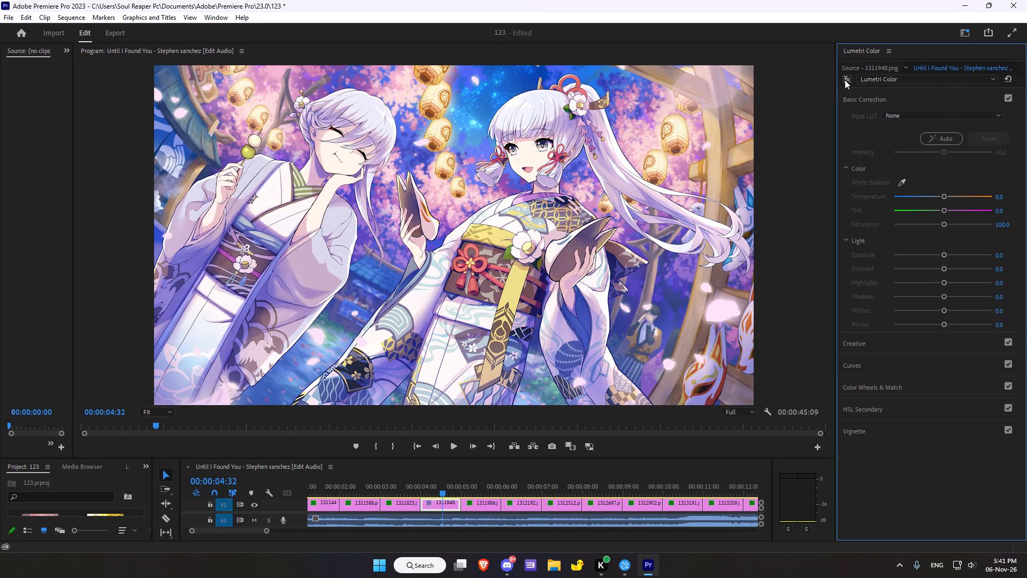
click(845, 80)
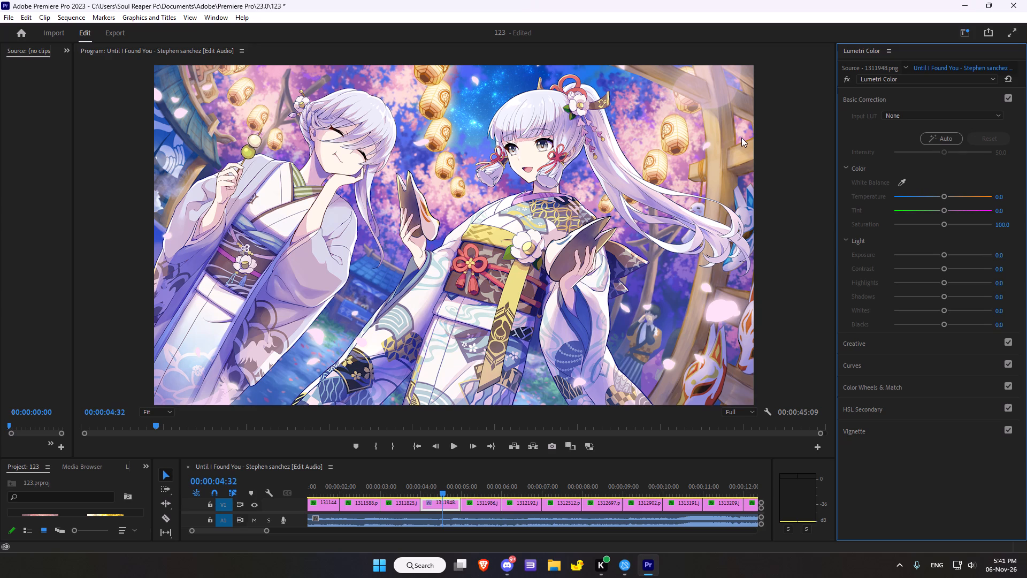
Set the clip's basic color correction to temperature 6.5, tint 12.0 and saturation 96.7.
click(946, 198)
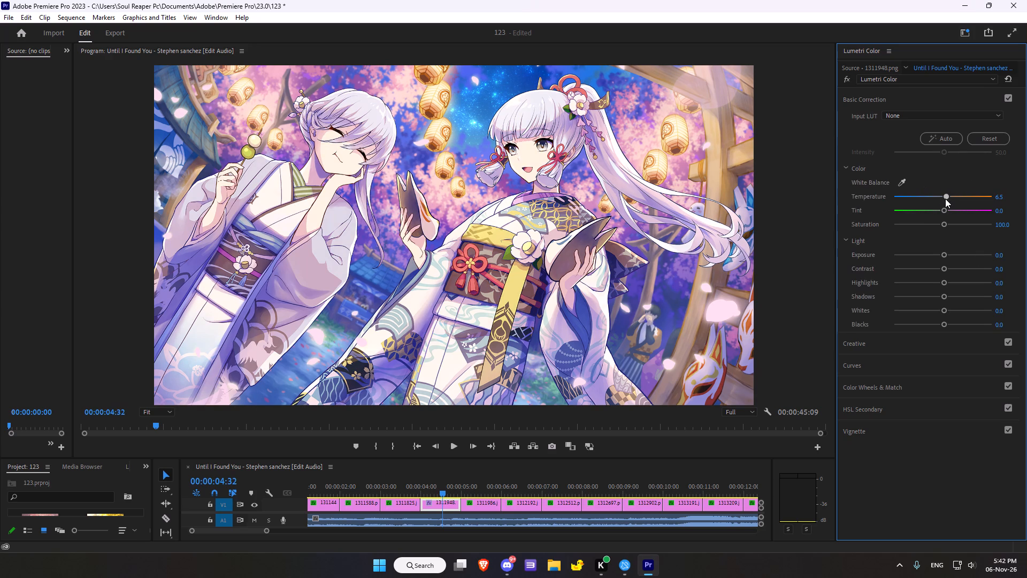
click(945, 212)
drag(945, 223, 941, 224)
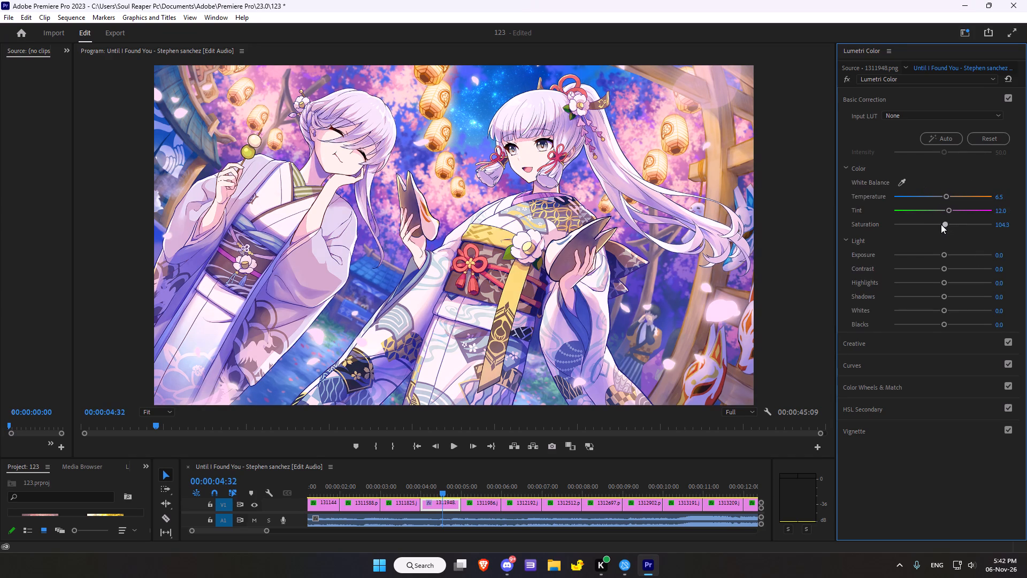
drag(941, 224, 940, 229)
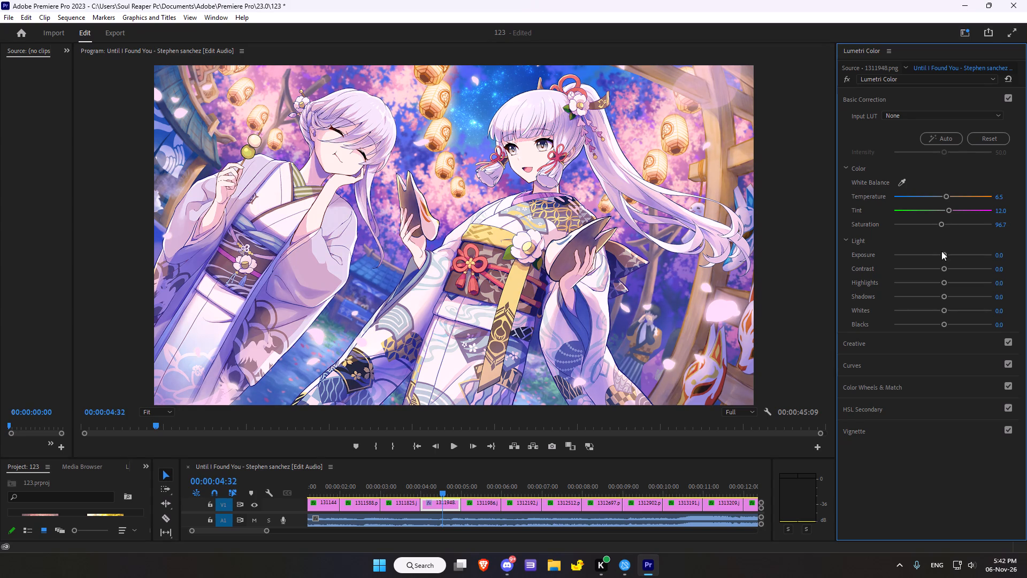
Set the light corrections to exposure -0.1, contrast -6.5, highlights 7.6, shadows -7.6, whites 14.1 and blacks -5.4.
click(945, 255)
drag(946, 271, 938, 271)
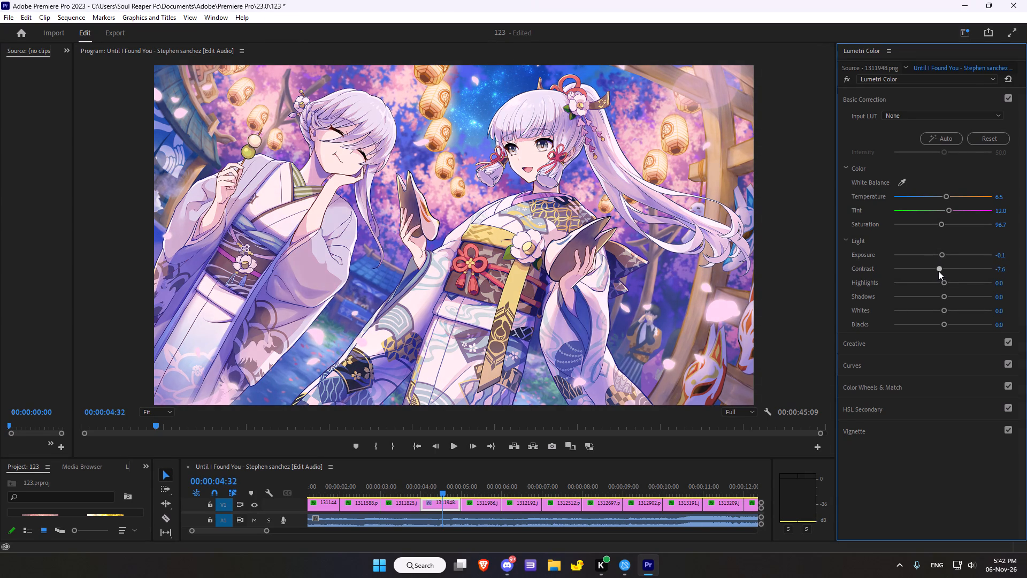
drag(938, 271, 939, 271)
click(944, 279)
drag(944, 295, 938, 298)
click(947, 307)
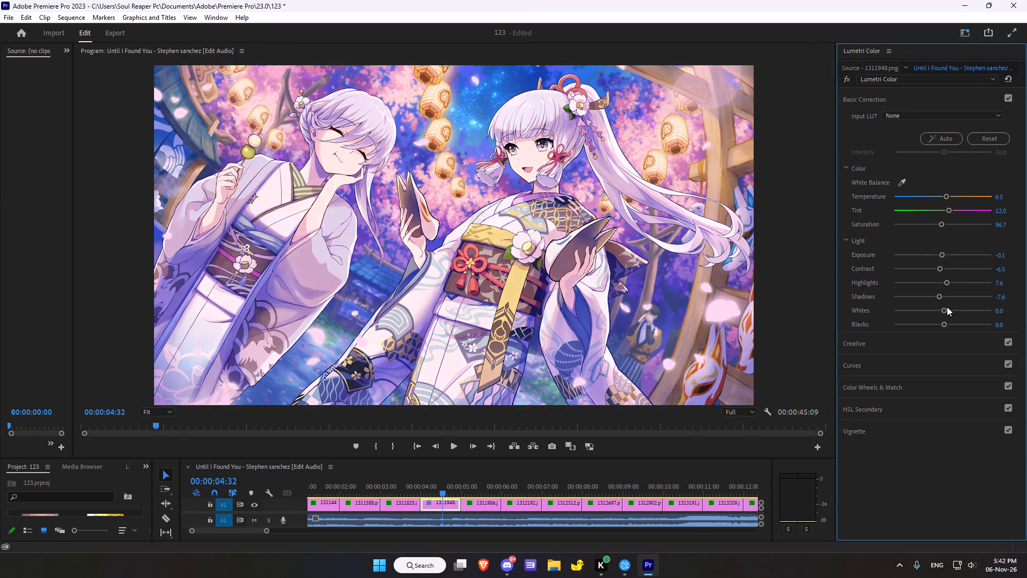
click(940, 323)
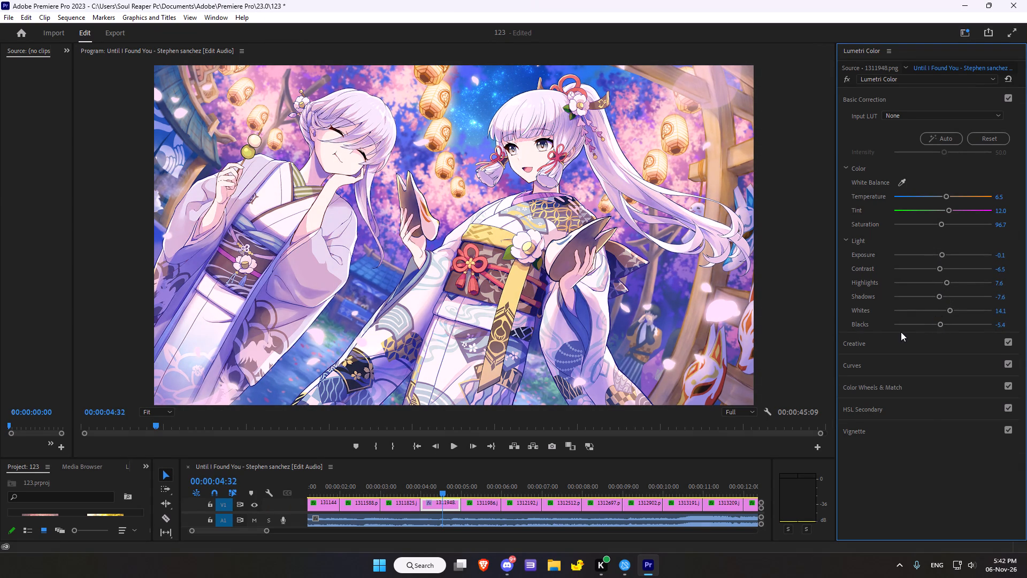
In the creative adjustments, set sharpen 100.0, vibrance 1.1 and saturation 112.0, and nudge the shadow and highlight tints very slightly off centre.
click(865, 347)
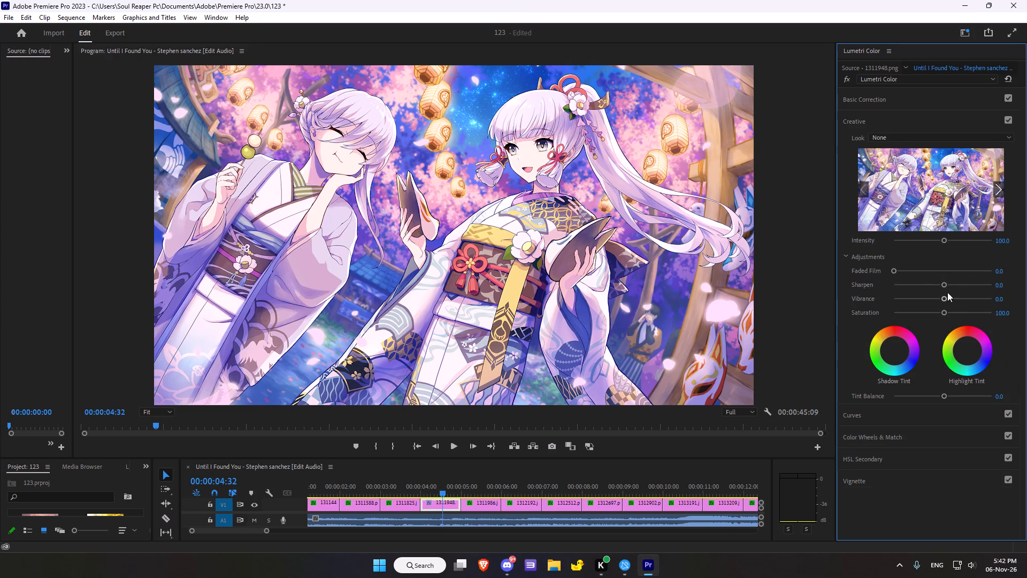
drag(943, 286, 993, 288)
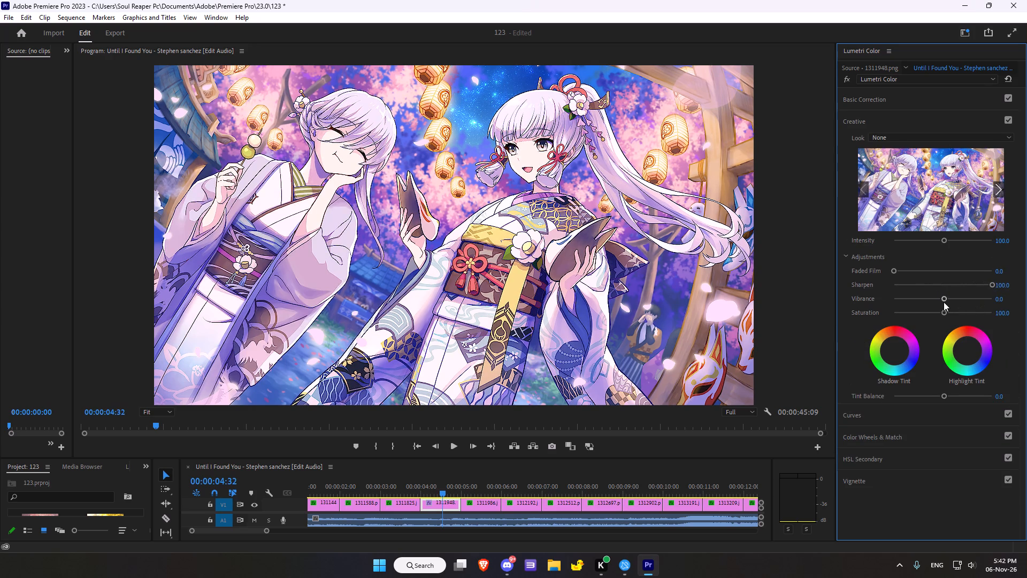
click(945, 300)
click(944, 311)
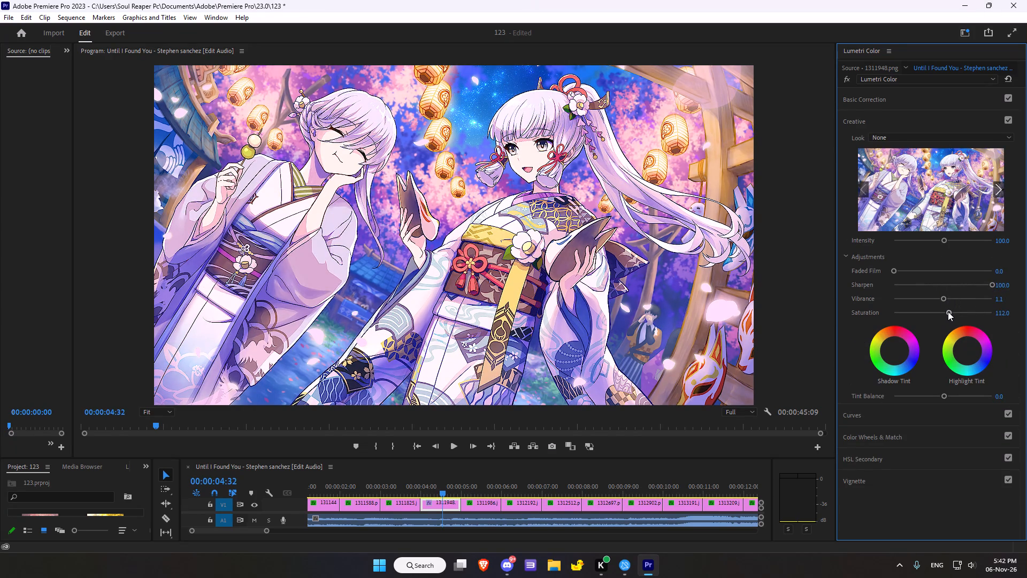
drag(896, 351, 846, 312)
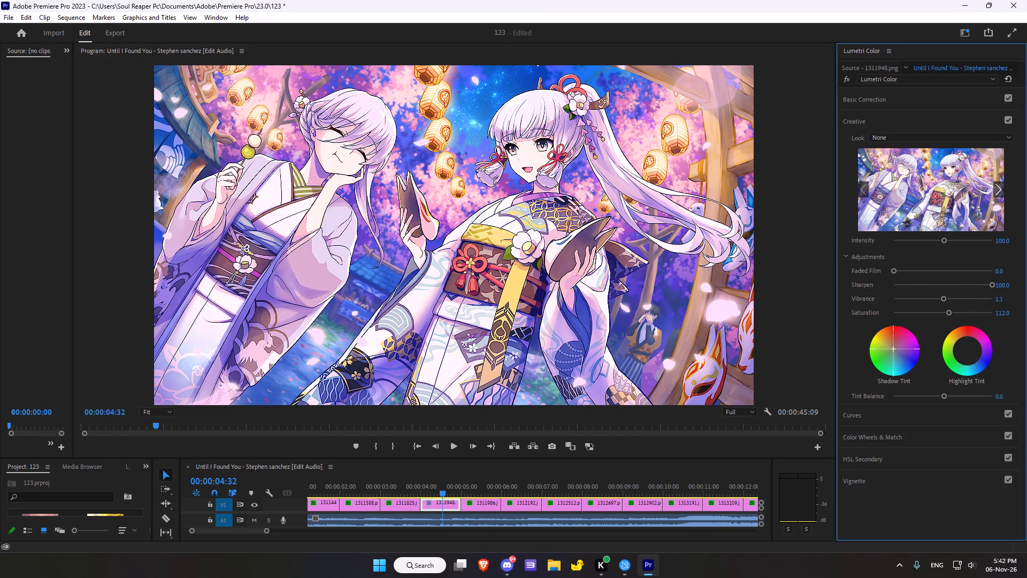
drag(846, 312, 896, 317)
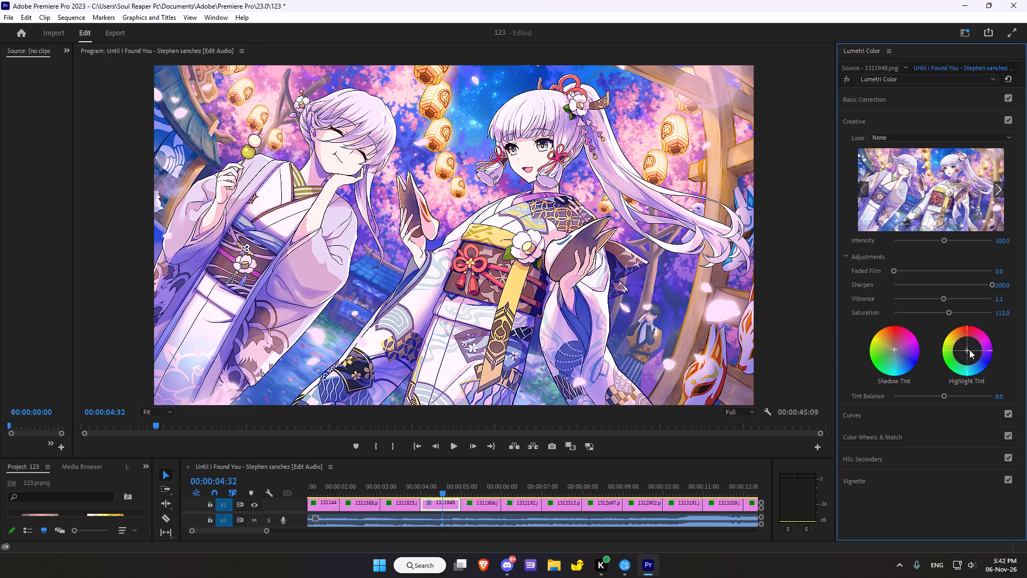
drag(969, 352, 969, 359)
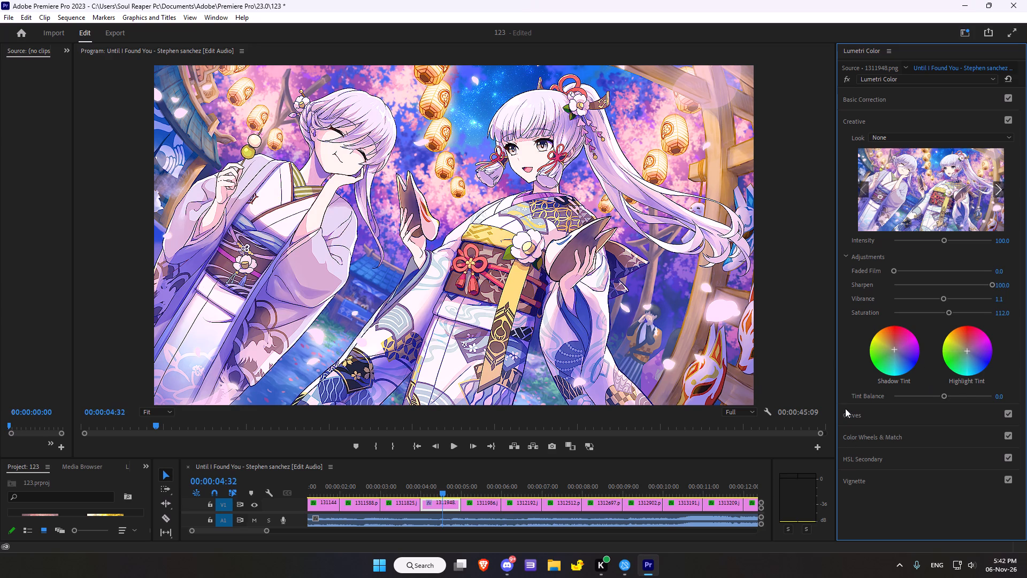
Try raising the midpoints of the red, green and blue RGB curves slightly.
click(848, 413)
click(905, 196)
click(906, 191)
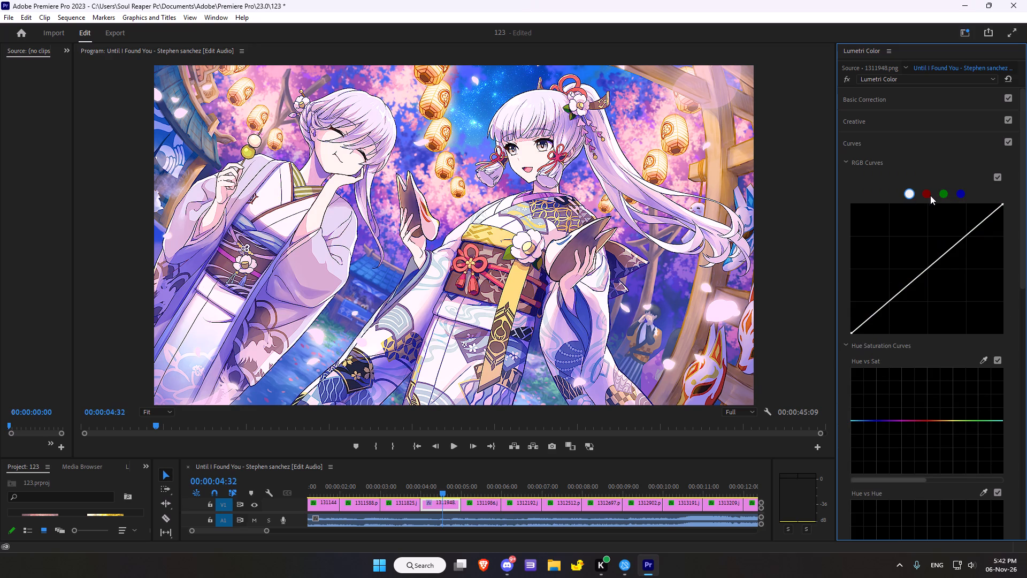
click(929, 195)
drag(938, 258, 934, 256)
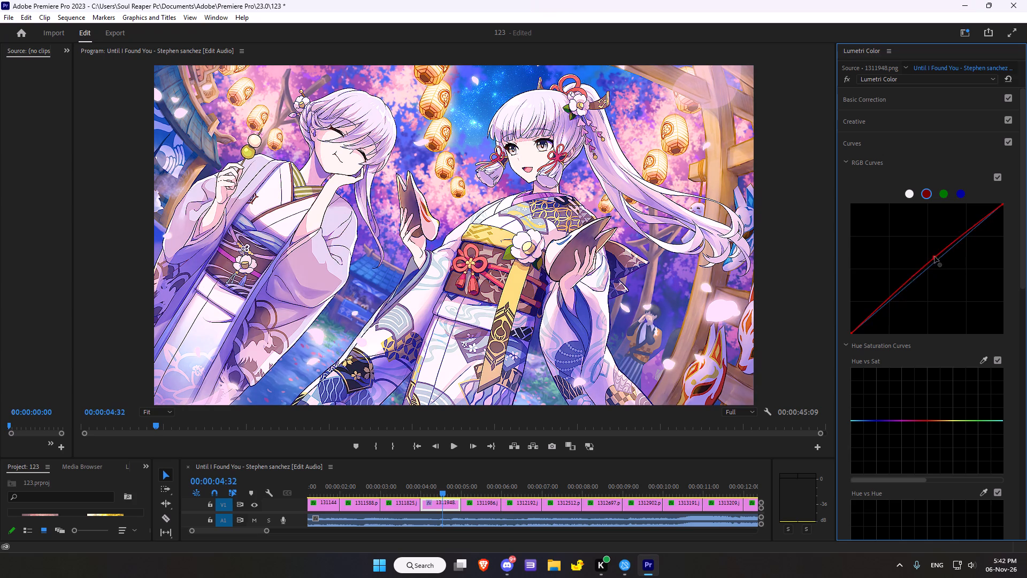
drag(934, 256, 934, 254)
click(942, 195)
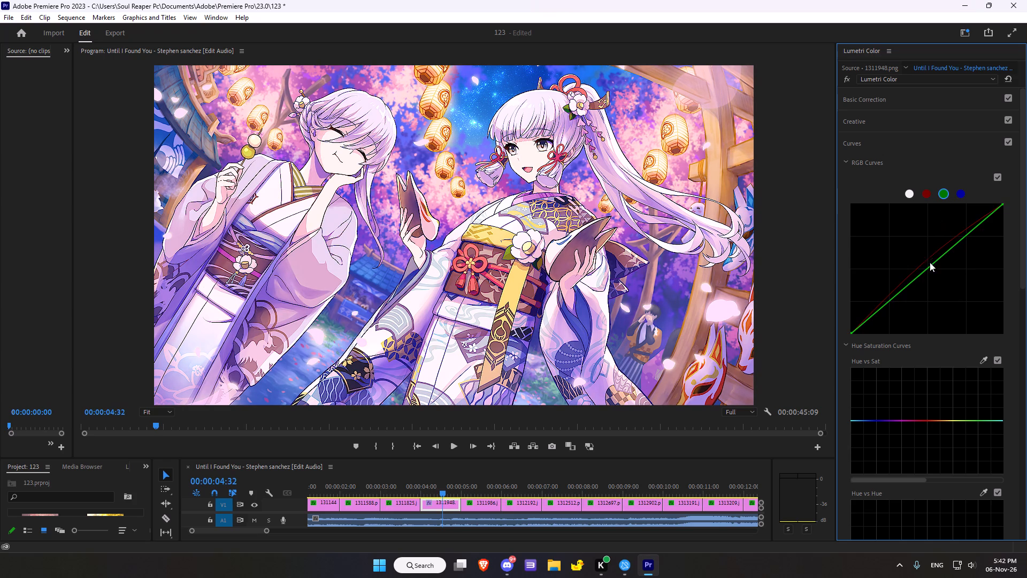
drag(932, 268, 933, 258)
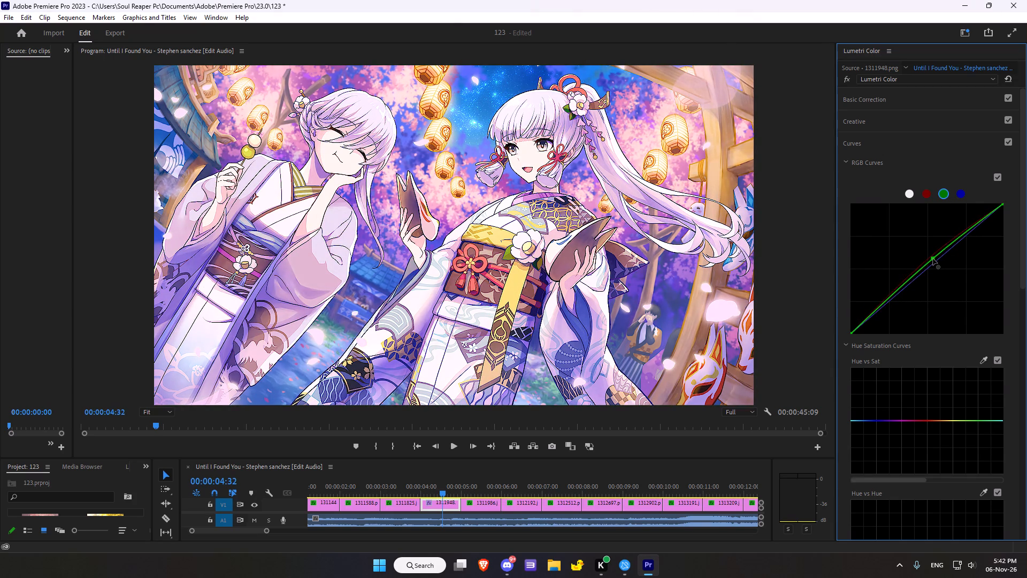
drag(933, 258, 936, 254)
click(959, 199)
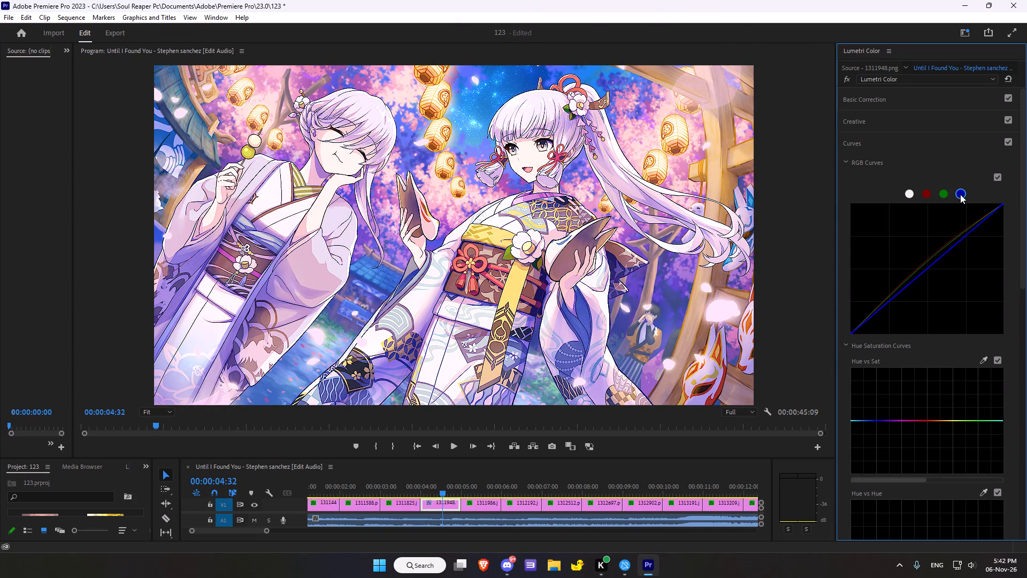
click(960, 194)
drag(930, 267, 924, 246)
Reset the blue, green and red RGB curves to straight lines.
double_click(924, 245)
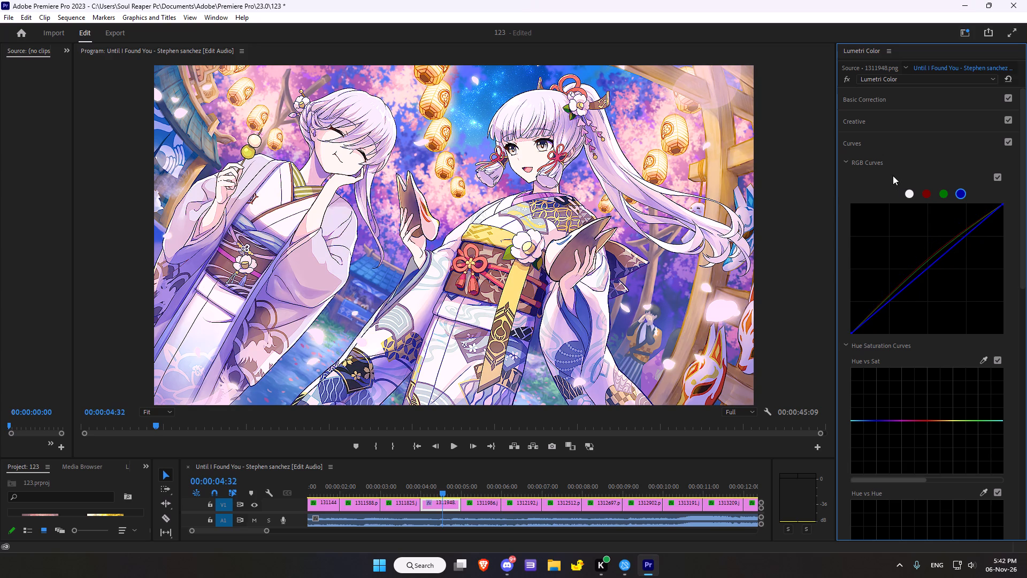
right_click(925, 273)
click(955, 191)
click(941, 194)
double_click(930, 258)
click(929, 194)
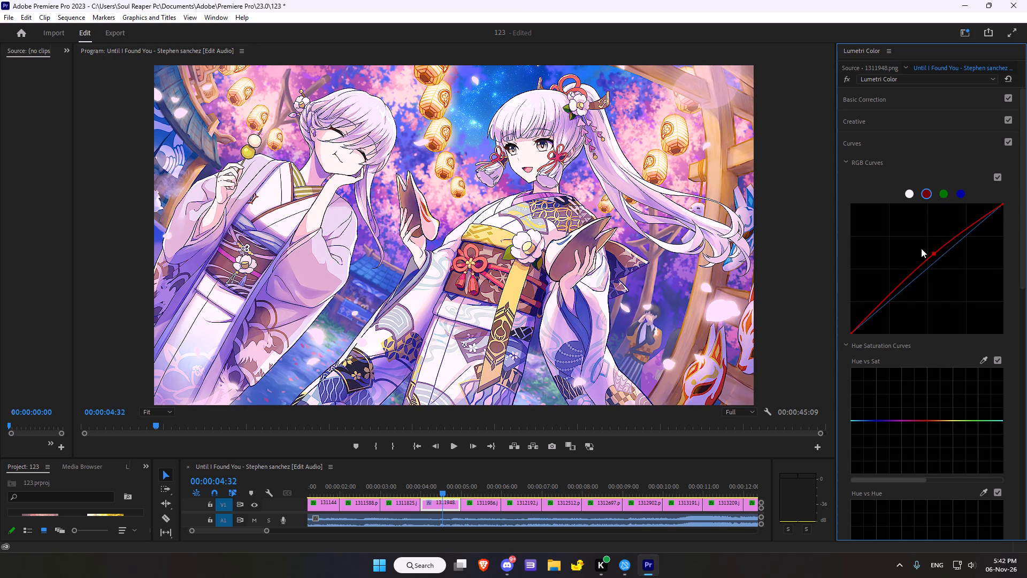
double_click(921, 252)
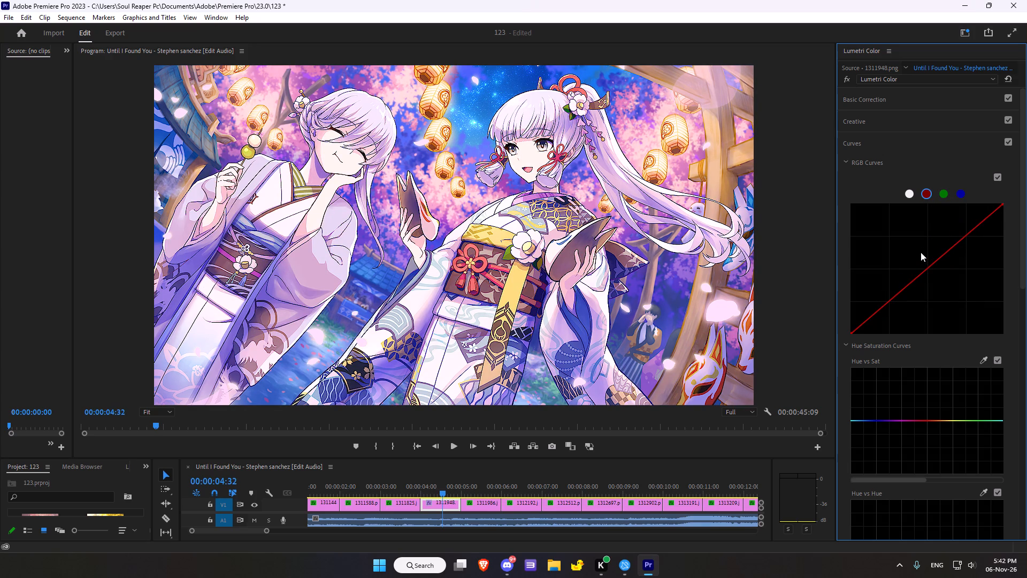
Pull the midpoint of the white RGB curve slightly down to darken the image's midtones.
click(907, 199)
click(913, 192)
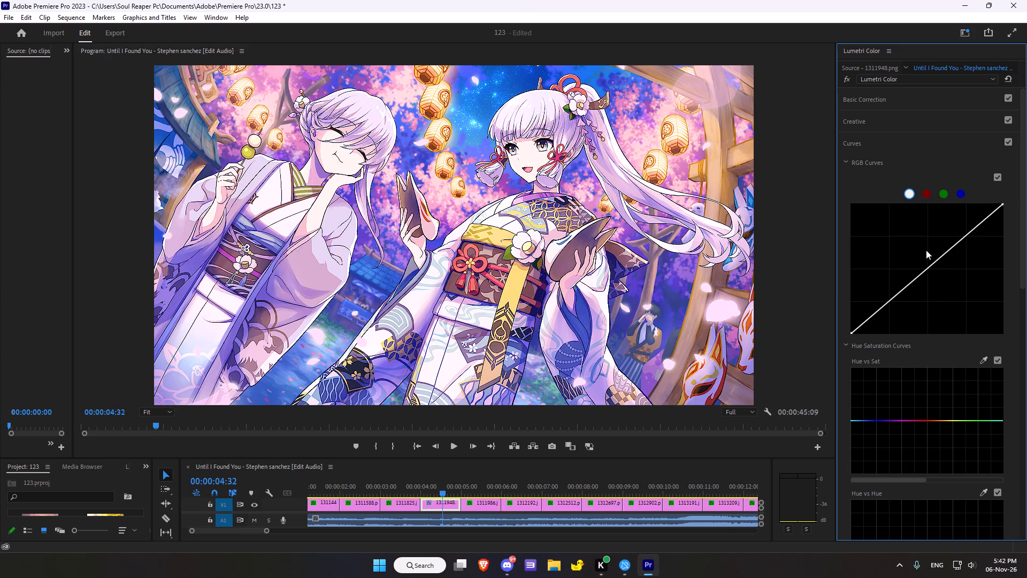
drag(931, 263, 936, 275)
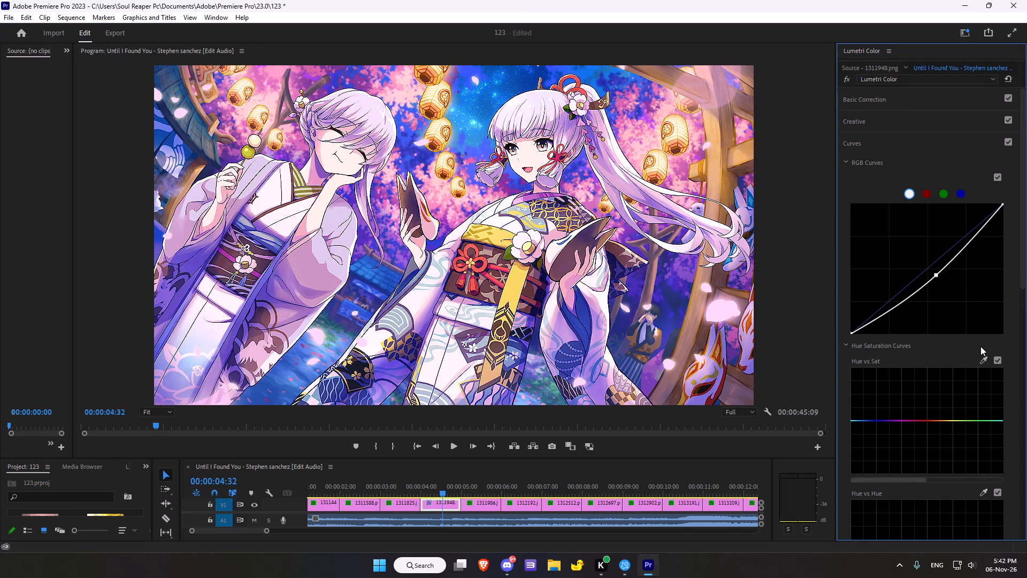
Sample the pink blossoms for the Hue vs Sat curve and raise the magenta point to boost their saturation.
scroll(982, 333, down, 4)
click(984, 315)
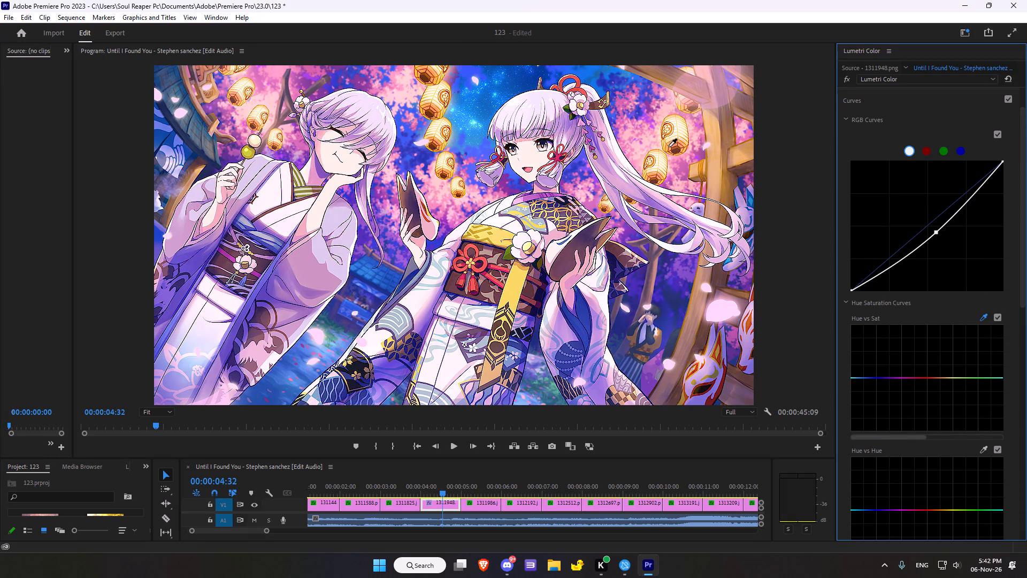
click(679, 167)
drag(907, 380, 905, 346)
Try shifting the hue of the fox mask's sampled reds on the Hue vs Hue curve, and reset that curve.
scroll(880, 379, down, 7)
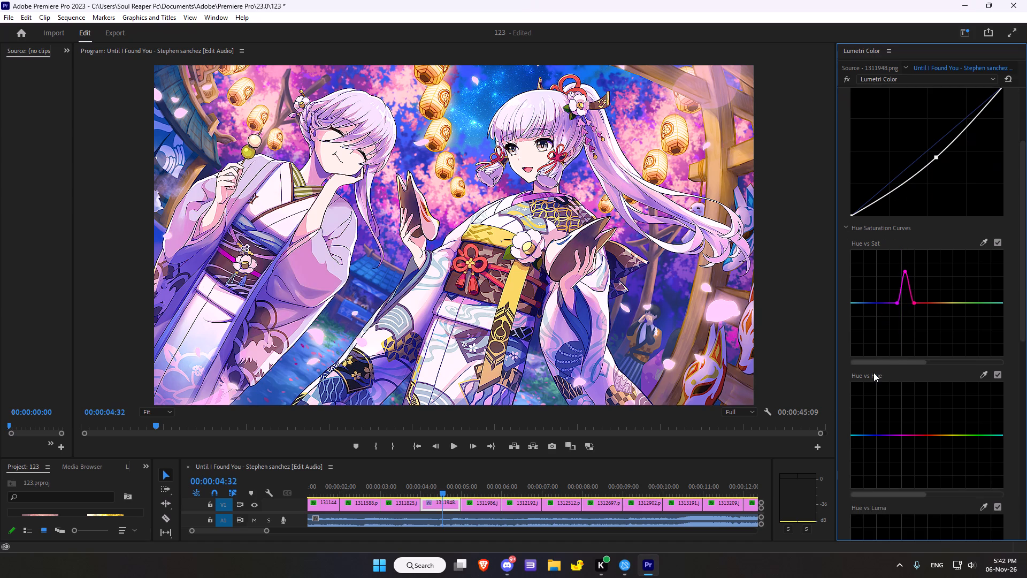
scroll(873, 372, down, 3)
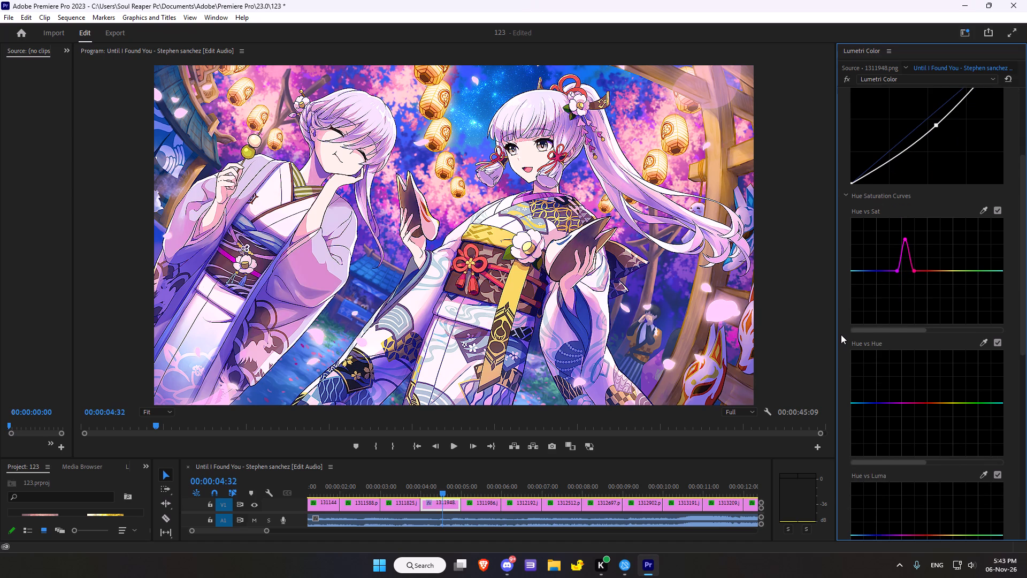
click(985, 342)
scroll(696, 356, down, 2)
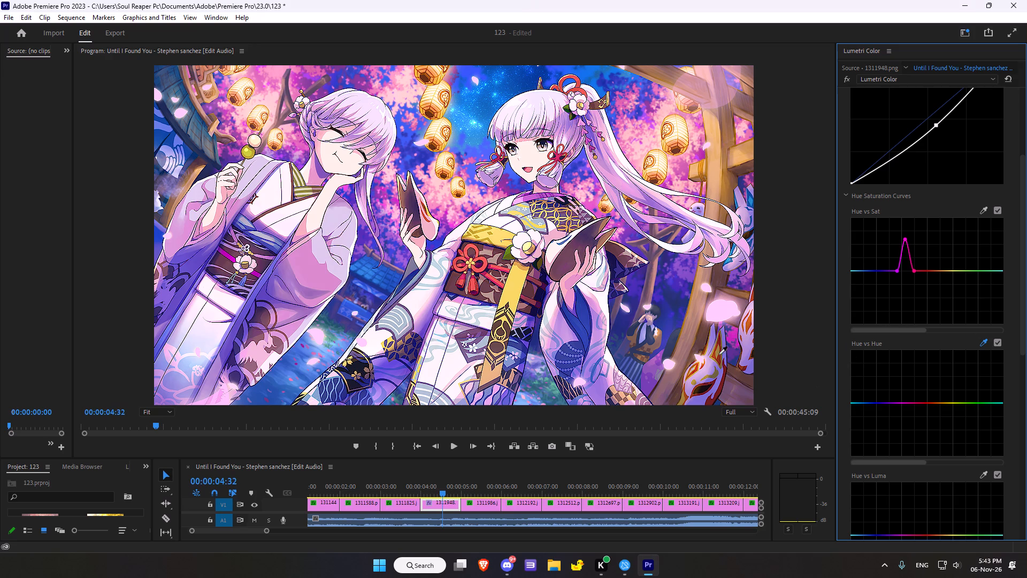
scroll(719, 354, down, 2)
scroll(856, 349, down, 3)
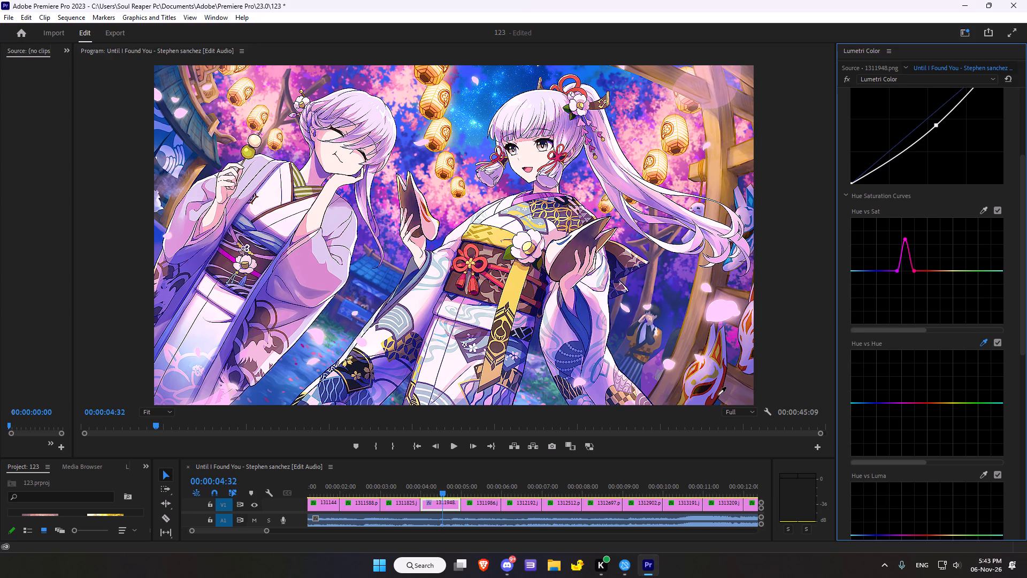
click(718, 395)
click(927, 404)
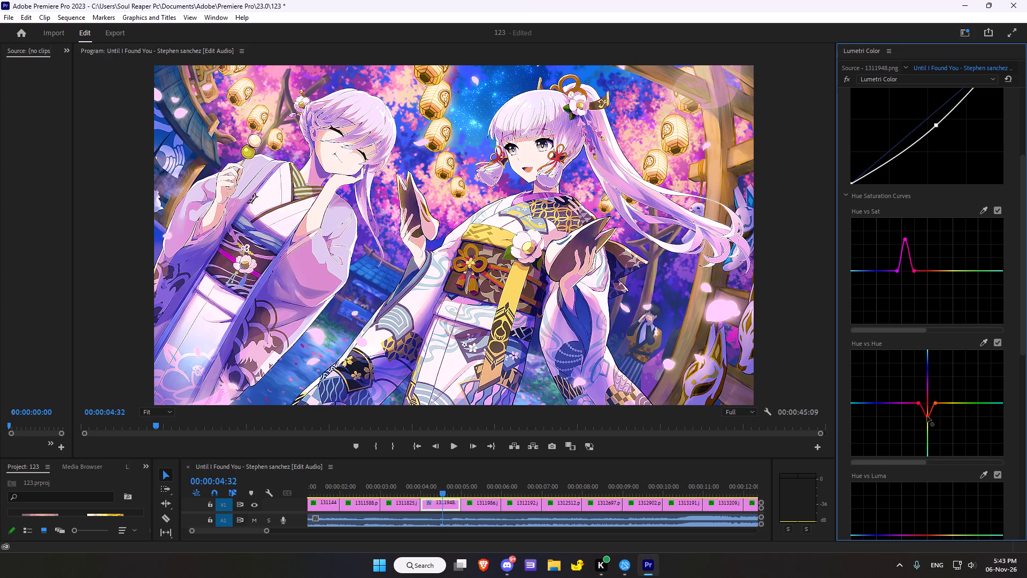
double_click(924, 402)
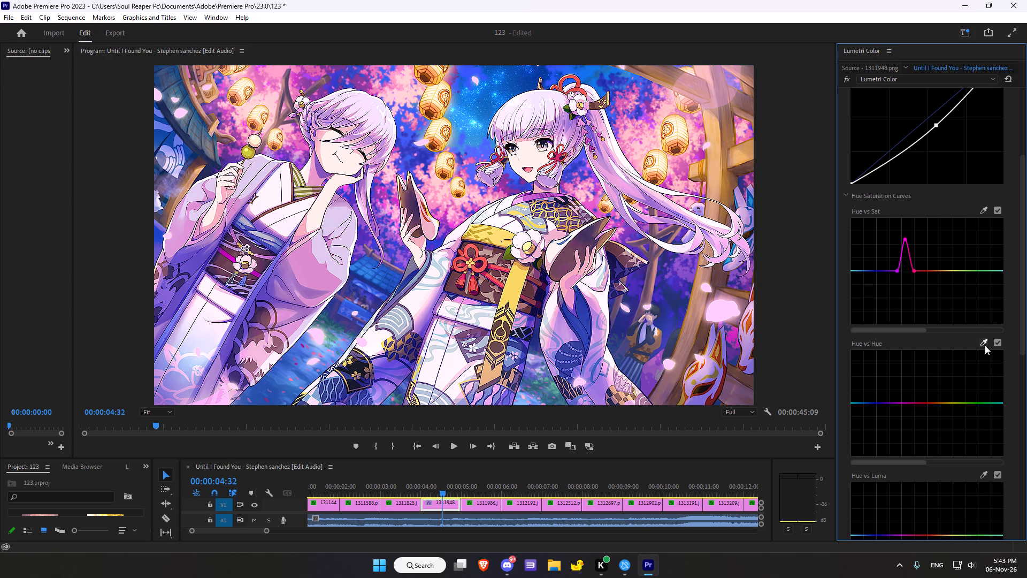
Sample reddish tones from the image to add red control points on the Hue vs Hue curve.
scroll(971, 351, down, 1)
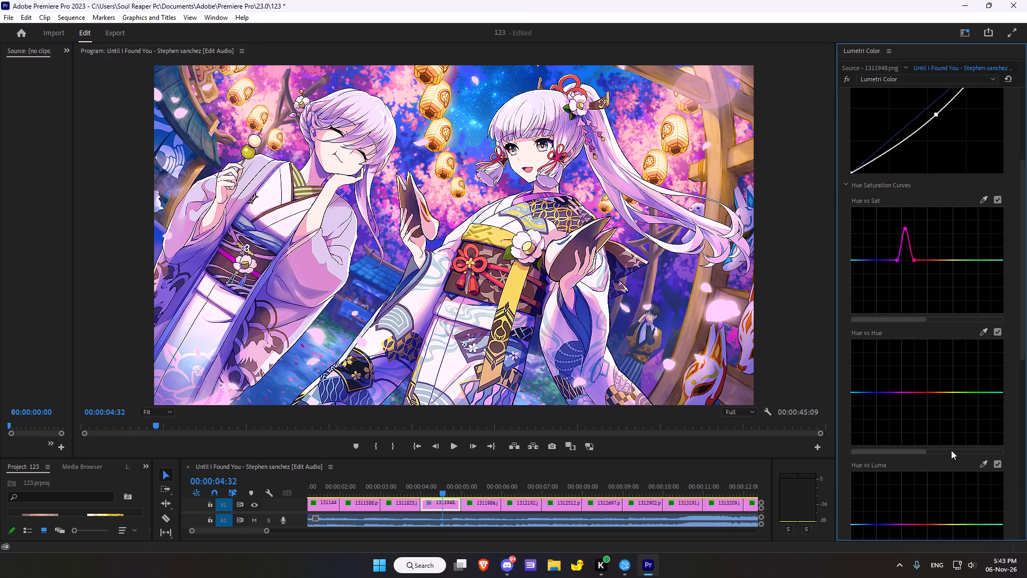
scroll(903, 398, down, 1)
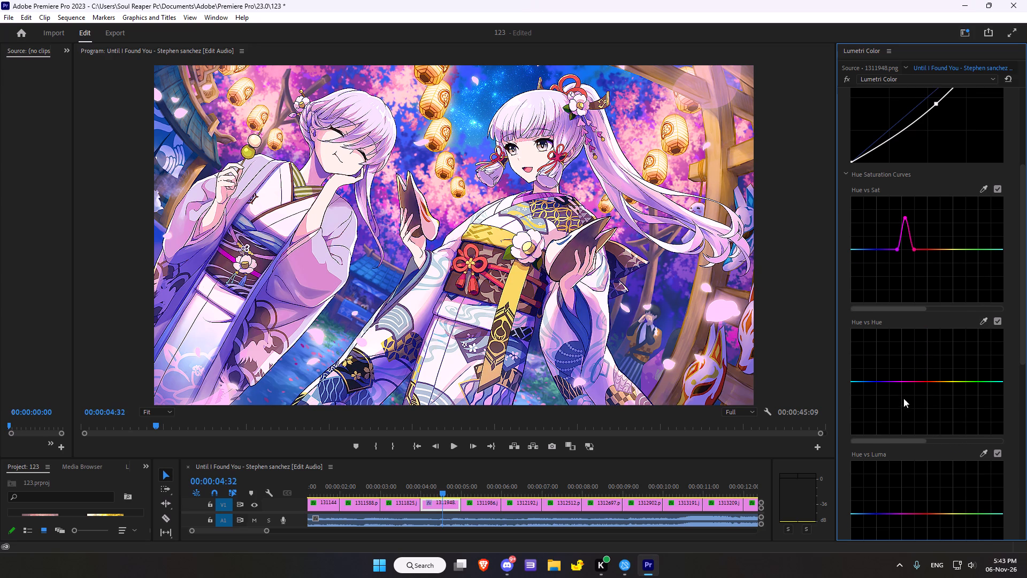
click(984, 325)
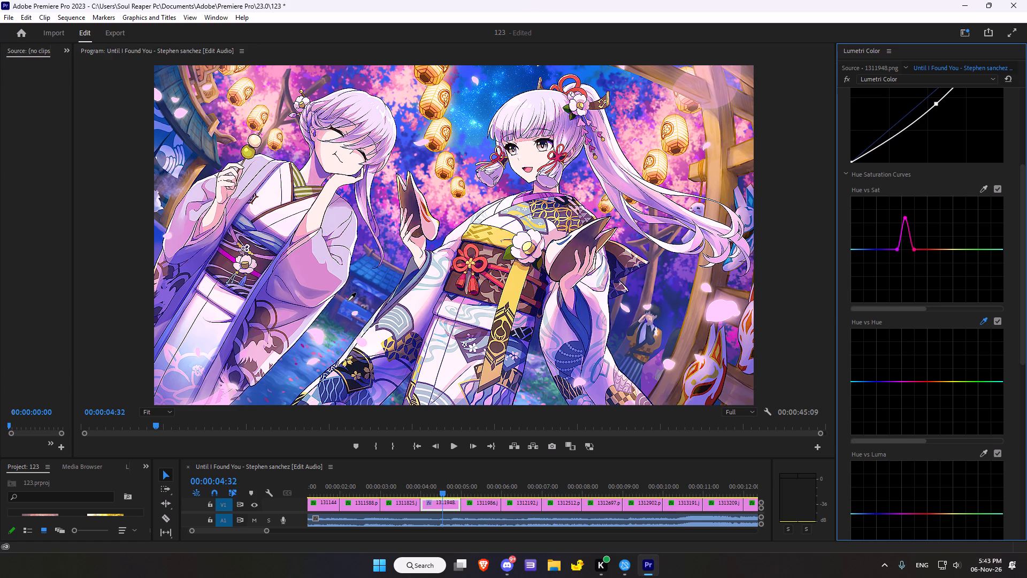
click(933, 362)
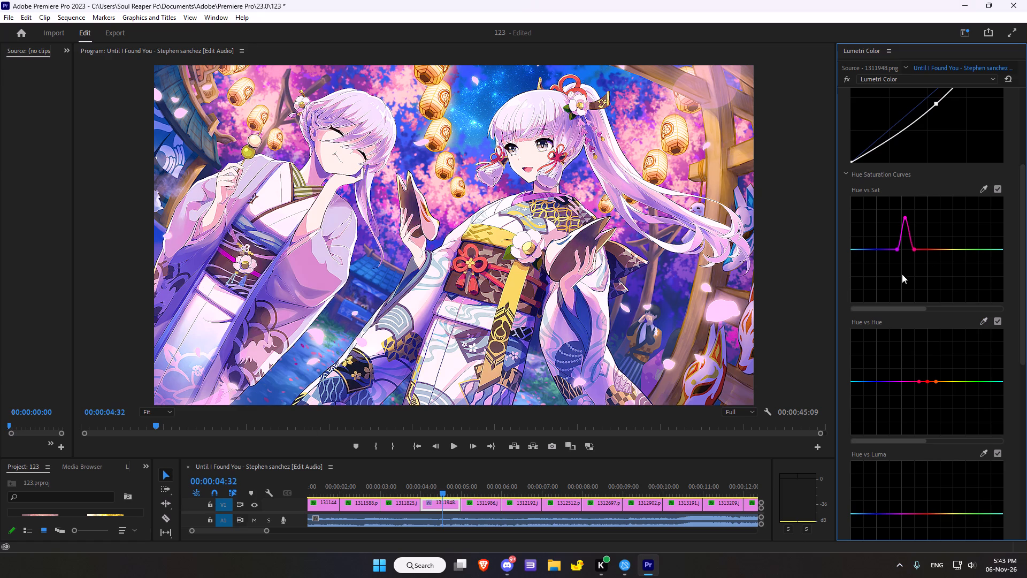
scroll(893, 209, down, 5)
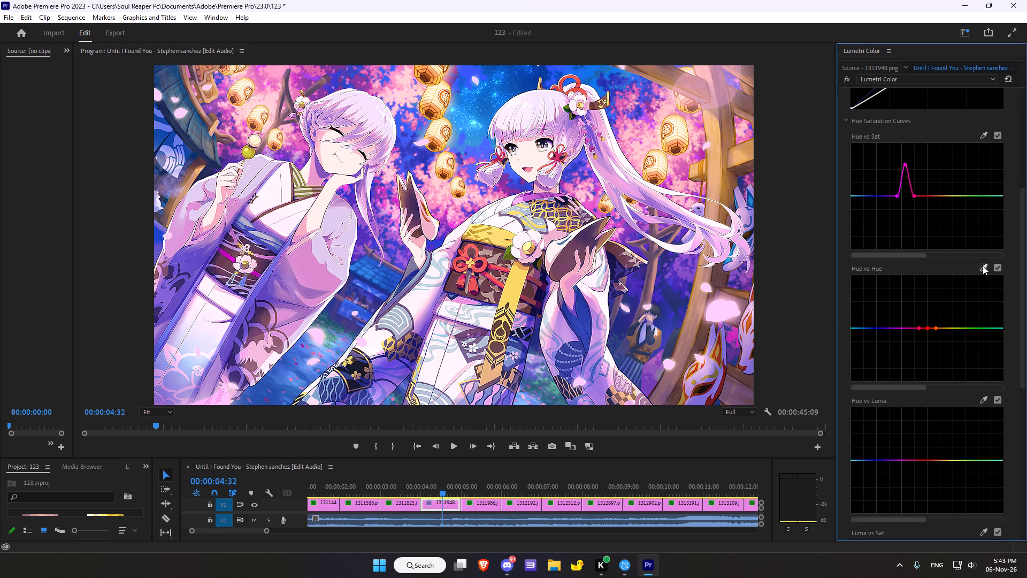
click(983, 265)
click(896, 300)
scroll(992, 266, down, 1)
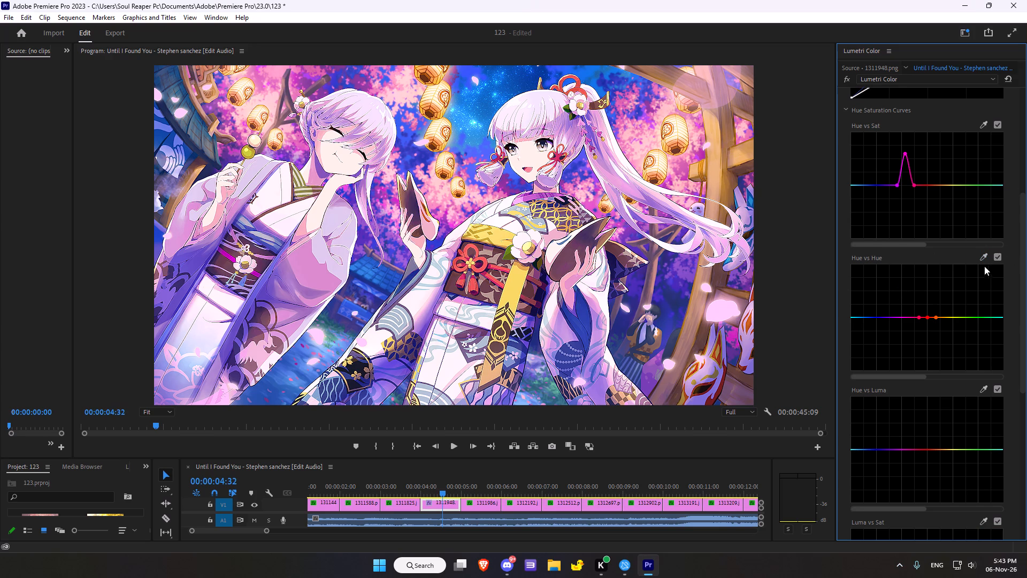
click(982, 255)
click(980, 257)
click(937, 256)
Sample the yellow sash for the Hue vs Luma curve and lower the yellow point slightly to darken it.
scroll(895, 319, down, 2)
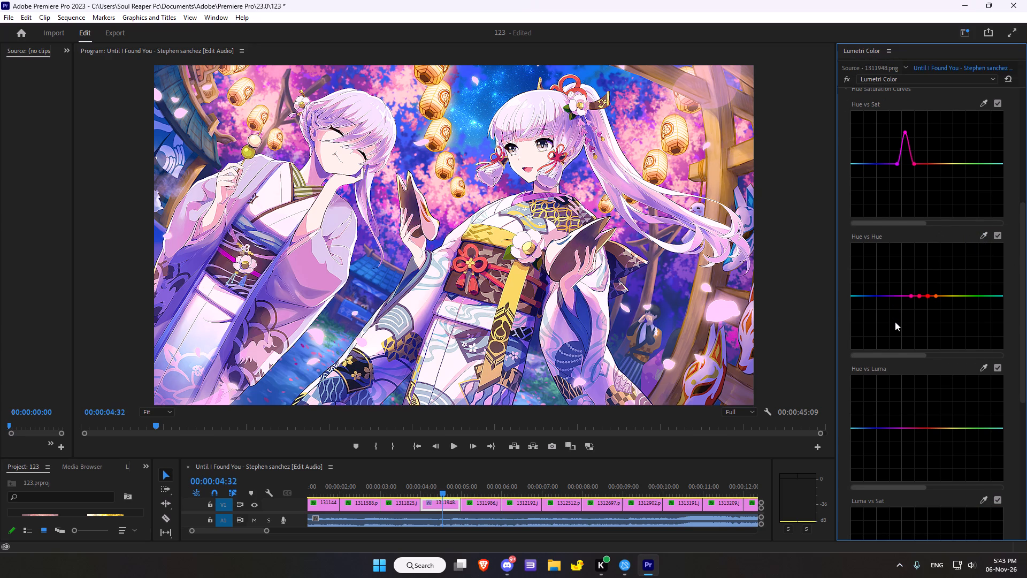
scroll(888, 327, down, 1)
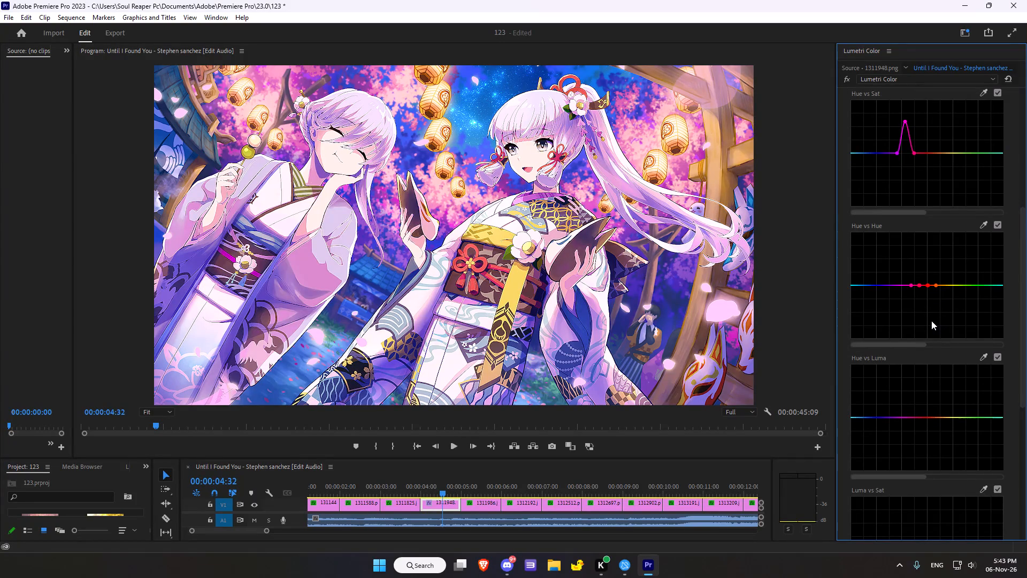
scroll(931, 321, down, 7)
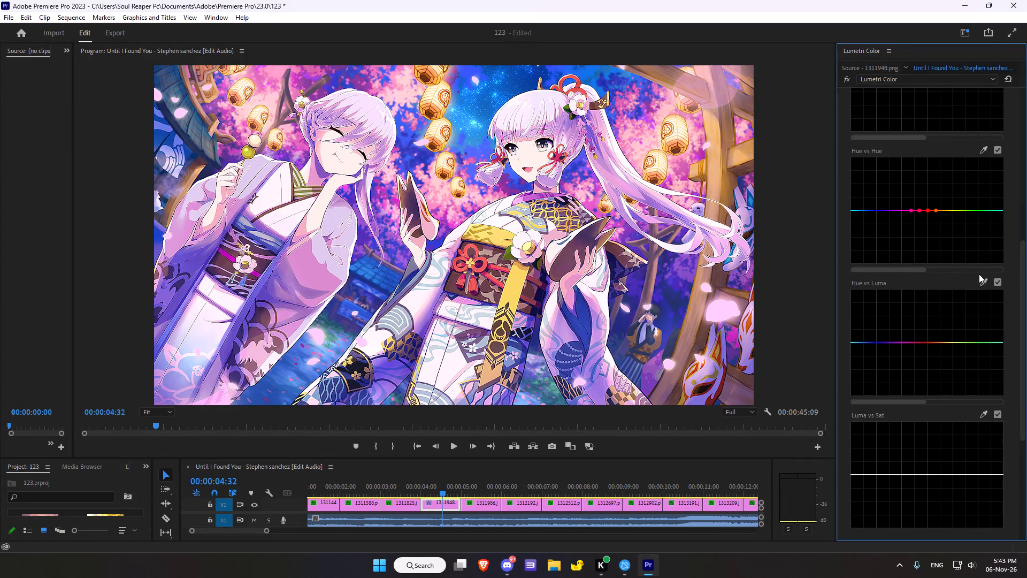
click(982, 280)
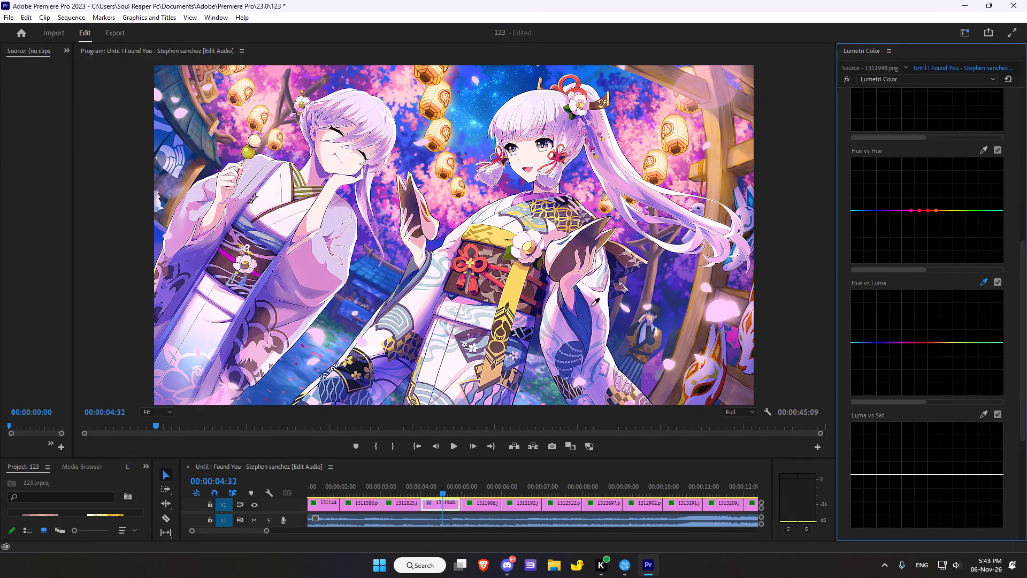
click(513, 295)
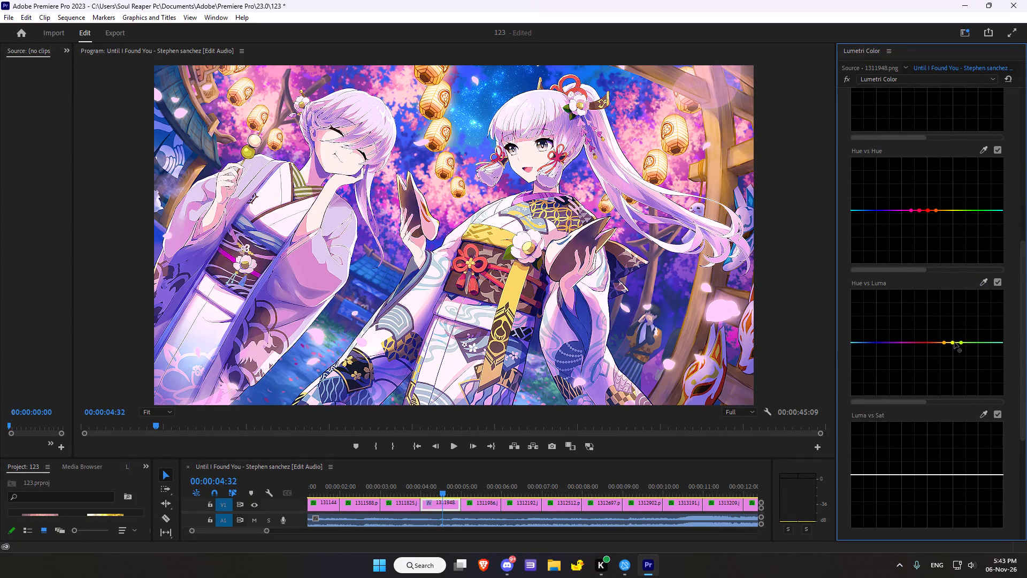
drag(955, 343, 957, 349)
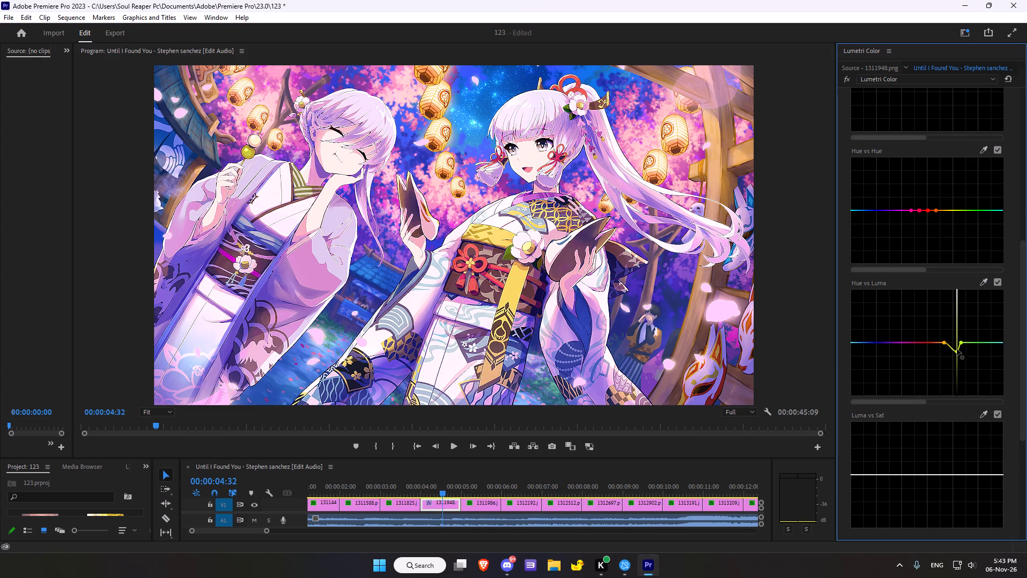
drag(957, 349, 956, 348)
Sample the kimono tones for the Luma vs Sat curve and pull the darker midtone point slightly down to reduce saturation.
scroll(911, 364, down, 2)
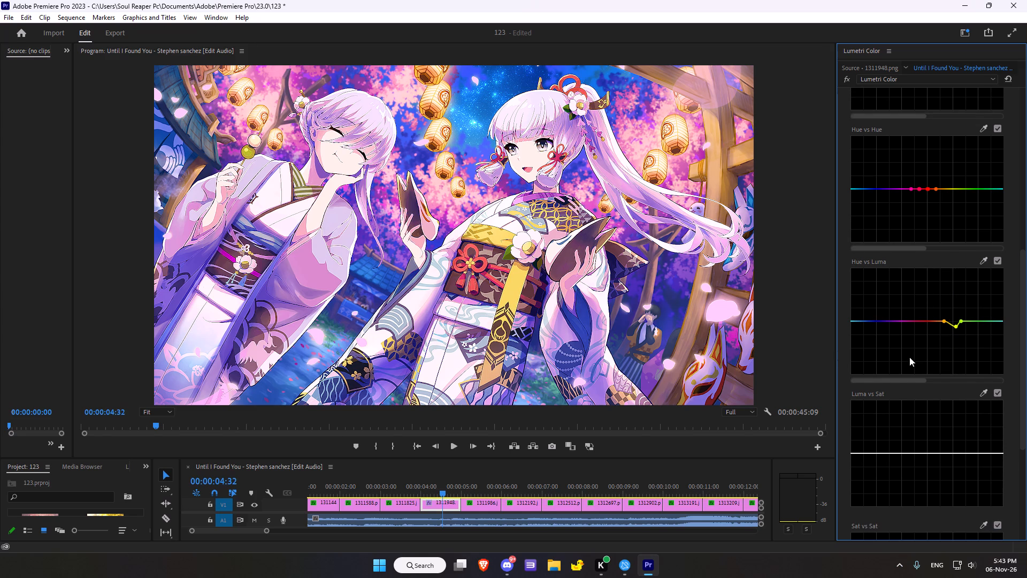
scroll(909, 365, down, 2)
scroll(901, 305, down, 2)
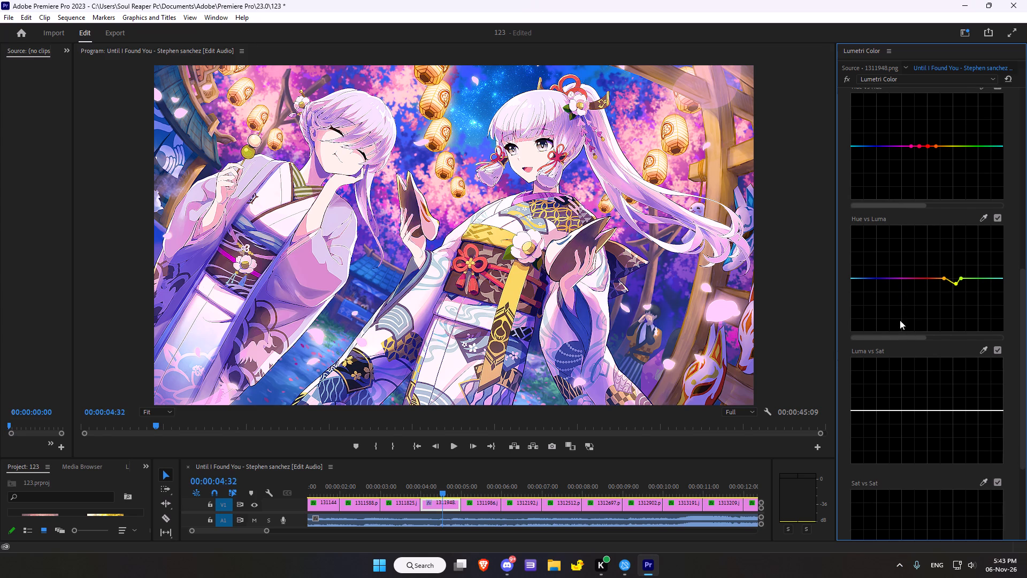
click(982, 351)
click(205, 347)
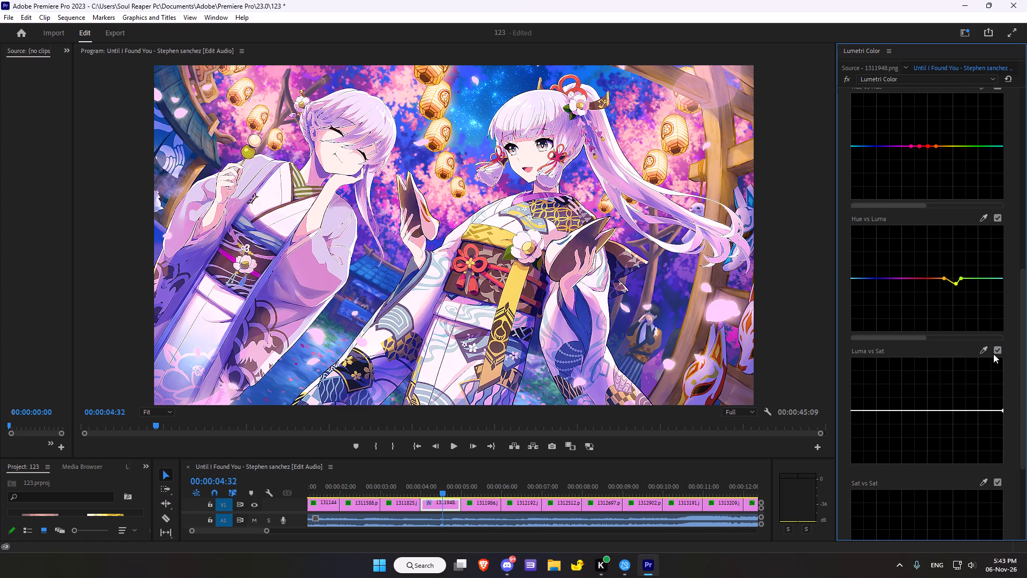
click(986, 352)
click(573, 329)
drag(901, 410, 898, 414)
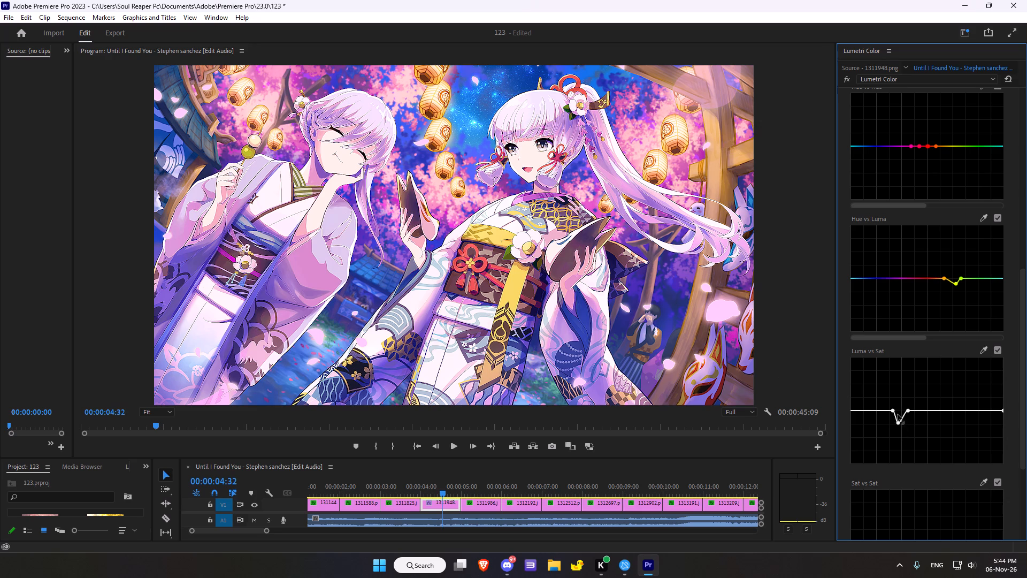
drag(898, 414, 903, 417)
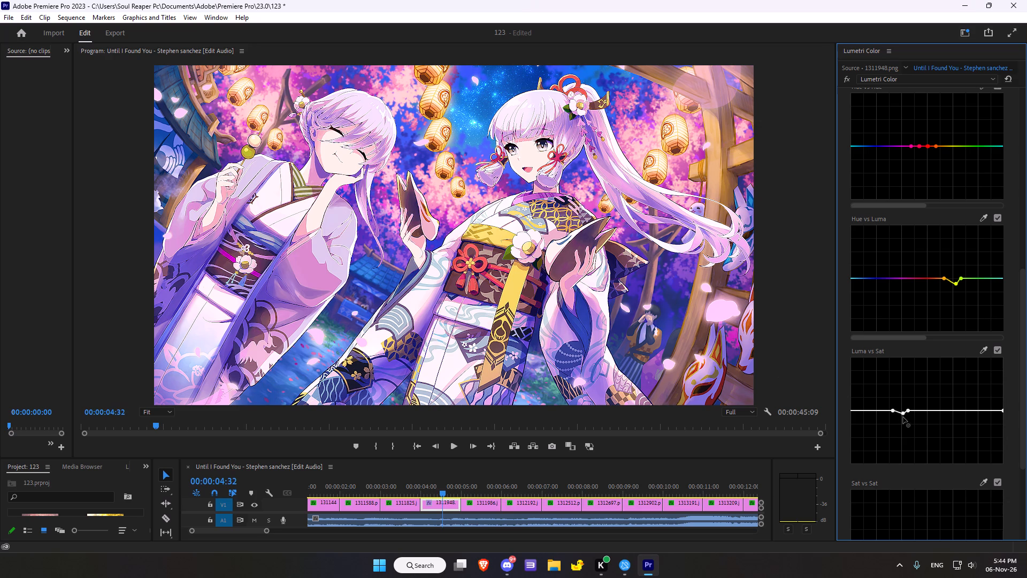
drag(903, 417, 899, 409)
drag(899, 409, 900, 419)
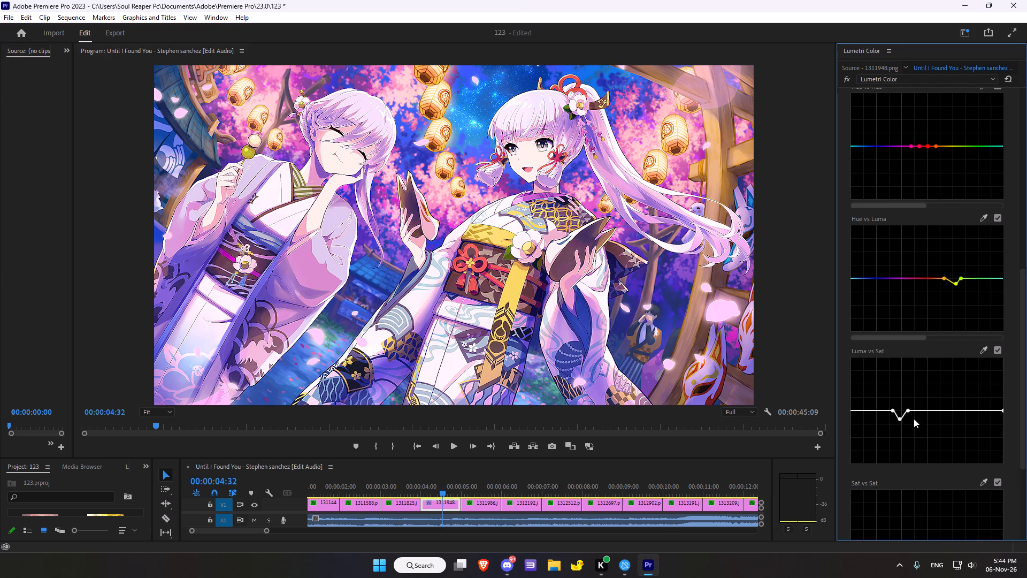
Sample the ponytailed girl's face for the Sat vs Sat curve and raise the low-saturation point to the top.
scroll(926, 422, down, 13)
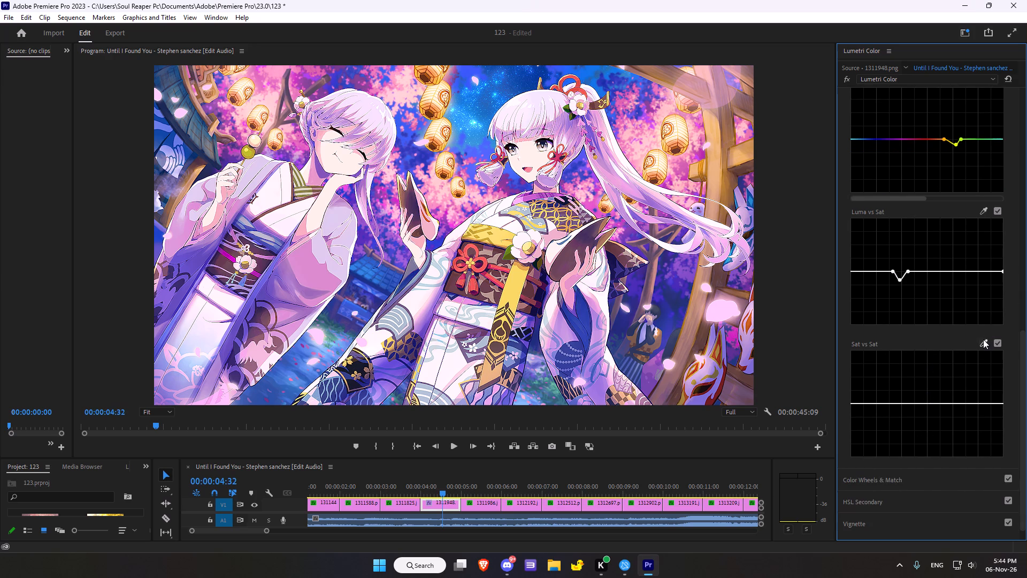
click(983, 339)
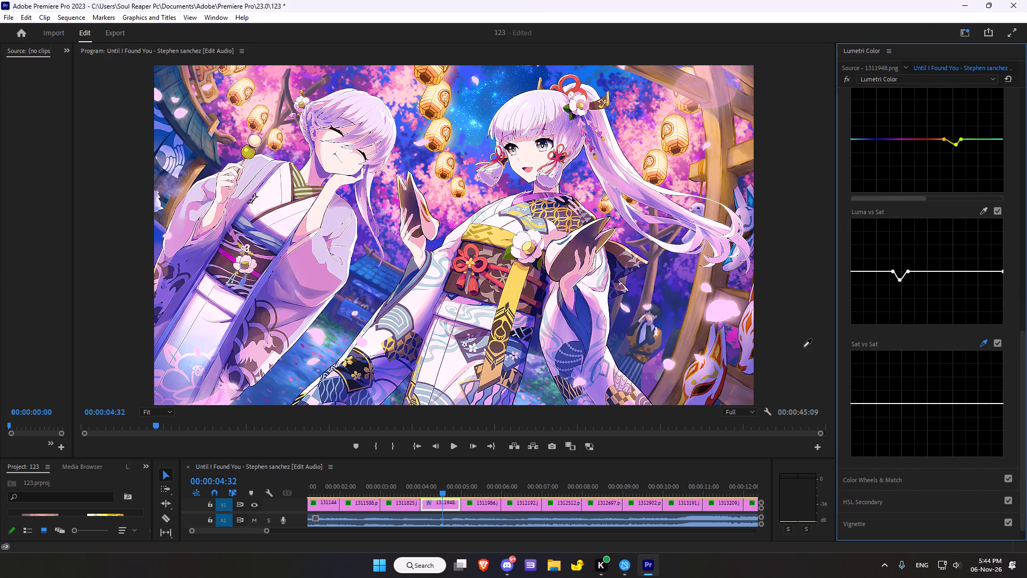
click(531, 155)
drag(868, 403, 883, 387)
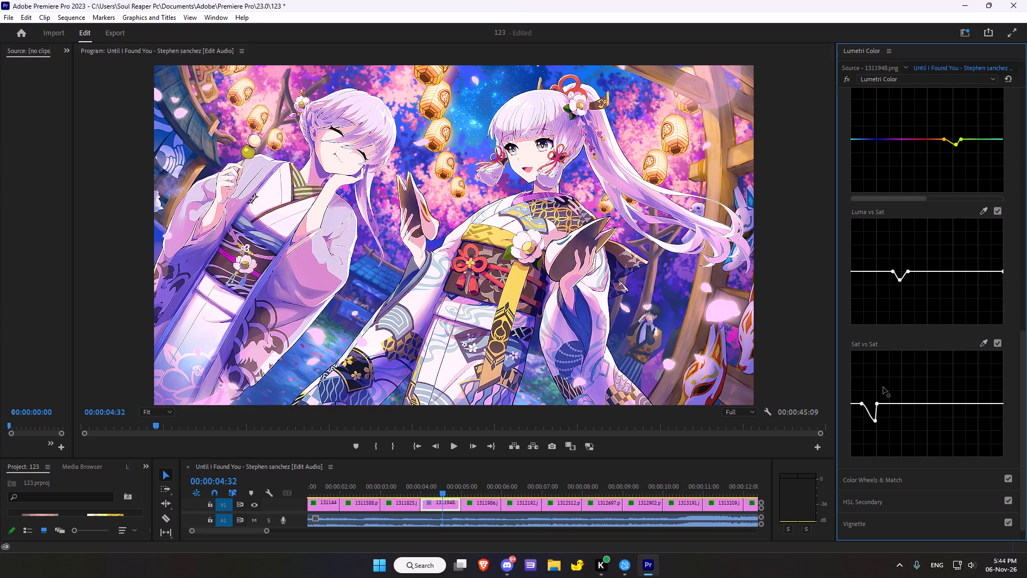
drag(883, 387, 893, 337)
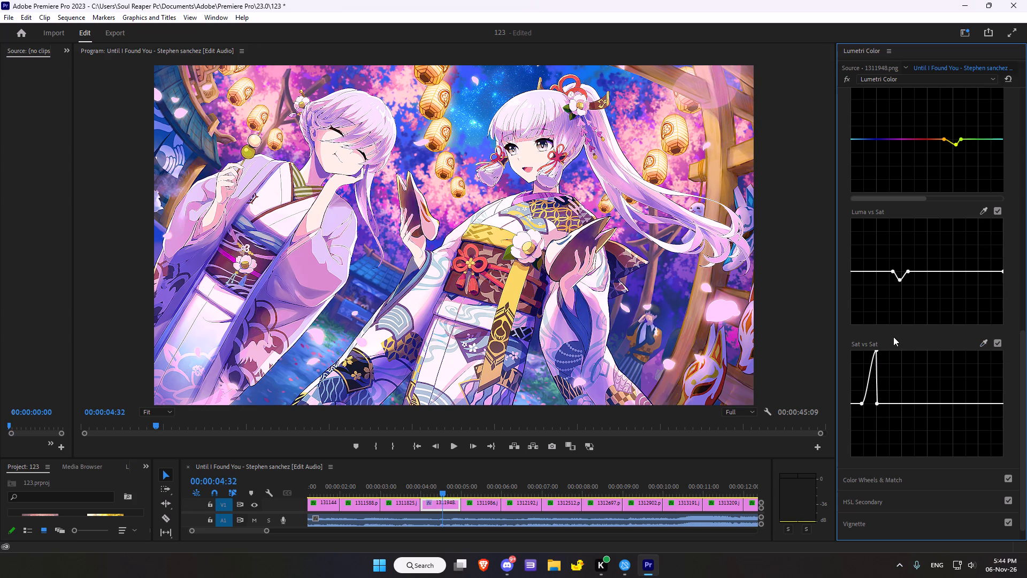
scroll(906, 381, down, 4)
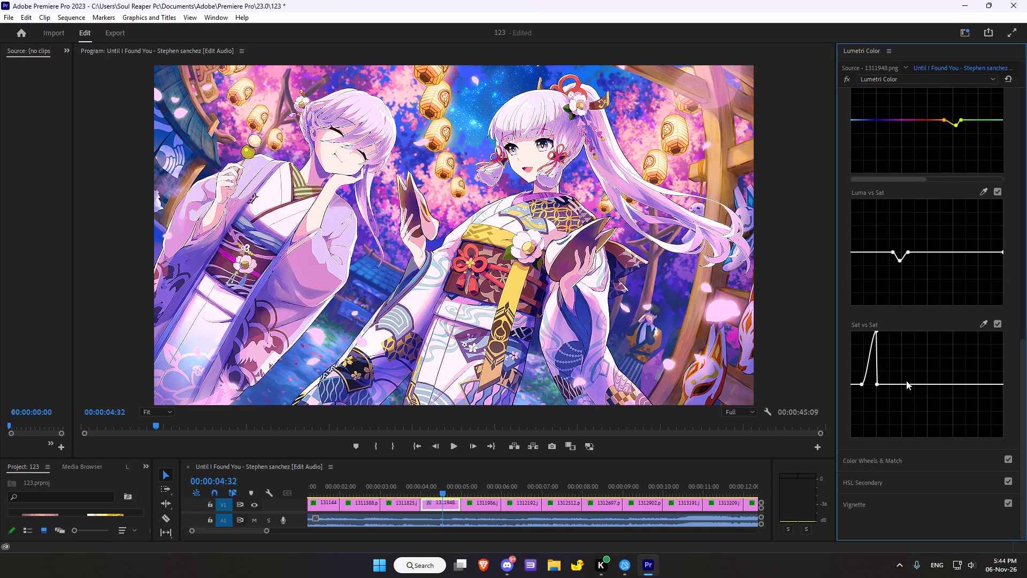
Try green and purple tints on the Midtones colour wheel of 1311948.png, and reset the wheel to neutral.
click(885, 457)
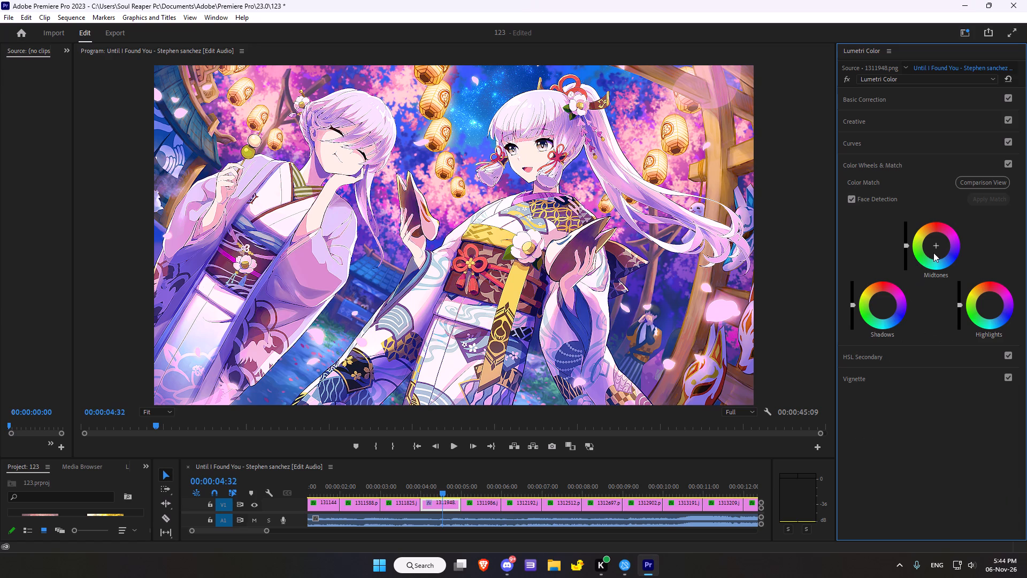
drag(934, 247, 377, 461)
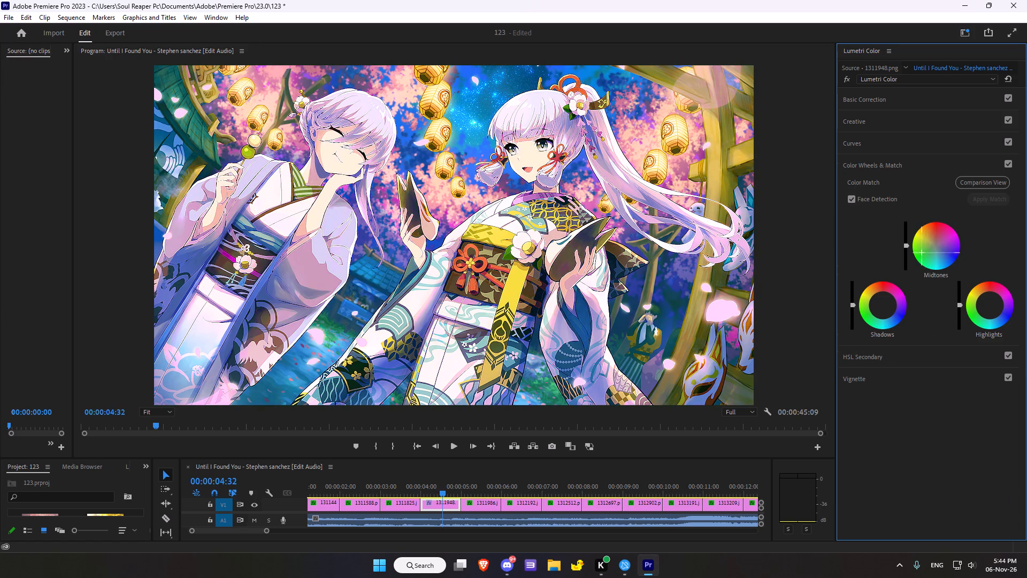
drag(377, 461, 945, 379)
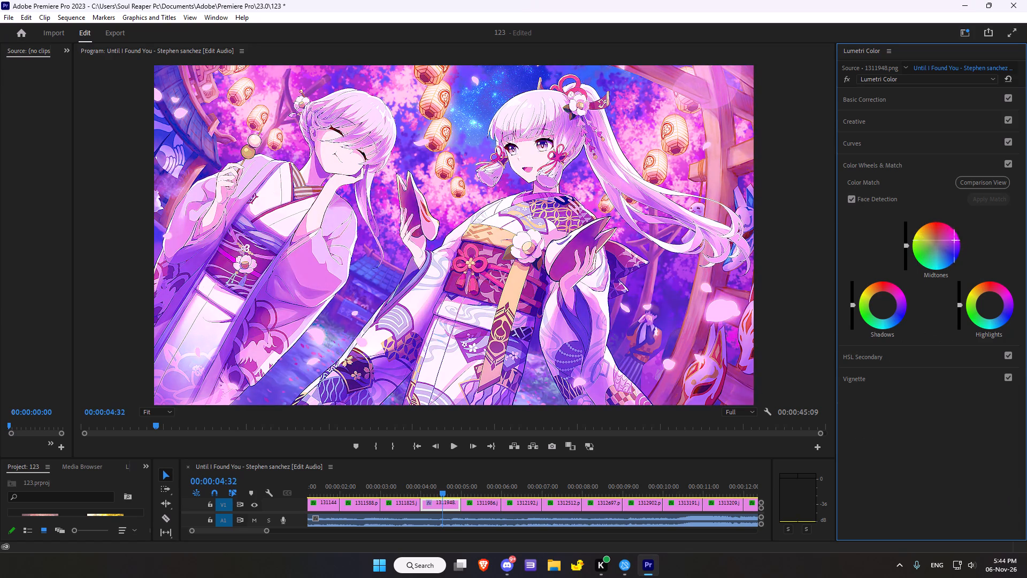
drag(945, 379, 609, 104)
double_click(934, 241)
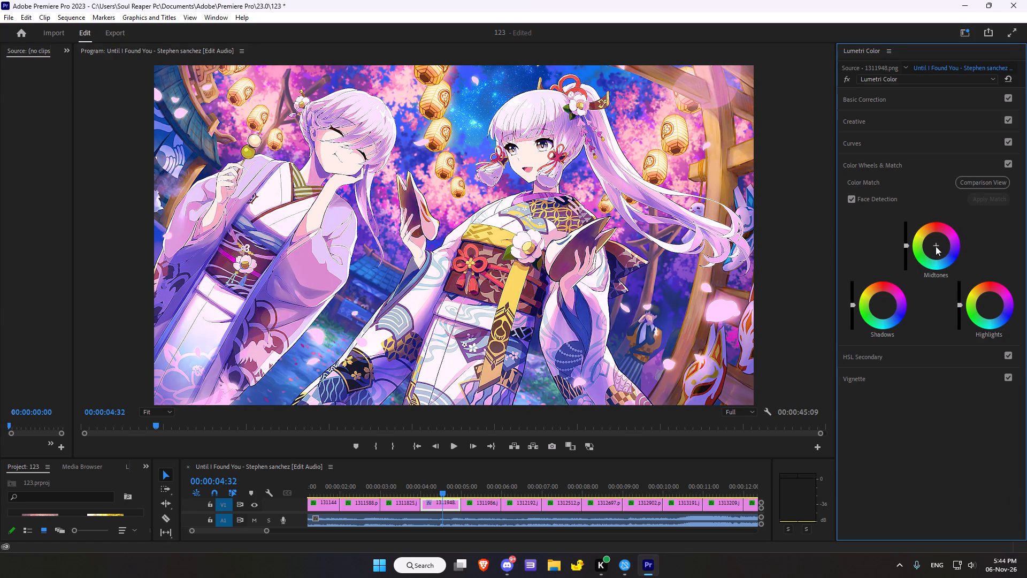
Make very slight adjustments to the Midtones, Shadows and Highlights colour wheels, keeping each close to its neutral centre.
drag(937, 245, 943, 270)
drag(886, 307, 887, 307)
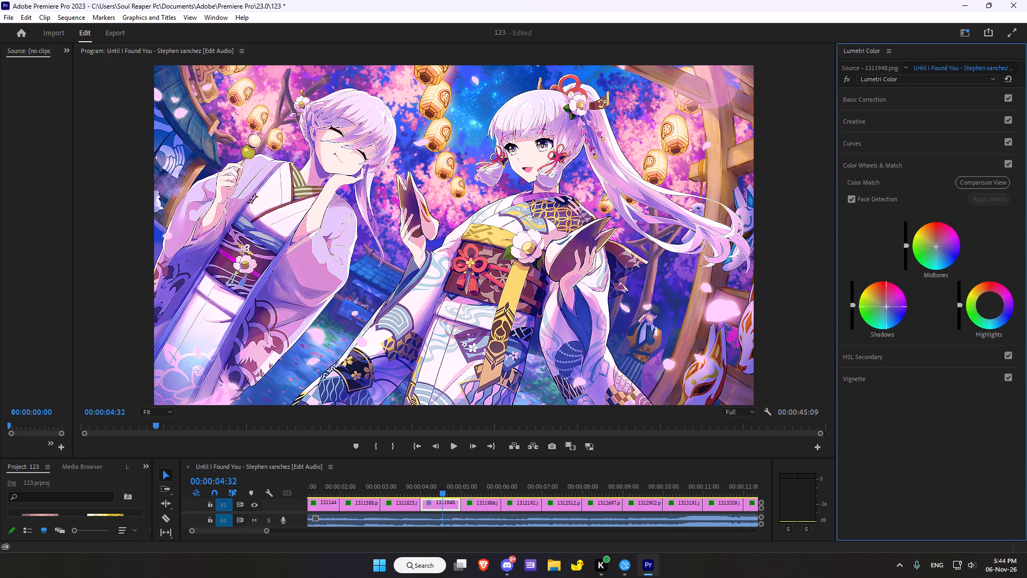
drag(887, 307, 808, 320)
drag(991, 306, 991, 295)
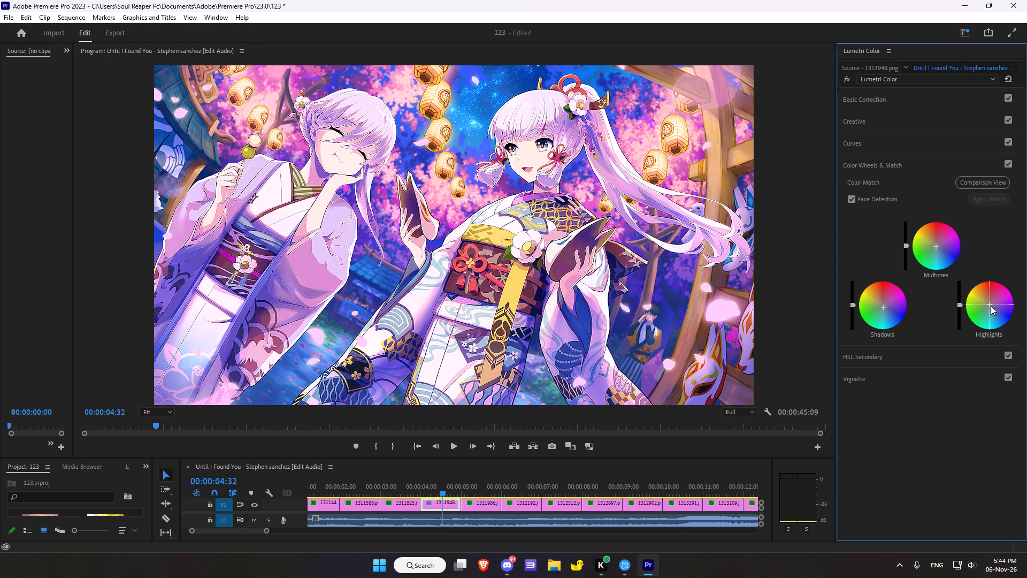
Add a vignette to 1311948.png with Amount -3.0, Midpoint 40.2, Roundness -37.0 and Feather 67.4.
click(867, 377)
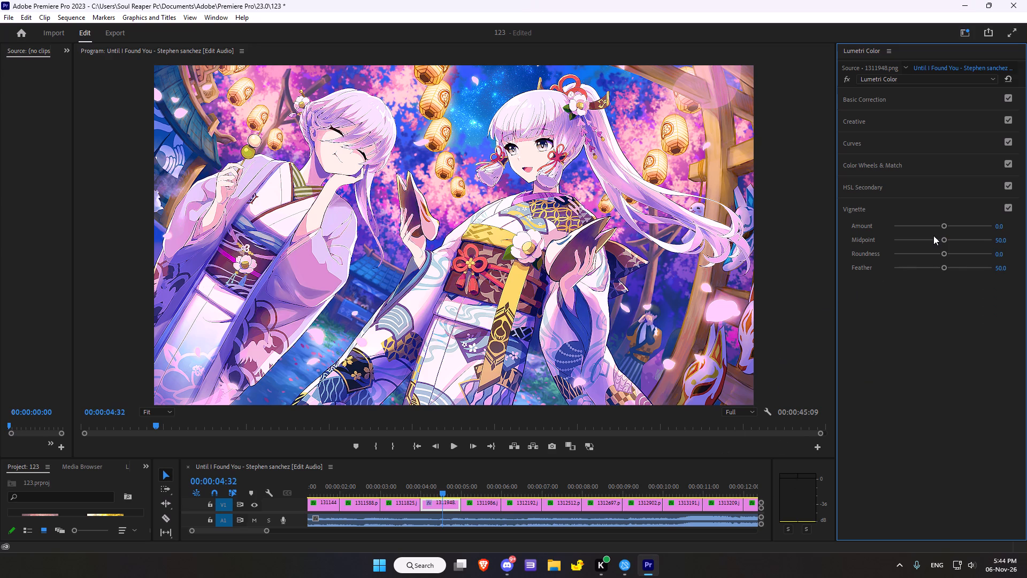
drag(945, 224, 830, 240)
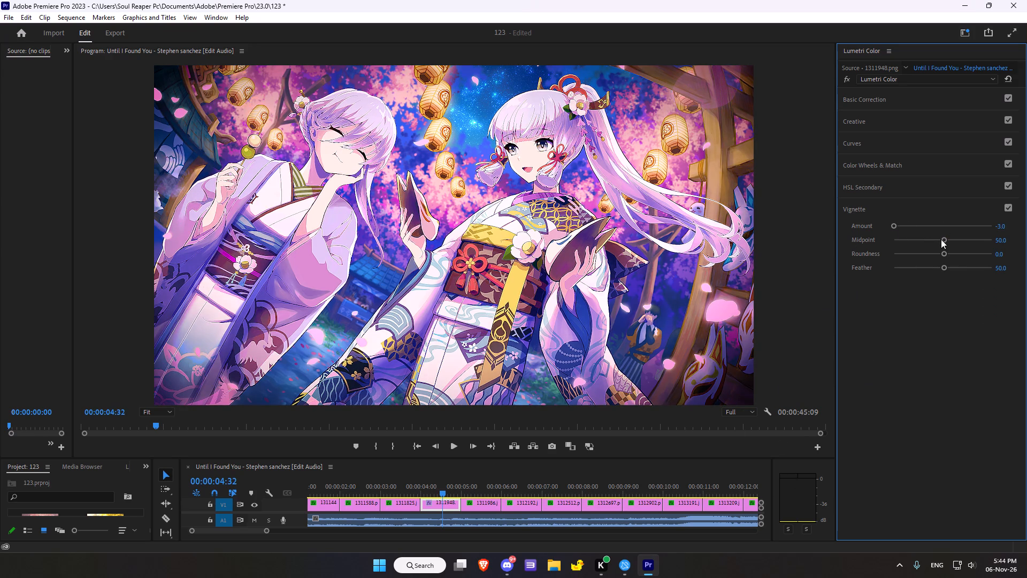
drag(941, 239, 932, 241)
drag(947, 256, 928, 255)
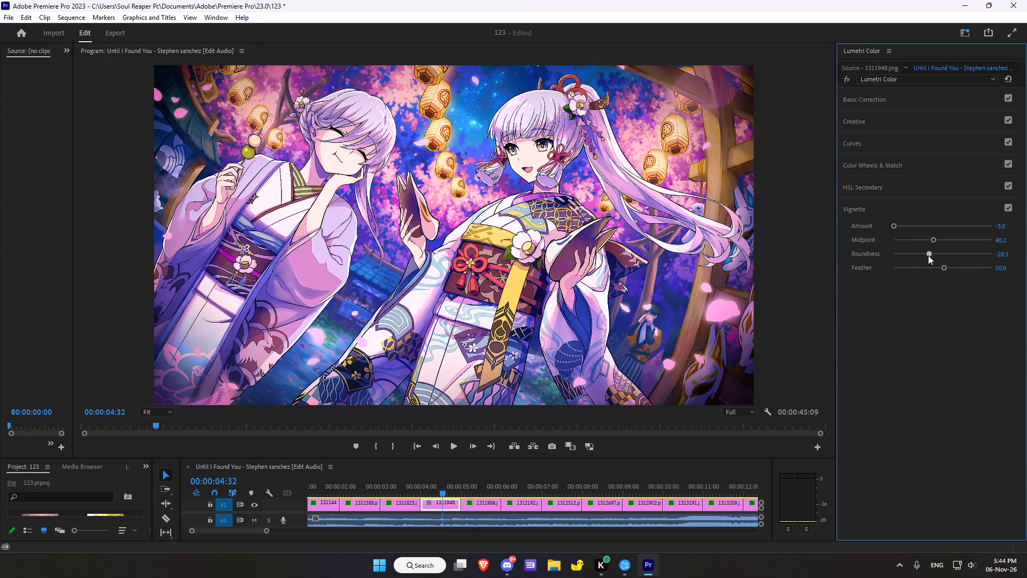
drag(928, 255, 925, 256)
drag(944, 270, 935, 264)
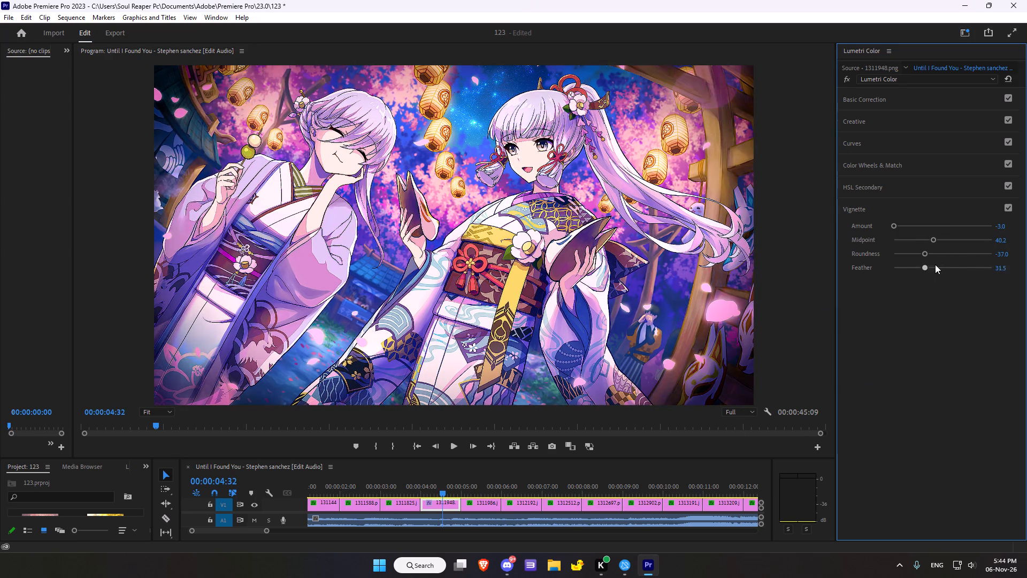
drag(935, 264, 959, 268)
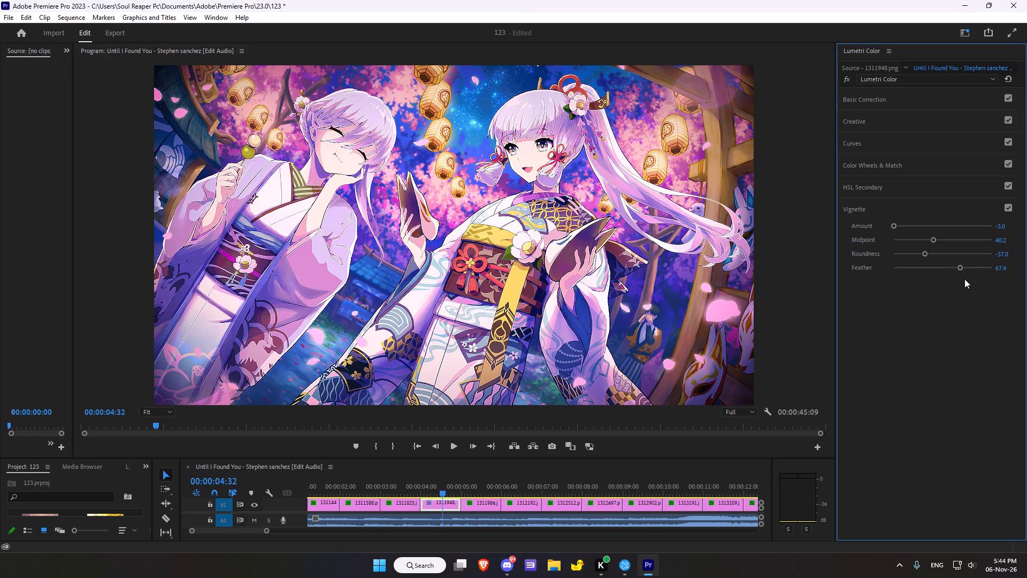
Move the playhead to the 1311986.jpeg clip and reset its existing Lumetri Color grade.
scroll(721, 237, down, 5)
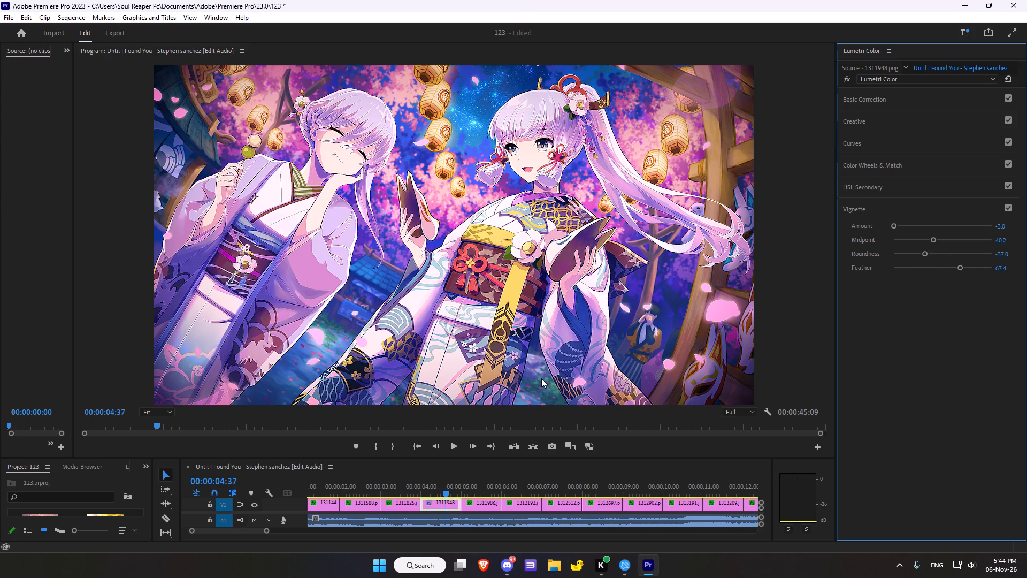
scroll(500, 429, down, 17)
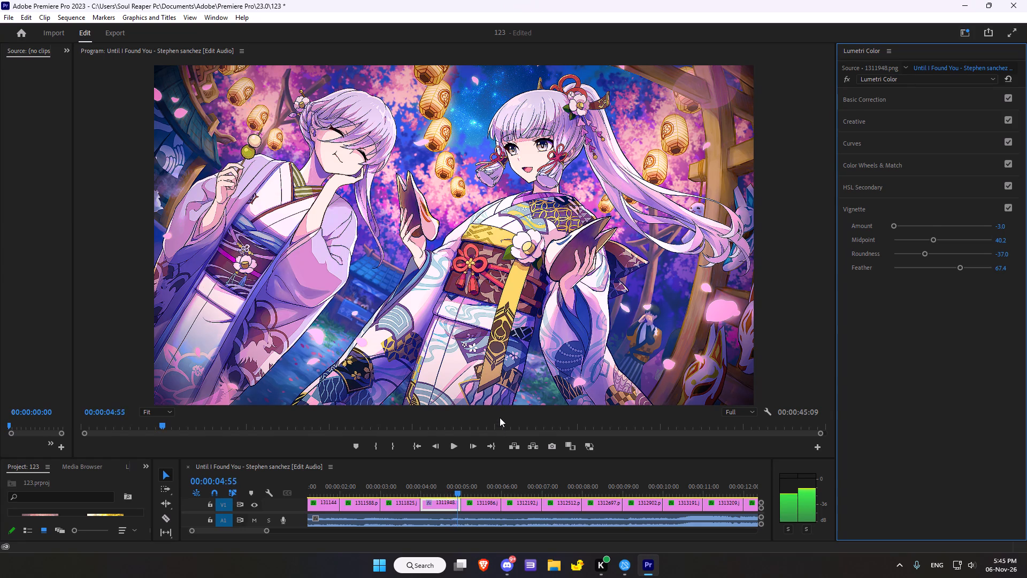
scroll(500, 417, down, 20)
scroll(500, 417, down, 7)
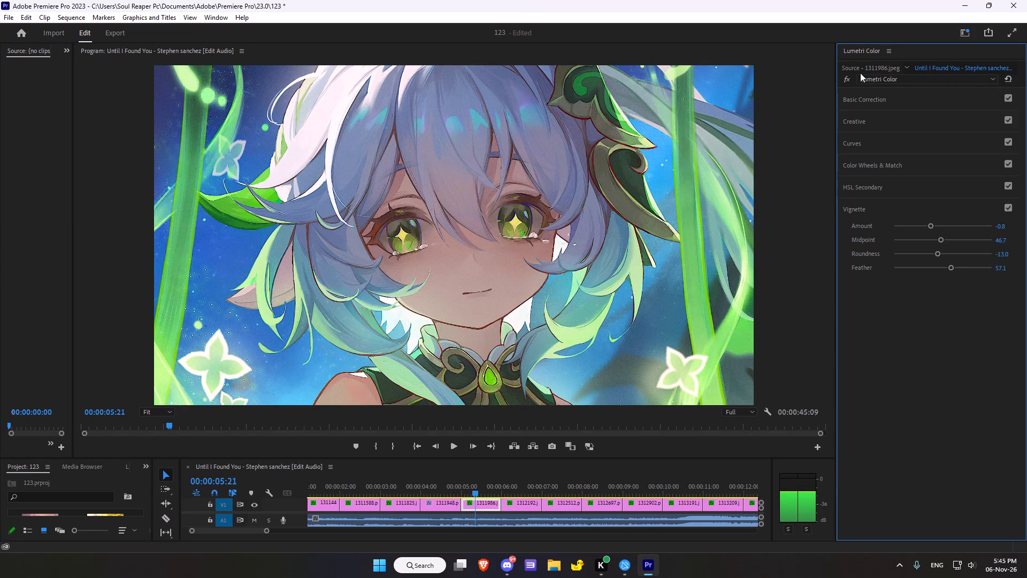
click(875, 98)
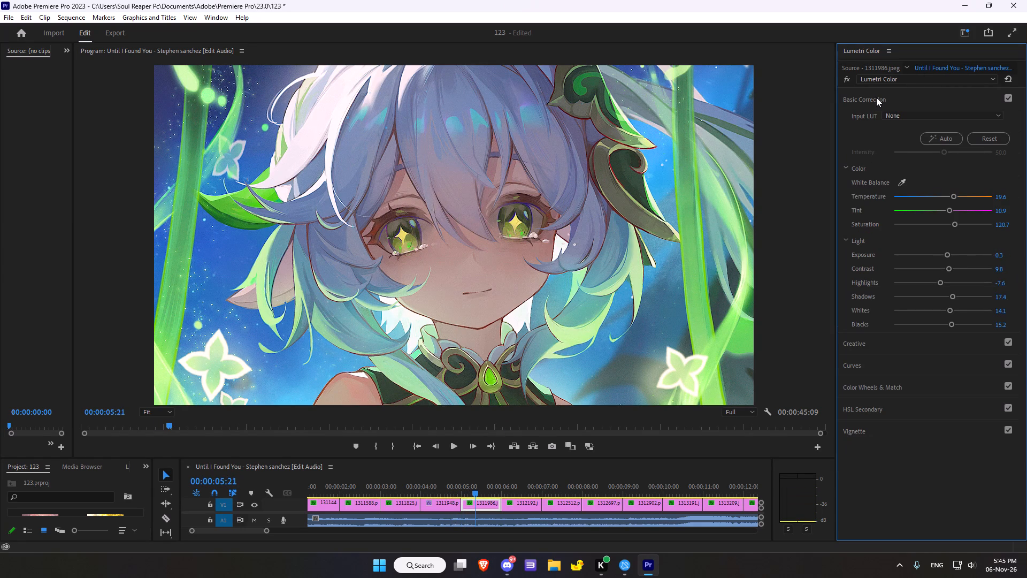
click(1005, 82)
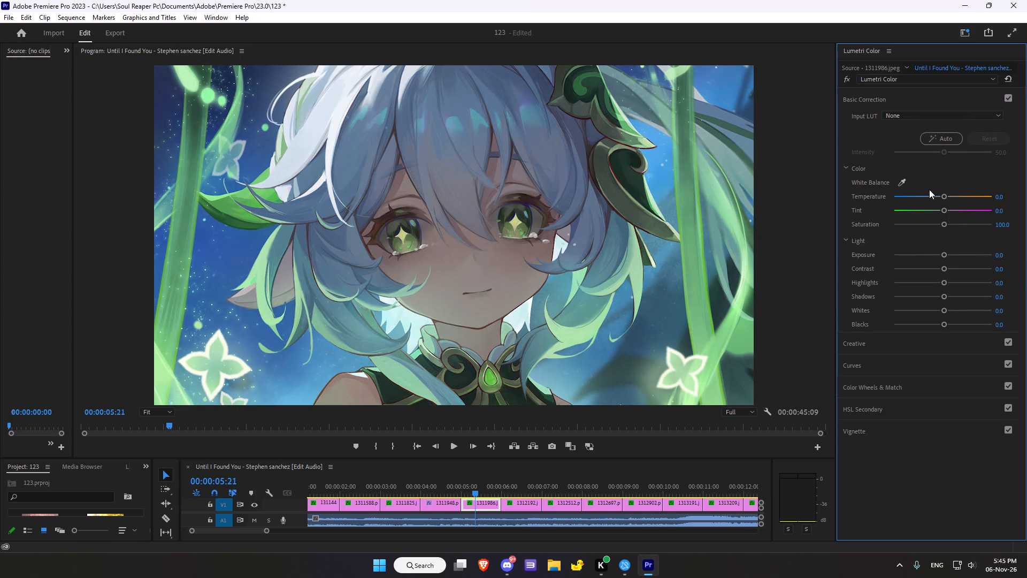
Set the Basic Correction colour values of 1311986.jpeg to Temperature 34.8, Tint -17.4 and Saturation 114.1.
drag(946, 196, 959, 199)
drag(944, 211, 931, 213)
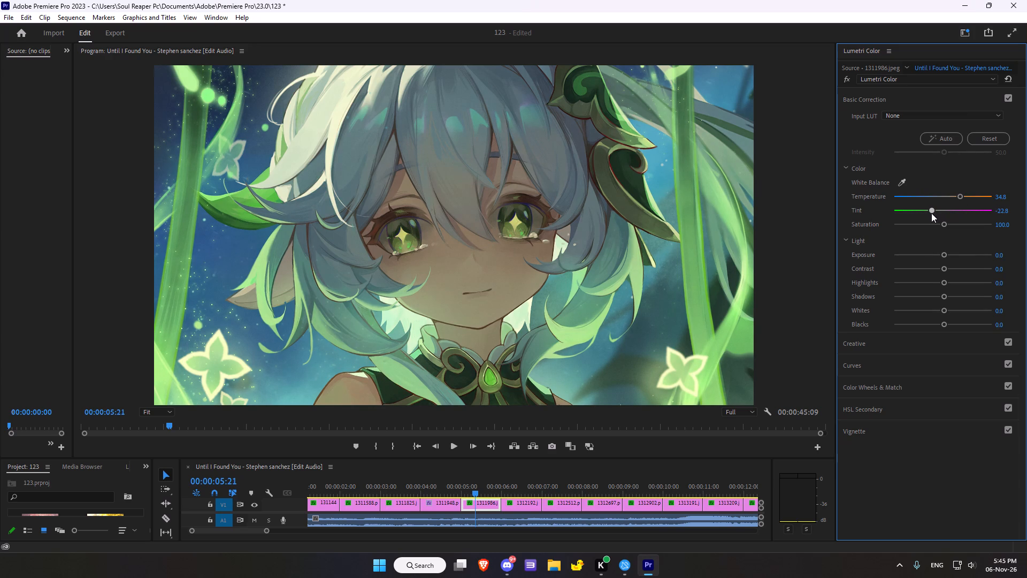
drag(931, 213, 933, 211)
drag(942, 227, 948, 224)
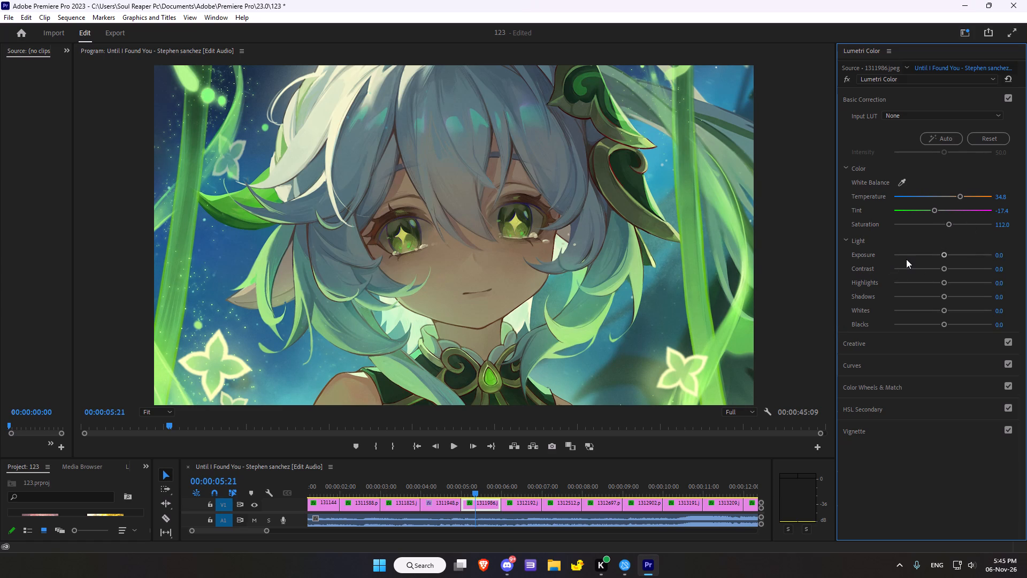
click(948, 223)
Raise the light values of 1311986.jpeg to Exposure 0.9, Contrast 15.2 and Highlights 39.1.
click(946, 256)
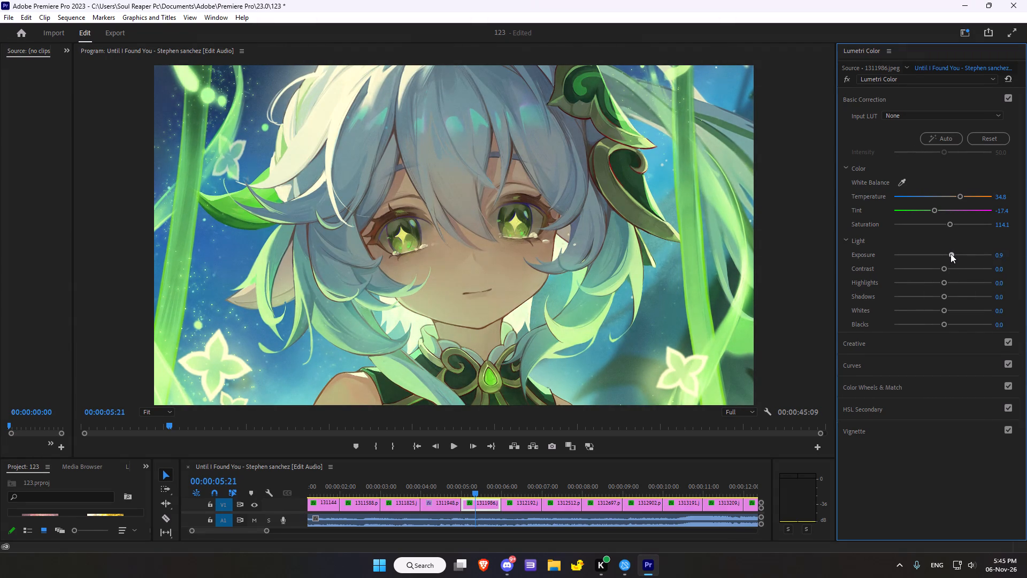
drag(945, 272, 938, 273)
drag(938, 273, 949, 271)
drag(945, 283, 965, 285)
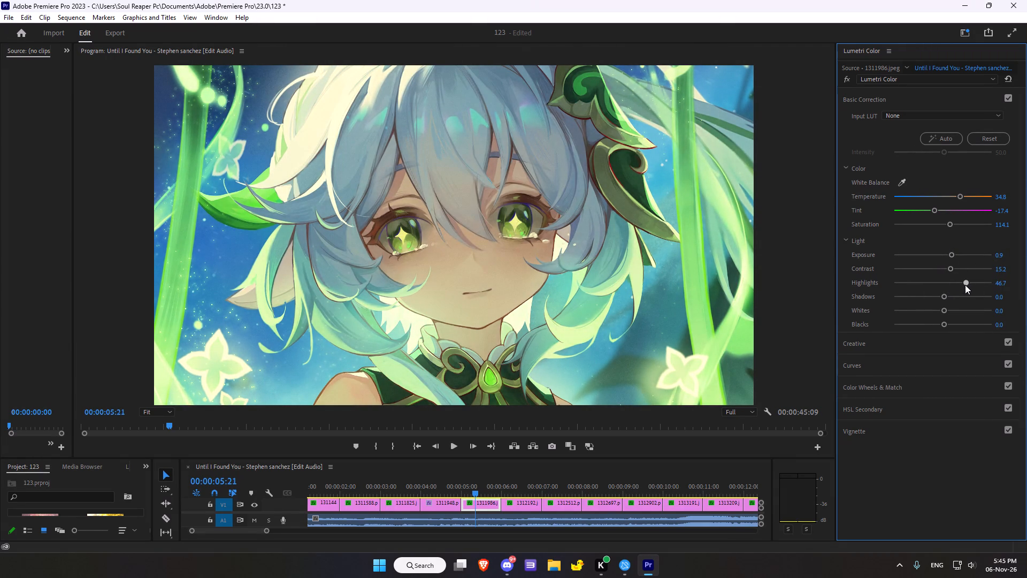
drag(965, 285, 961, 286)
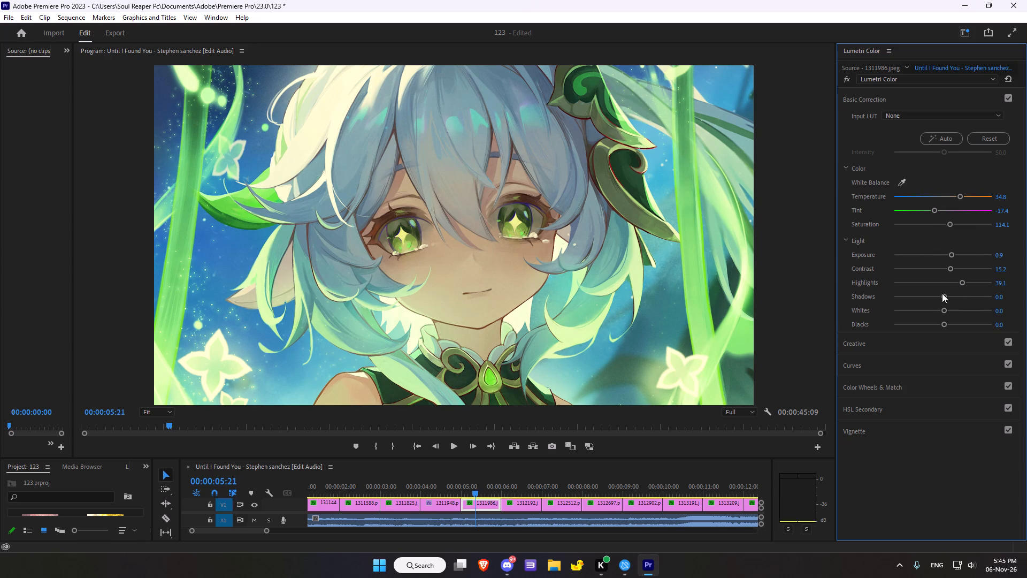
Set Shadows to 10.9, Whites to 1.1 and Blacks to 4.3 for 1311986.jpeg.
drag(941, 295, 955, 282)
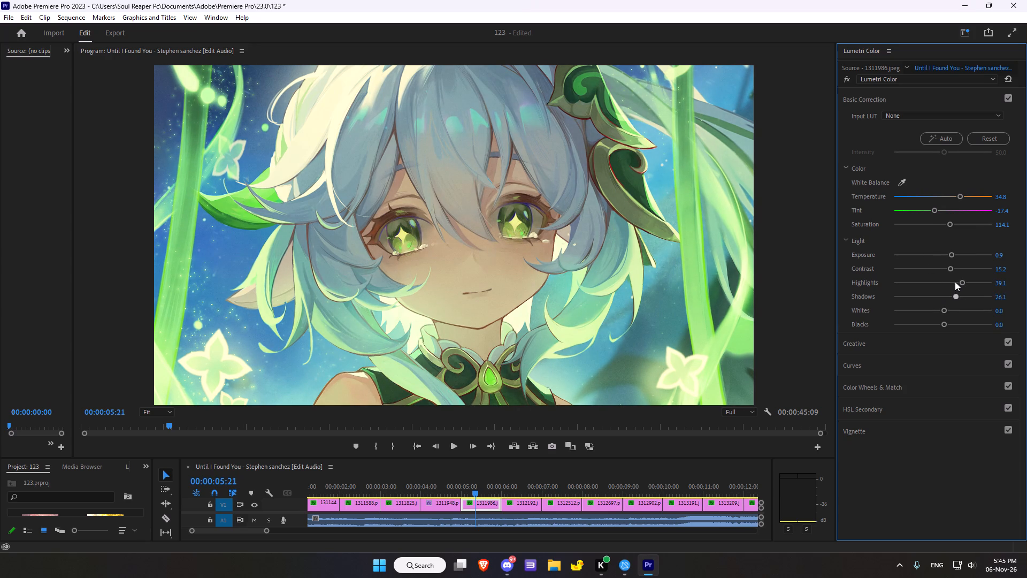
drag(955, 282, 953, 283)
drag(953, 283, 944, 288)
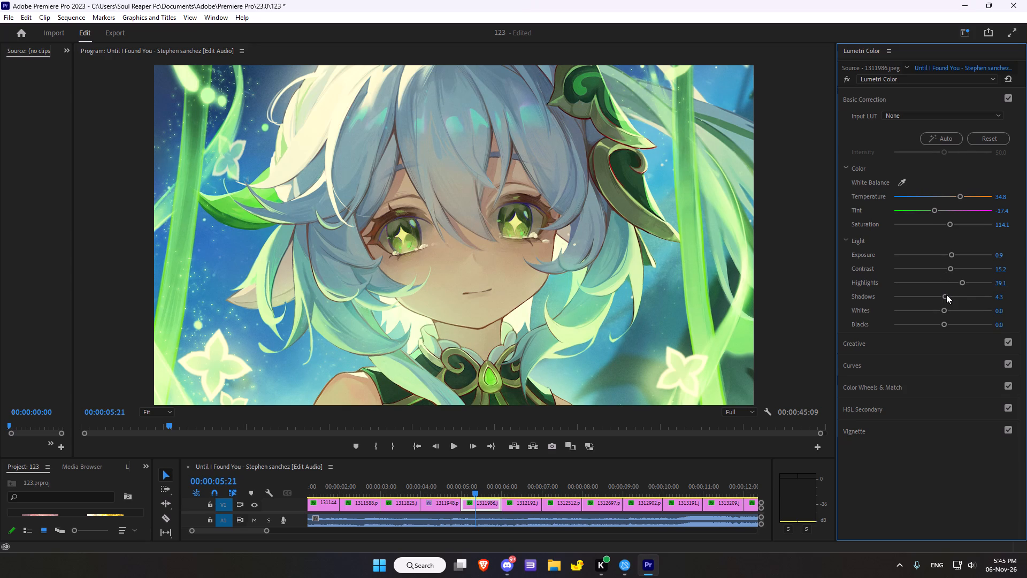
drag(945, 295, 947, 301)
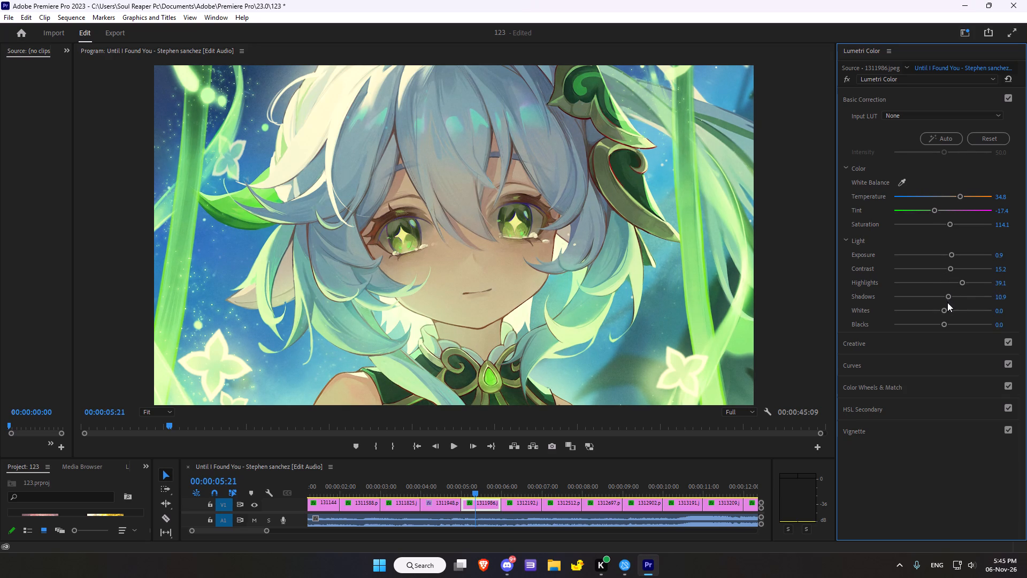
click(945, 308)
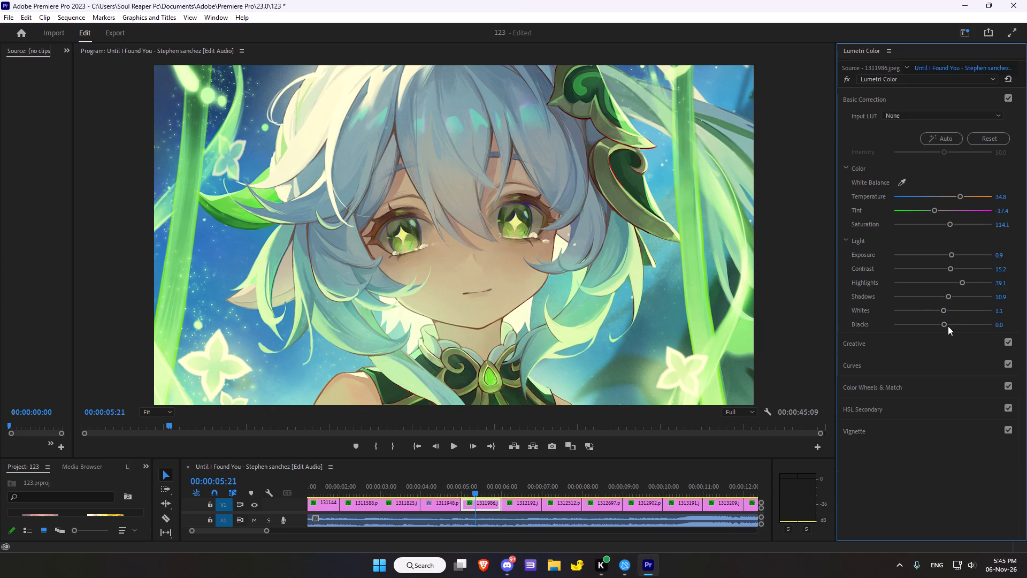
click(947, 325)
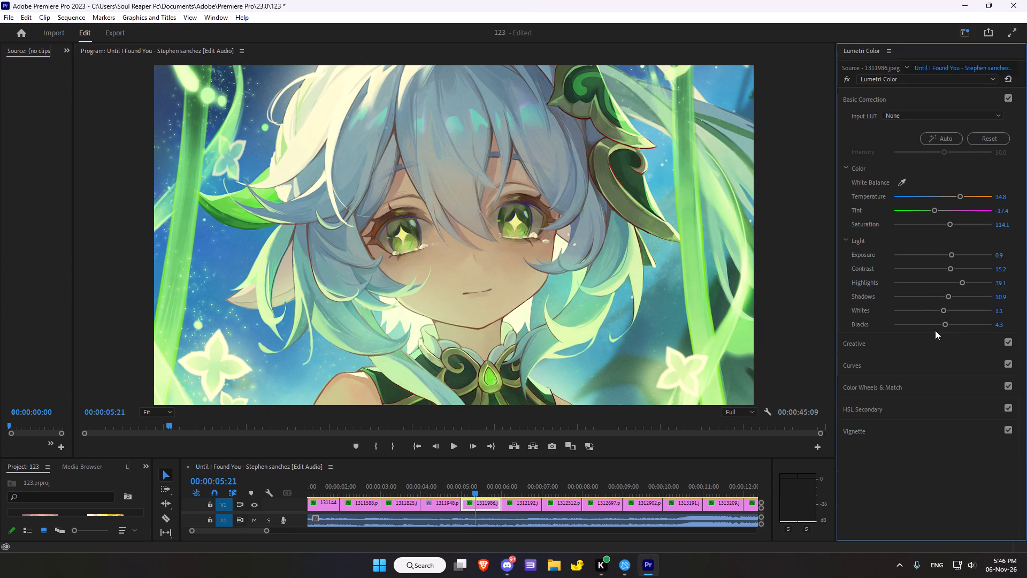
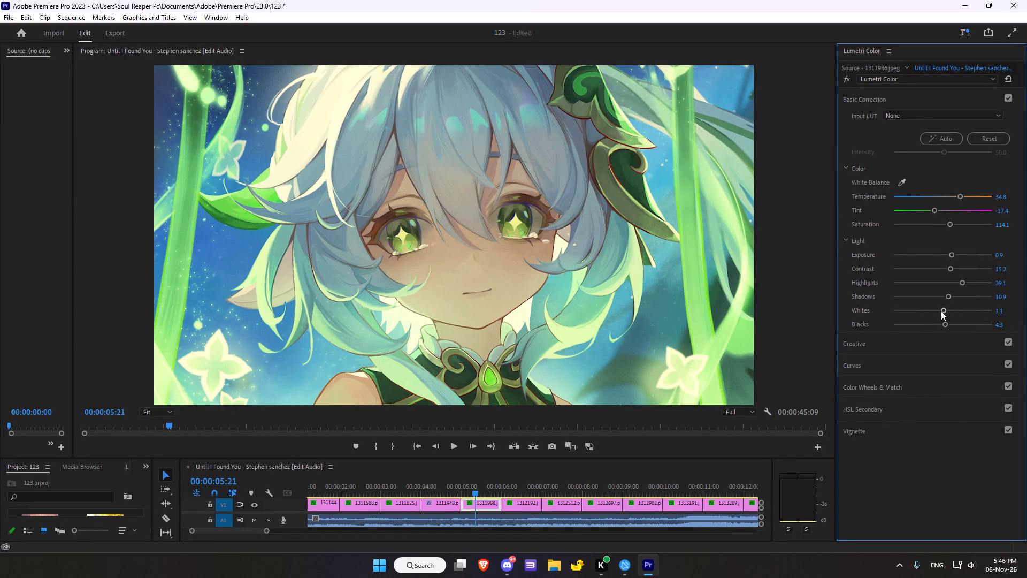
Set the Creative adjustments of 1311986.jpeg to Sharpen 100, Vibrance 16.3 and Saturation 95.7.
click(854, 343)
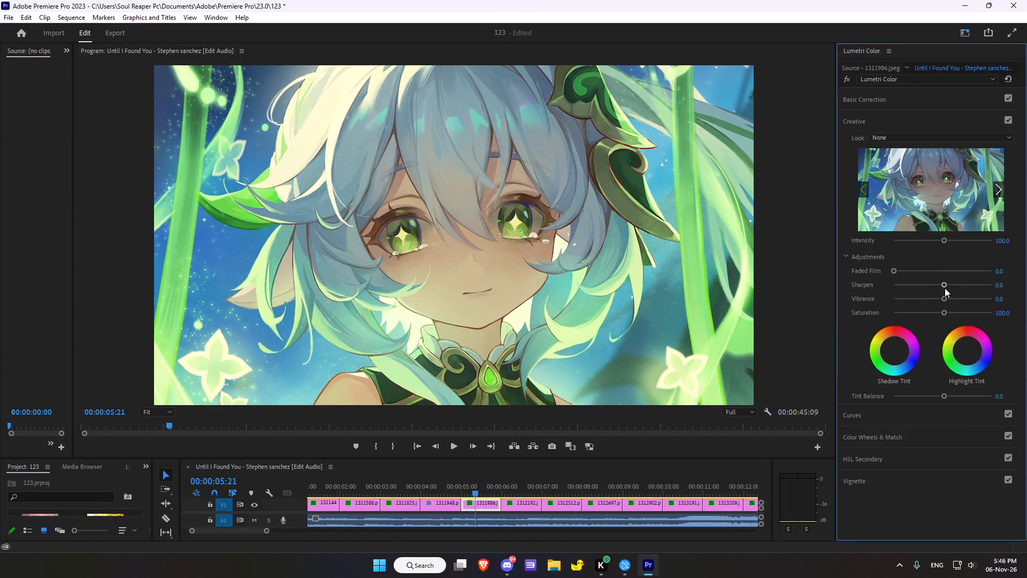
drag(945, 287, 1026, 282)
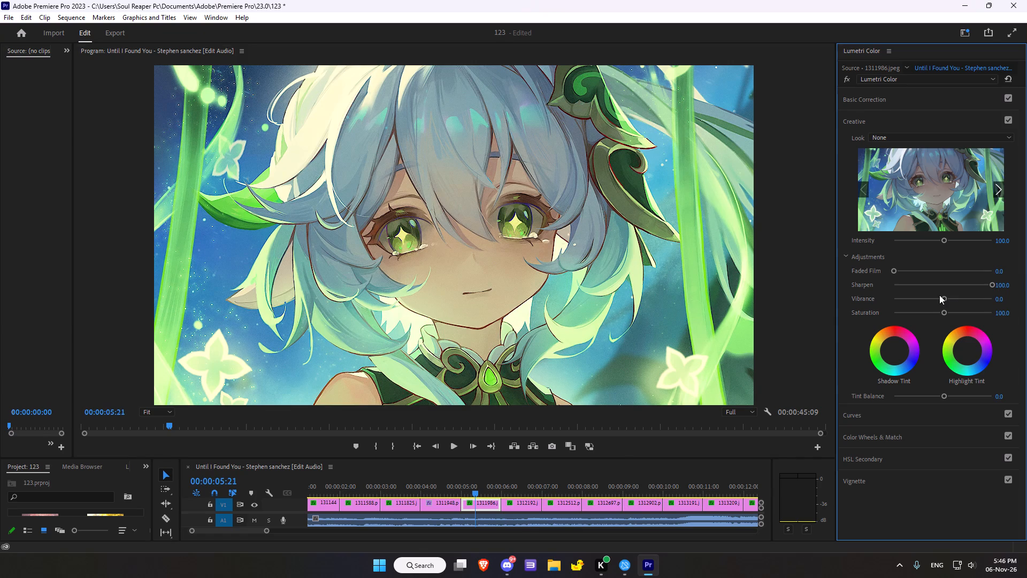
drag(945, 296, 951, 291)
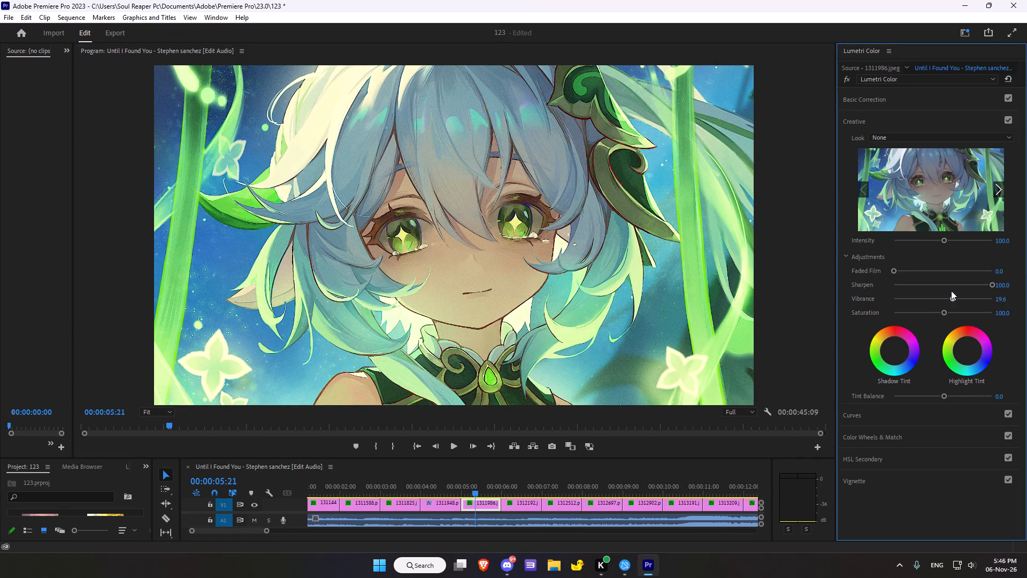
drag(951, 291, 950, 292)
click(944, 311)
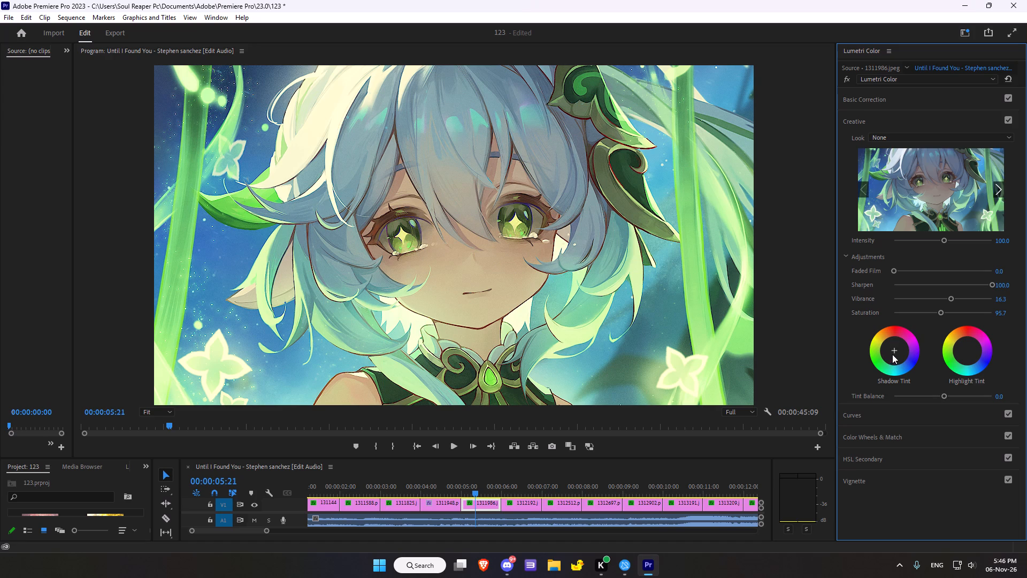
Adjust the Shadow Tint and Highlight Tint wheels of 1311986.jpeg very subtly, keeping both close to neutral.
drag(892, 352, 909, 318)
drag(967, 353, 971, 379)
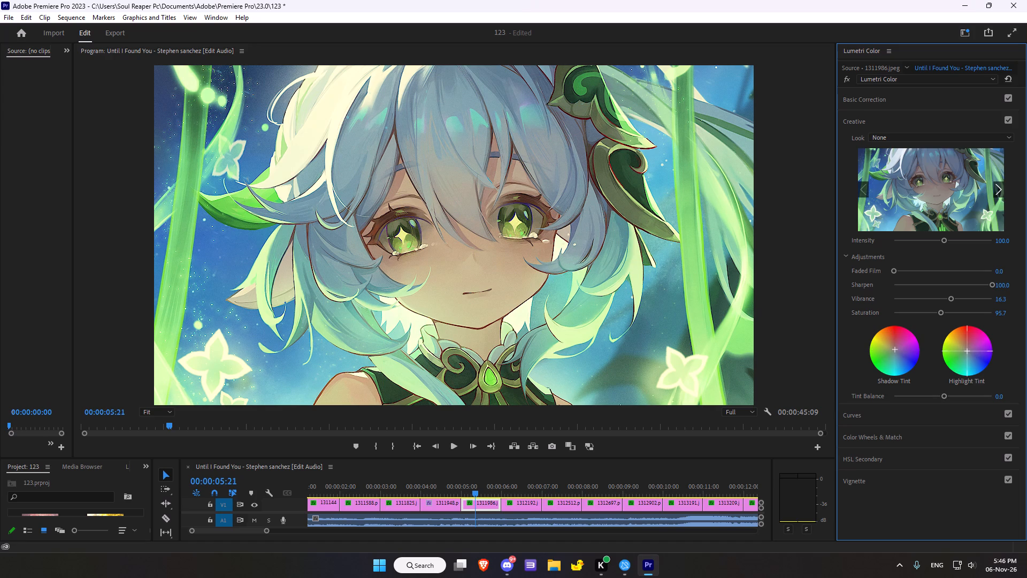
drag(971, 379, 972, 351)
Darken the midtones of 1311986.jpeg slightly with a single midpoint just below the diagonal on the white RGB curve.
click(898, 412)
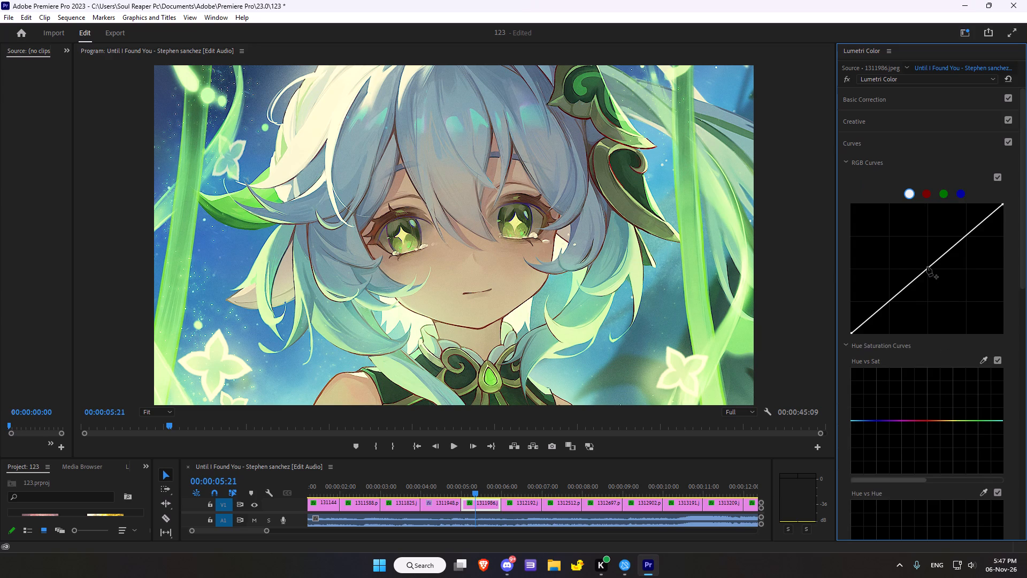
drag(926, 269, 930, 273)
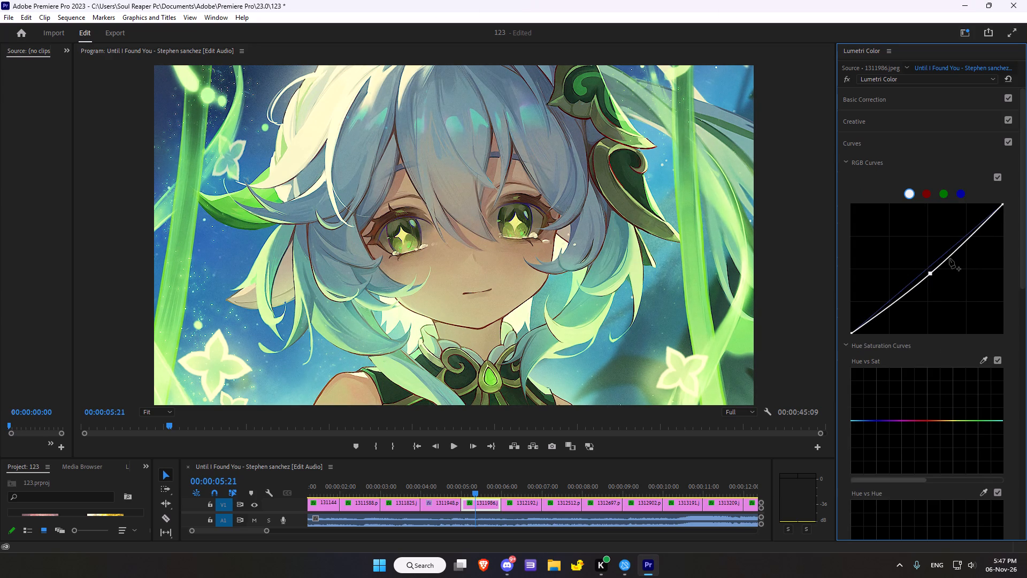
drag(949, 258, 948, 263)
double_click(932, 271)
click(926, 269)
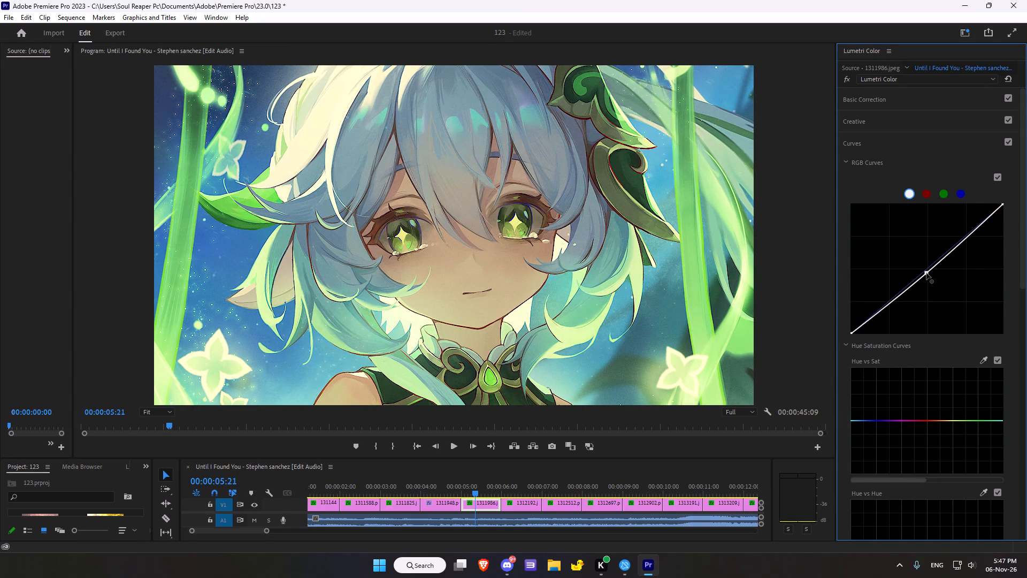
Sample the dark green clothing for the Hue vs Sat curve and pull its green point down to desaturate the greens.
click(982, 361)
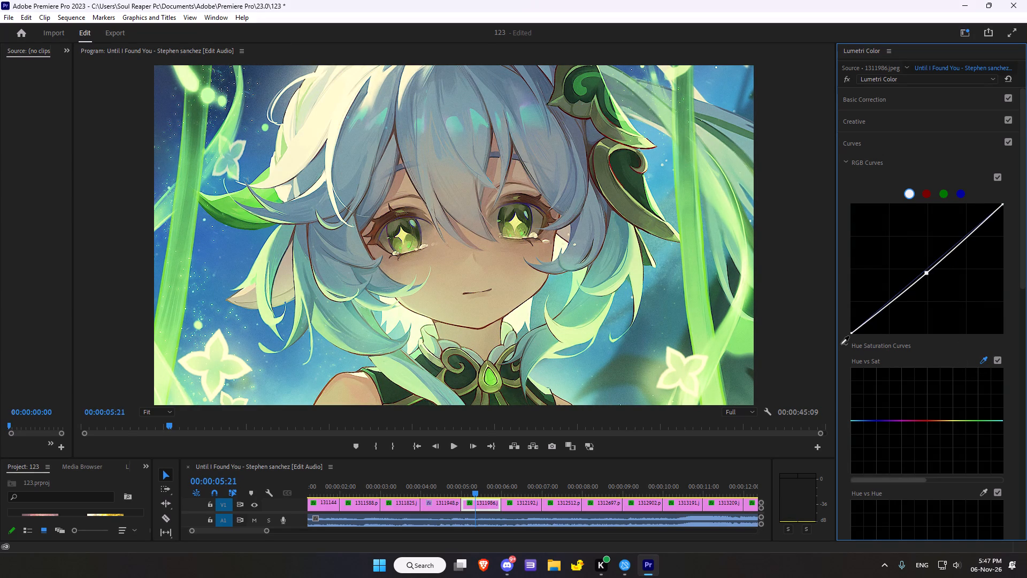
click(386, 390)
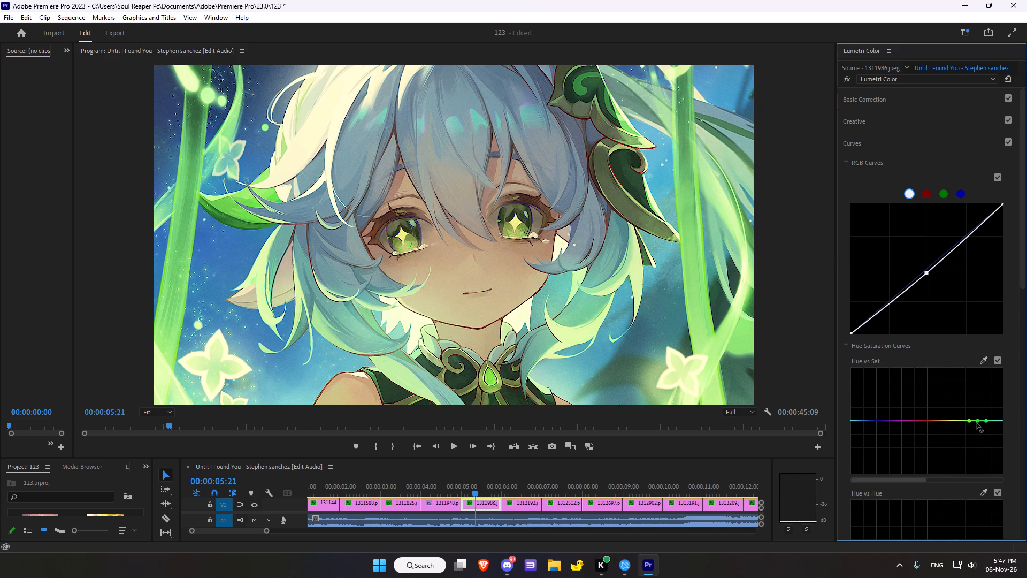
drag(977, 422, 976, 445)
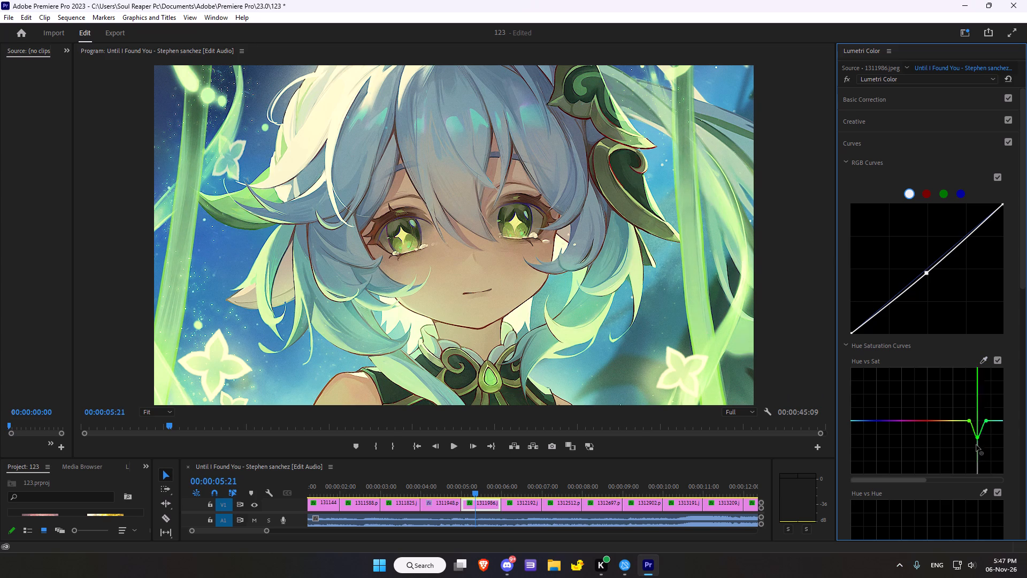
drag(976, 445, 978, 447)
Sample the blue background sky for the Hue vs Hue curve and lower its blue point slightly.
scroll(971, 436, down, 6)
scroll(967, 426, up, 2)
scroll(964, 421, down, 3)
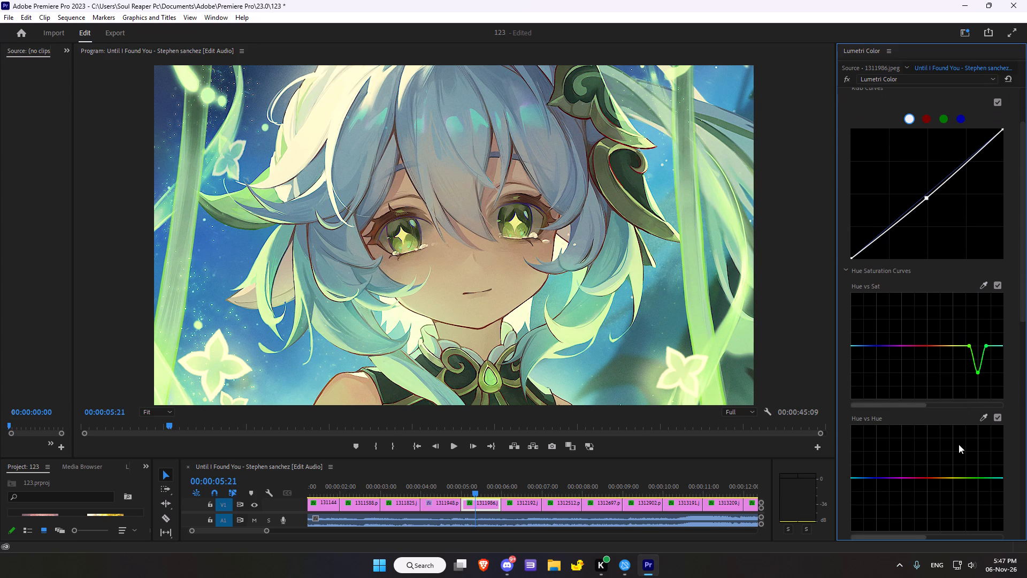
click(978, 416)
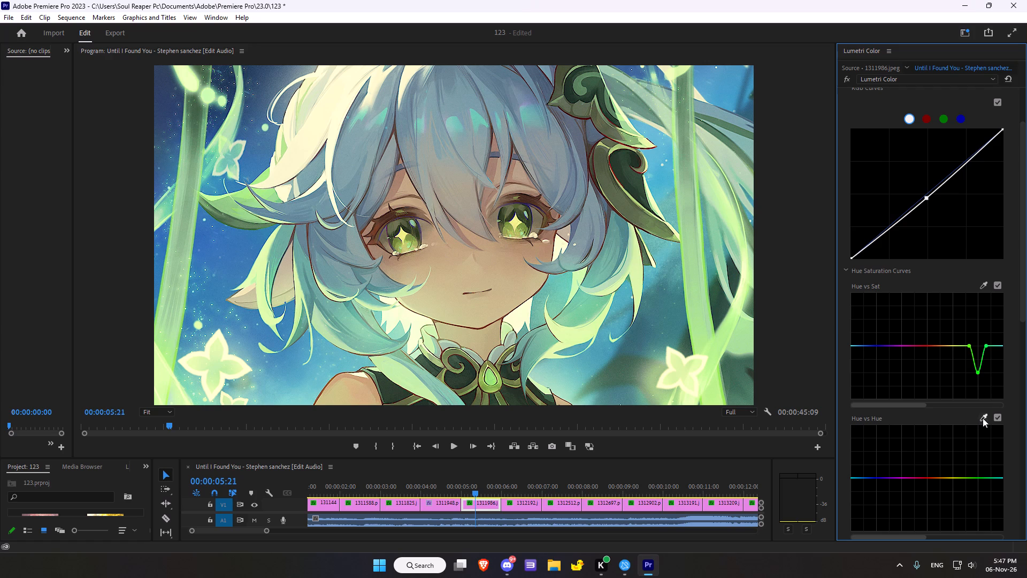
click(983, 418)
click(231, 267)
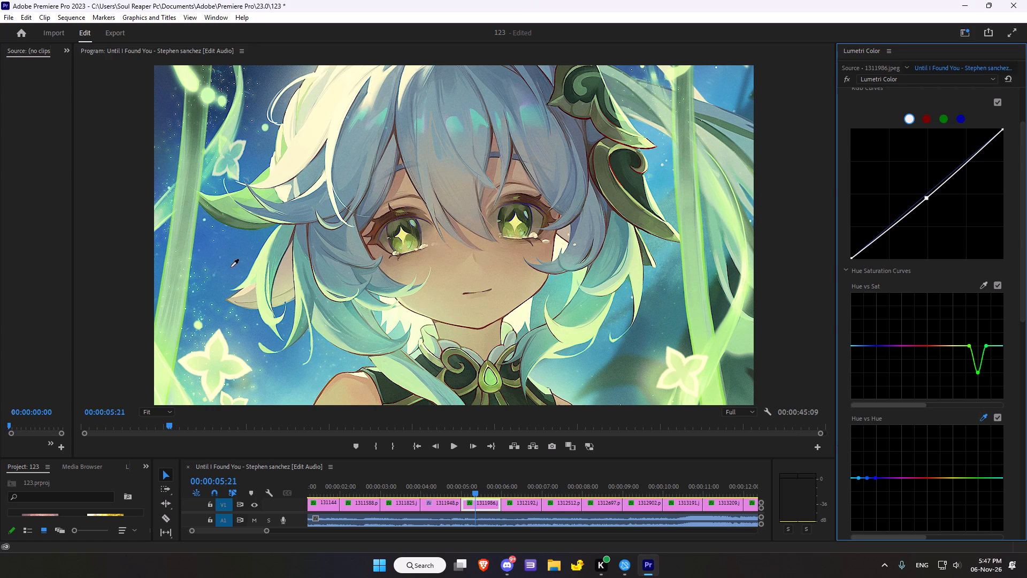
click(867, 478)
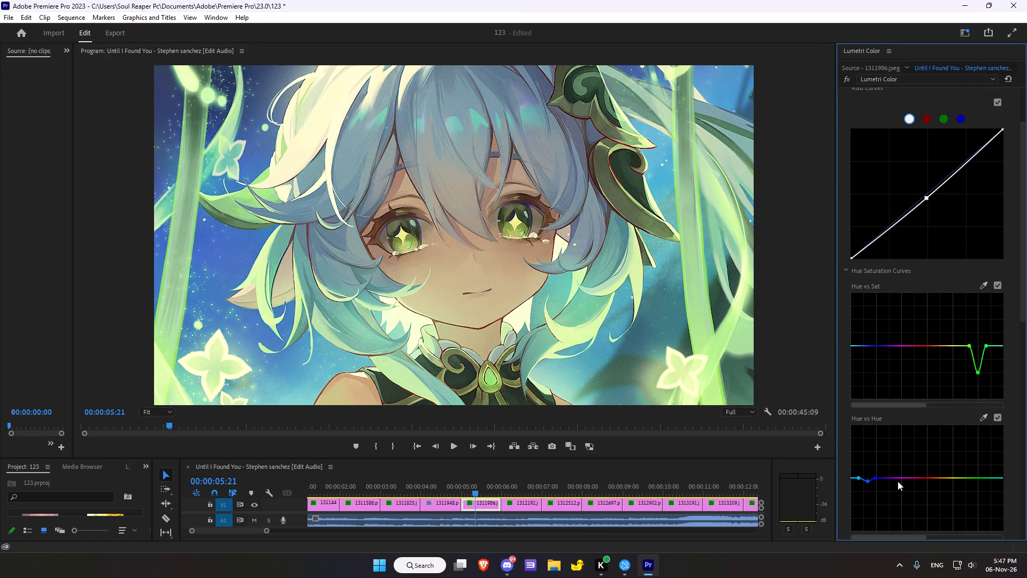
Sample the blue background near the hair for the Hue vs Luma curve and lower its blue point moderately to darken the blues.
scroll(959, 429, down, 4)
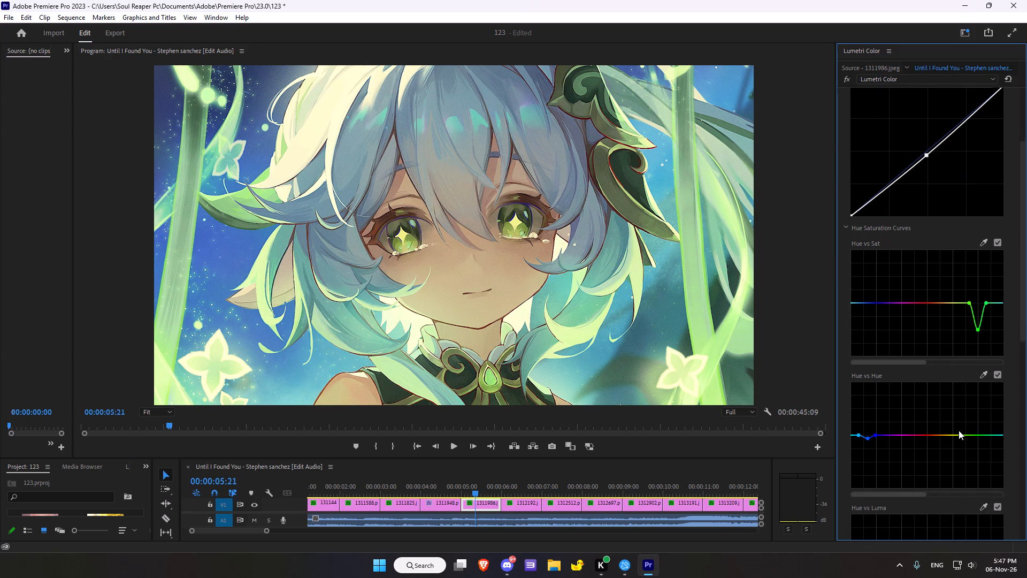
scroll(959, 430, down, 5)
click(980, 453)
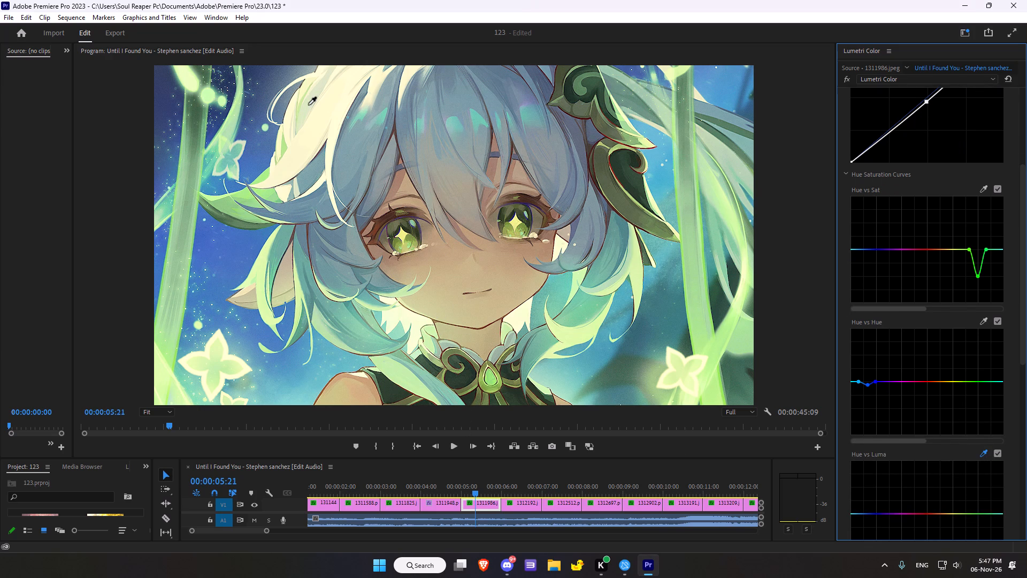
click(261, 109)
scroll(953, 443, down, 1)
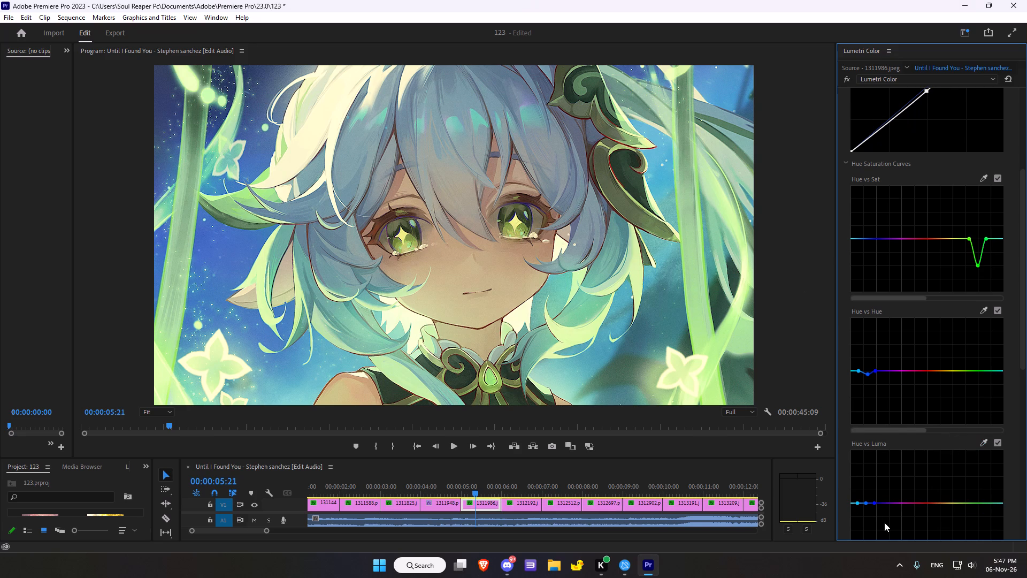
drag(866, 505, 865, 511)
drag(865, 511, 865, 490)
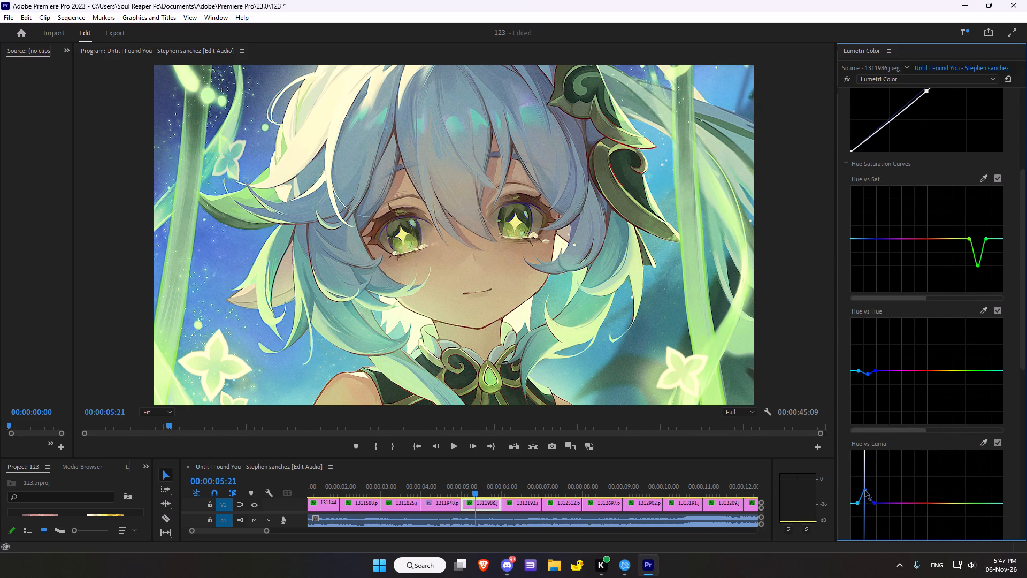
drag(865, 490, 869, 508)
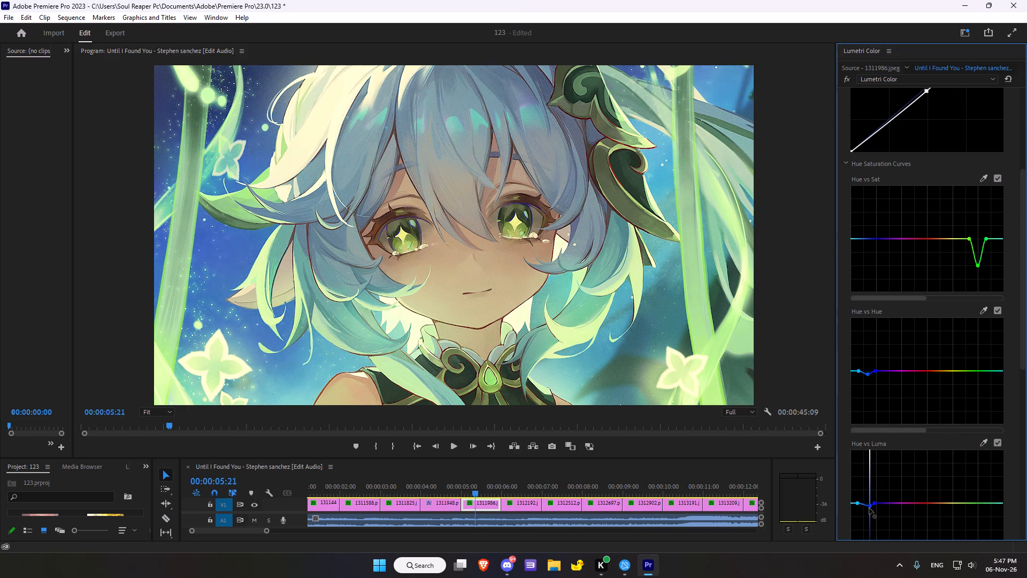
drag(869, 508, 867, 512)
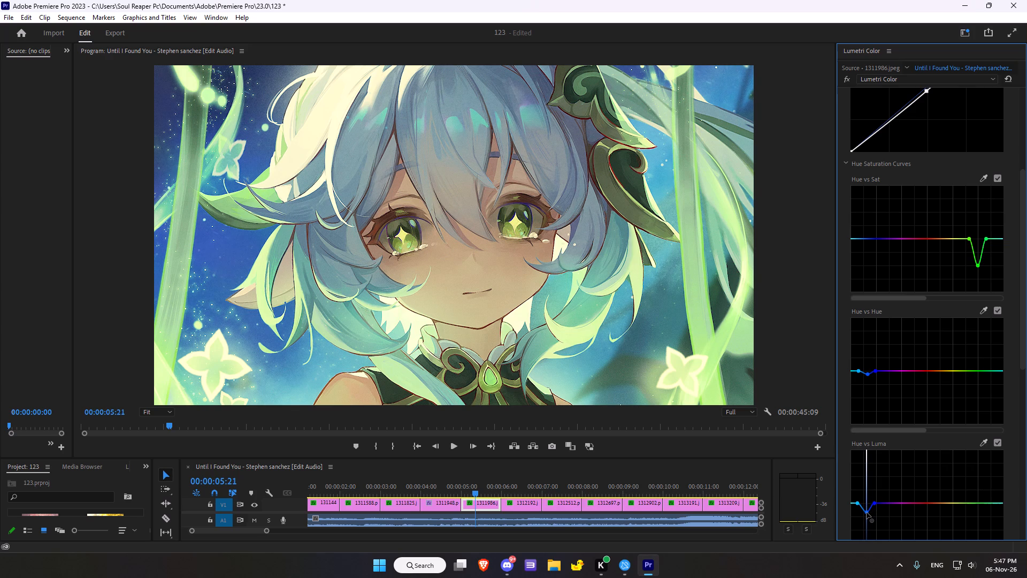
drag(867, 512, 868, 515)
Sample the background beside the character for the Luma vs Sat curve and pull its middle point slightly below the line.
scroll(903, 450, down, 13)
click(983, 443)
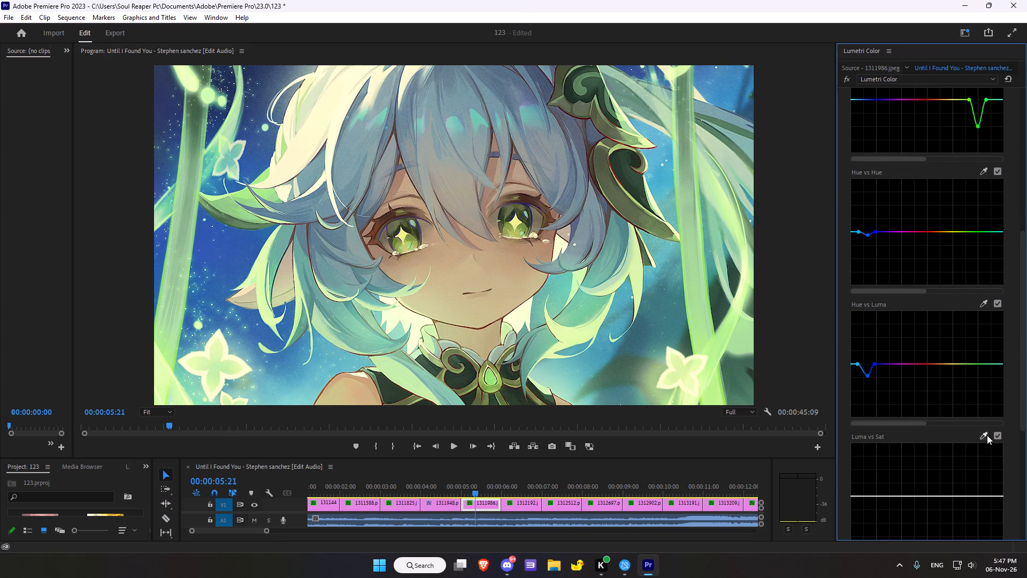
click(987, 435)
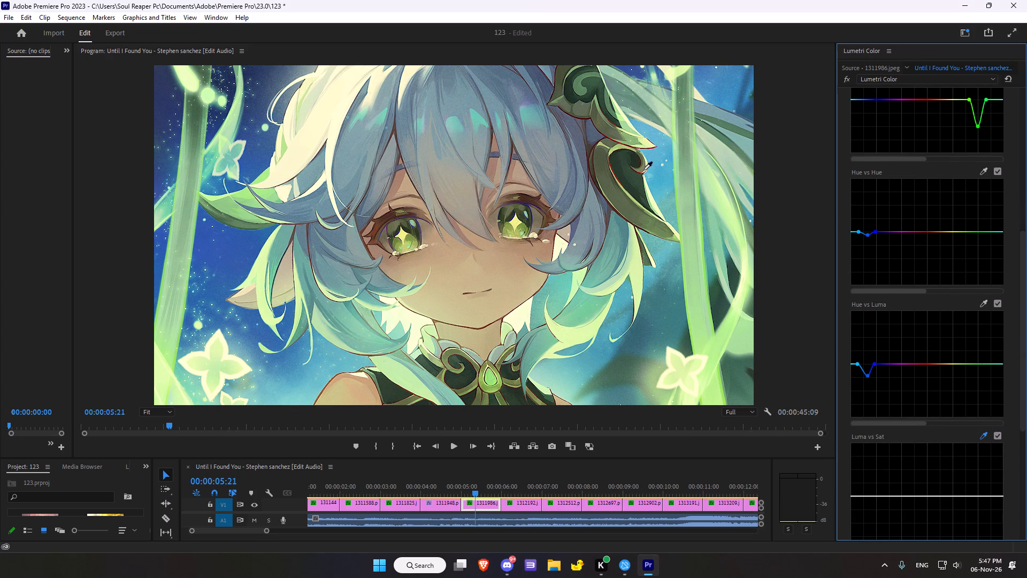
click(663, 319)
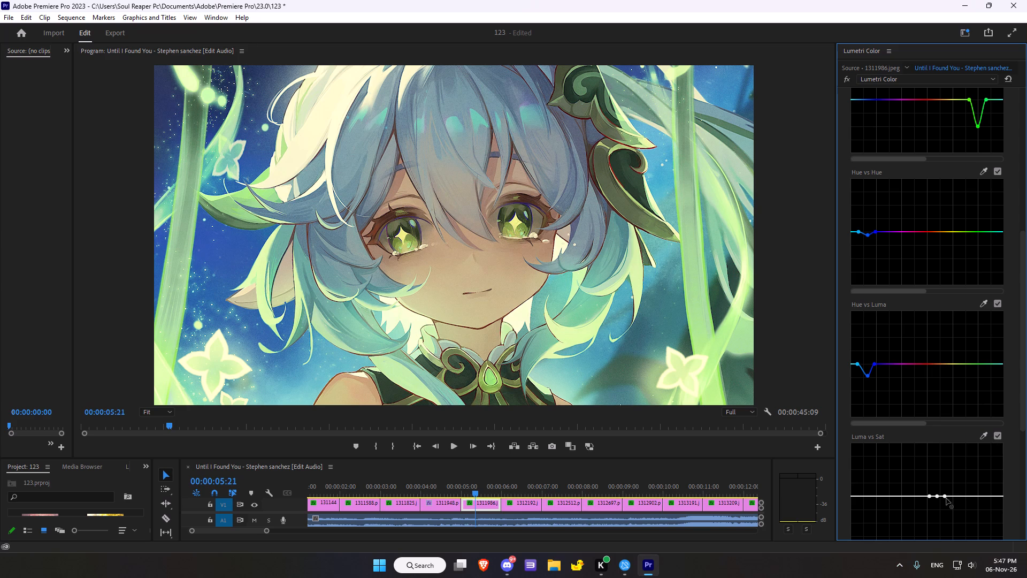
drag(937, 496, 939, 508)
drag(939, 508, 940, 502)
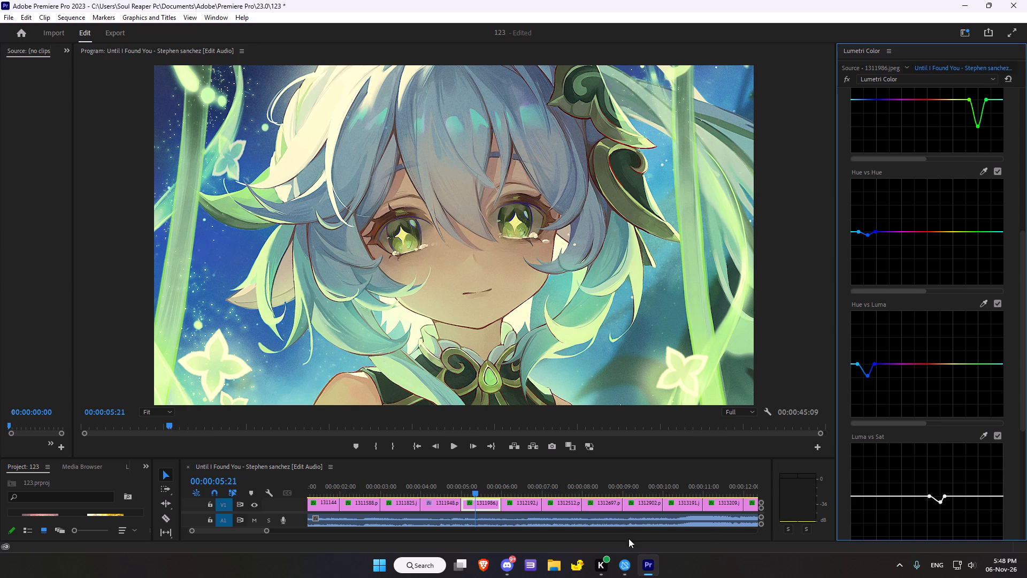
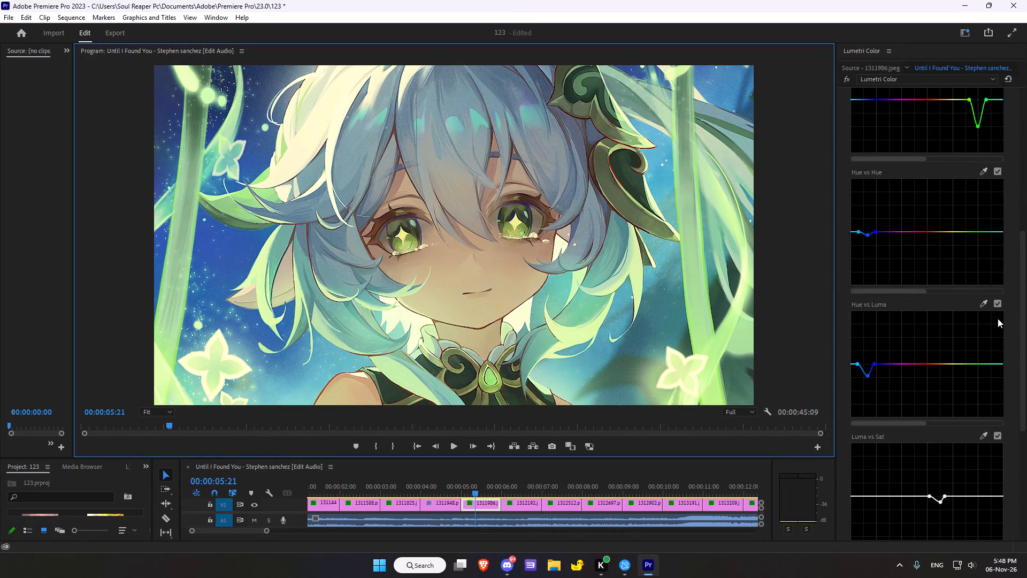
Resample the blue background for the Luma vs Sat curve and reset the curve to a flat line.
scroll(896, 368, down, 7)
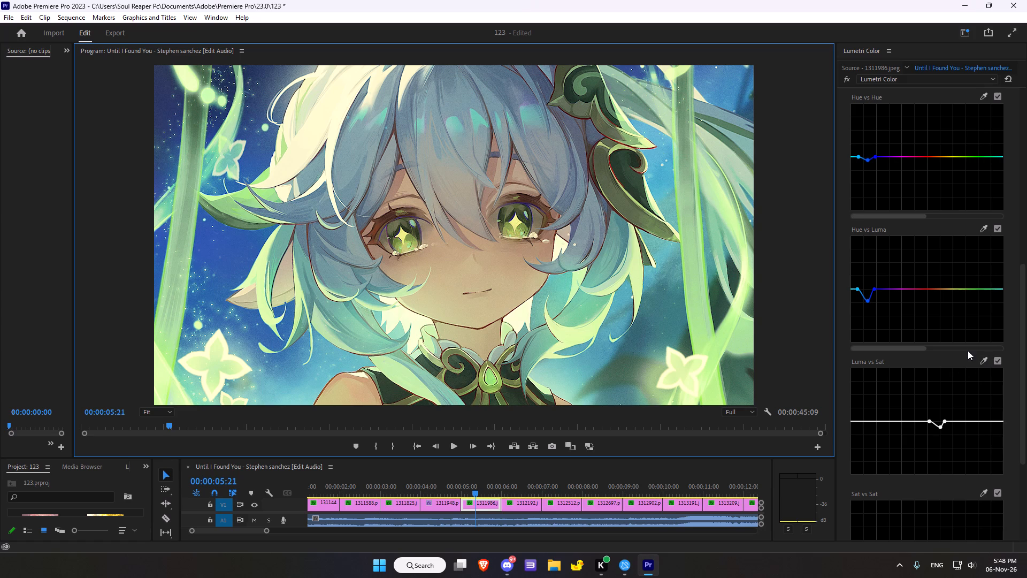
click(983, 363)
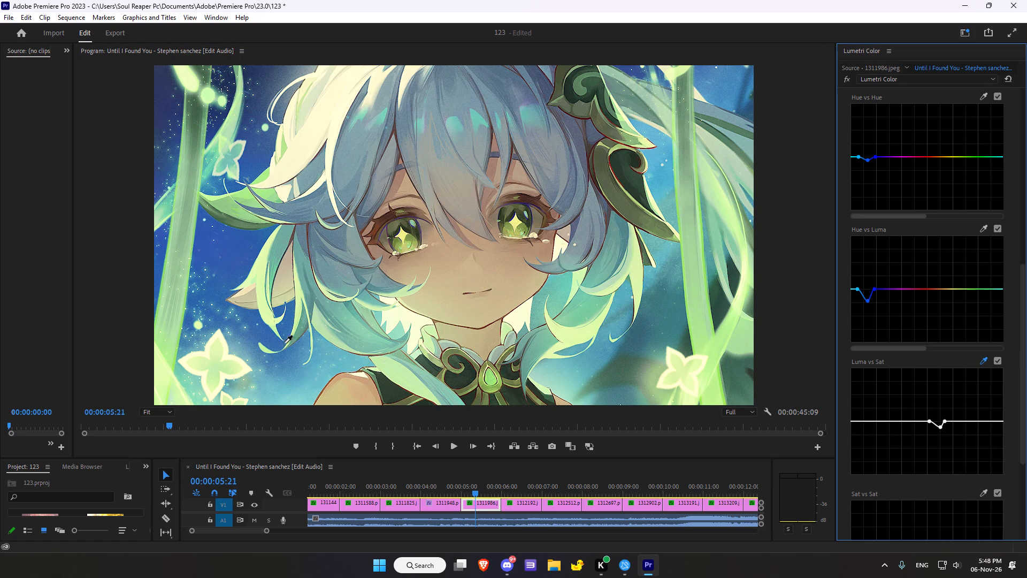
click(235, 246)
double_click(938, 406)
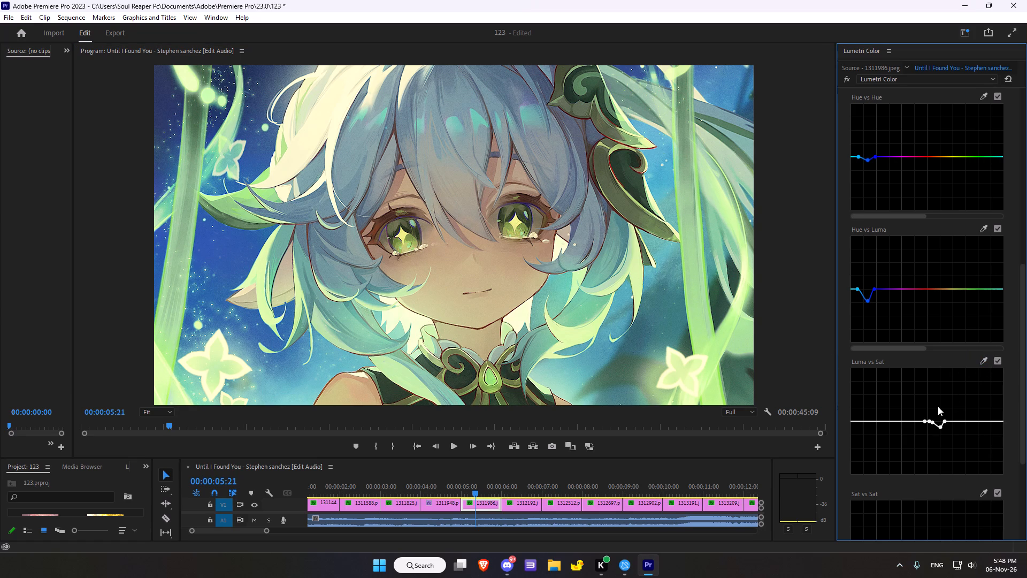
Sample the dark blue background beside the hair for the Luma vs Sat curve and pull its middle point moderately below the line.
click(984, 358)
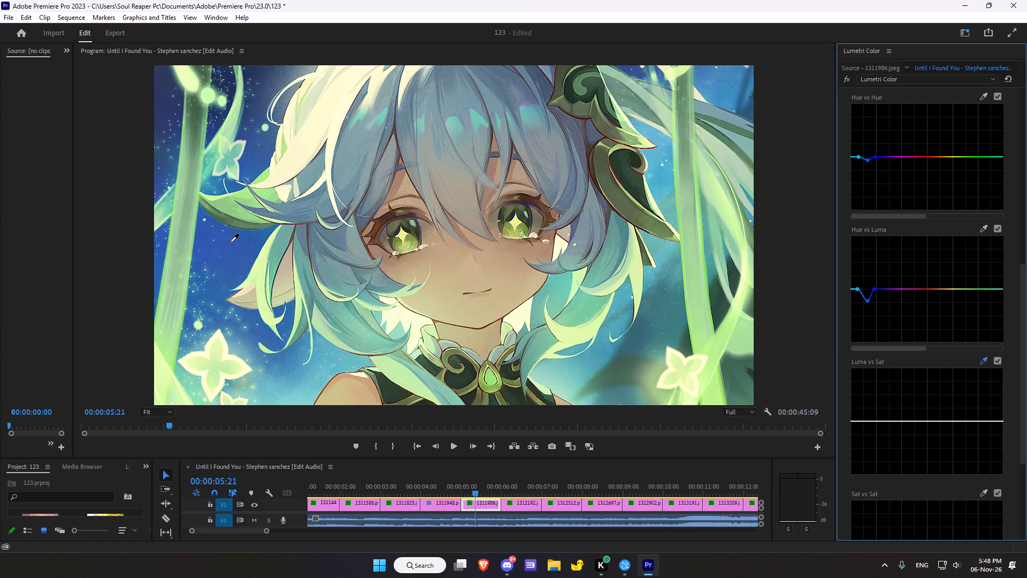
click(231, 242)
drag(932, 421, 932, 430)
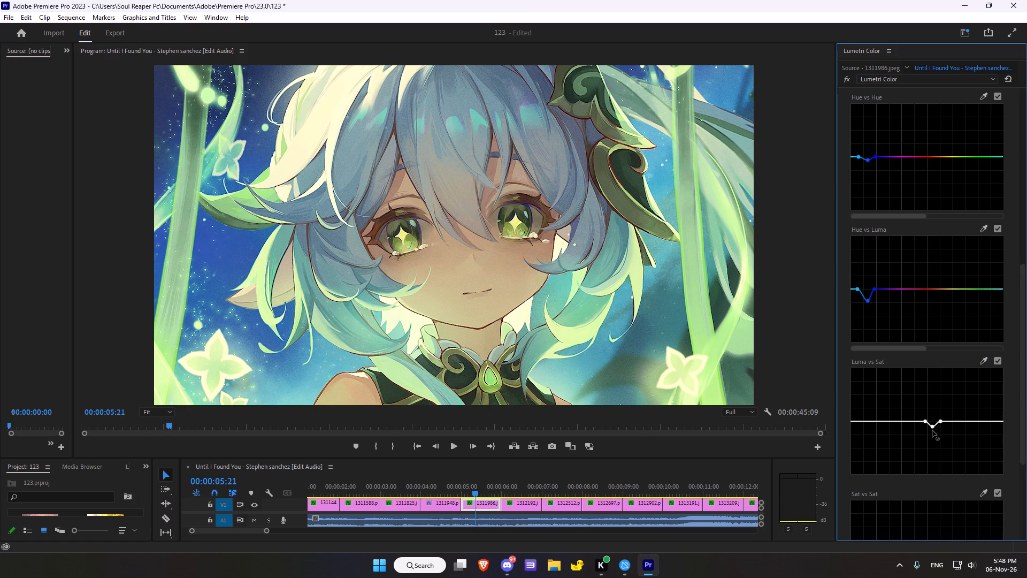
drag(932, 430, 931, 423)
drag(931, 423, 933, 444)
drag(933, 444, 933, 440)
Sample the character's facial skin for the Sat vs Sat curve and pull its middle point slightly below the line.
scroll(957, 422, down, 6)
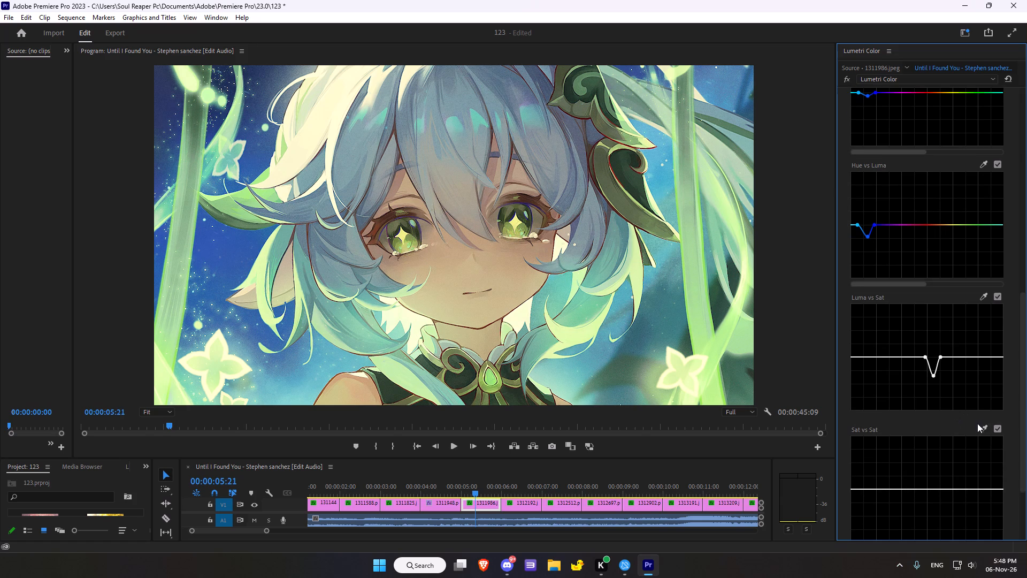
click(982, 429)
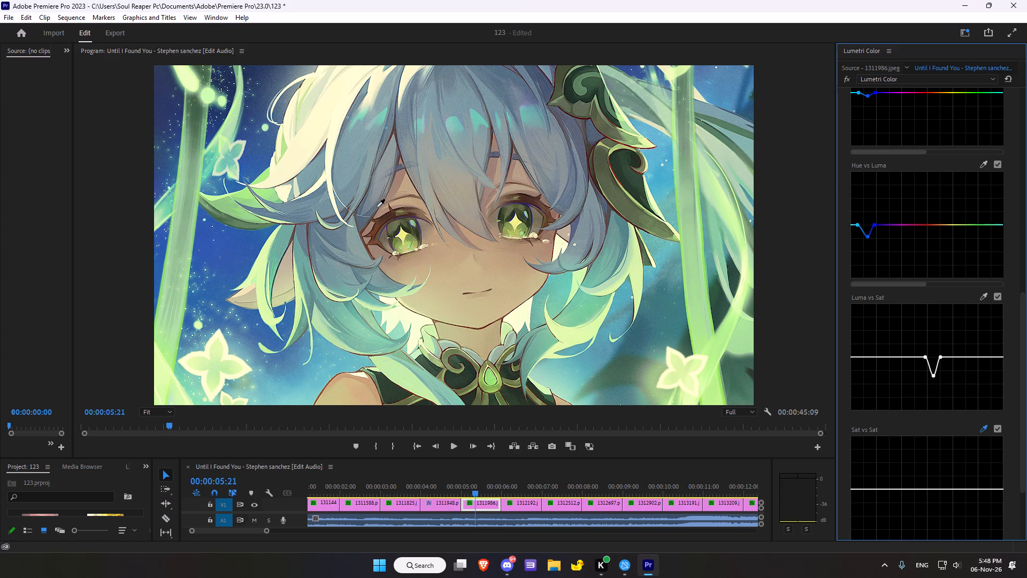
click(458, 269)
scroll(778, 352, down, 10)
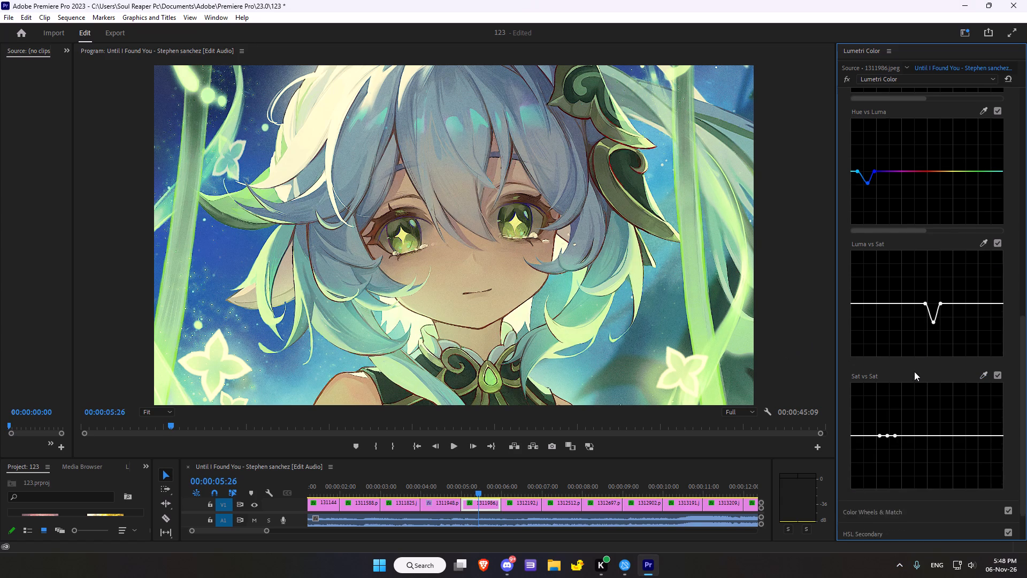
scroll(914, 371, down, 5)
drag(888, 385, 885, 401)
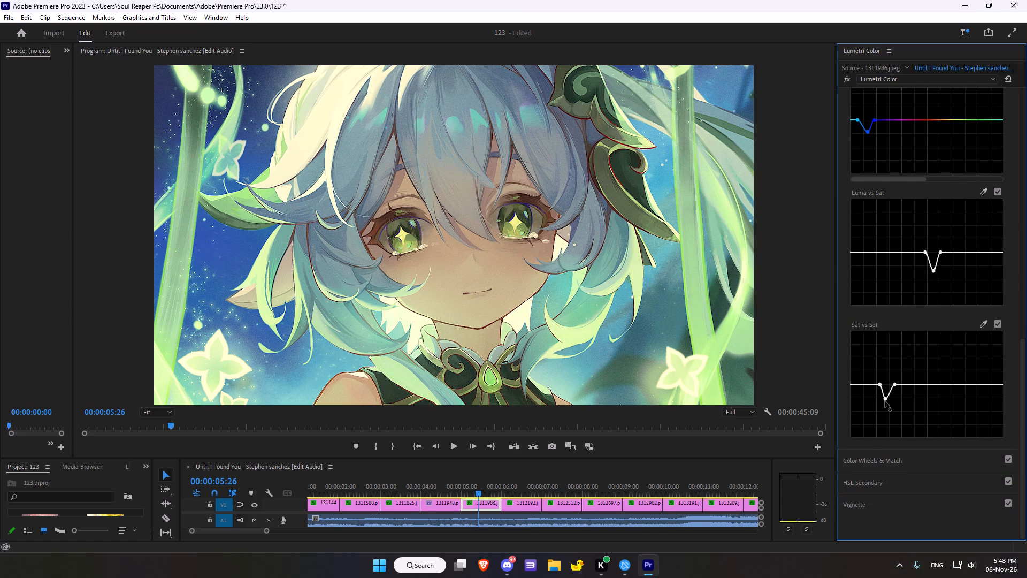
drag(885, 401, 890, 393)
drag(890, 393, 887, 395)
In Color Wheels & Match, tint the midtones slightly toward red-magenta, the shadows toward orange-yellow and the highlights toward magenta.
scroll(887, 363, down, 10)
click(879, 463)
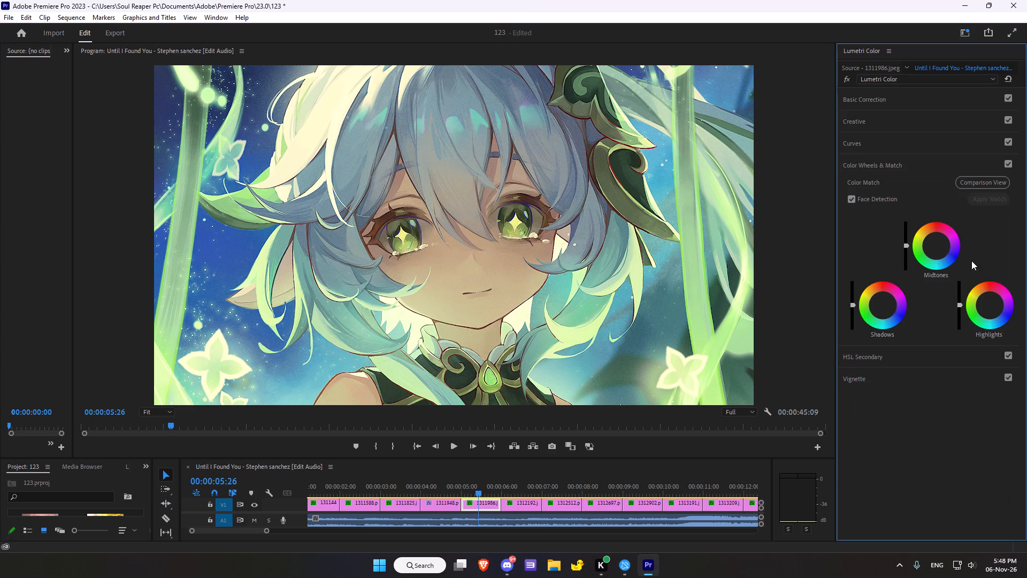
drag(934, 244, 953, 218)
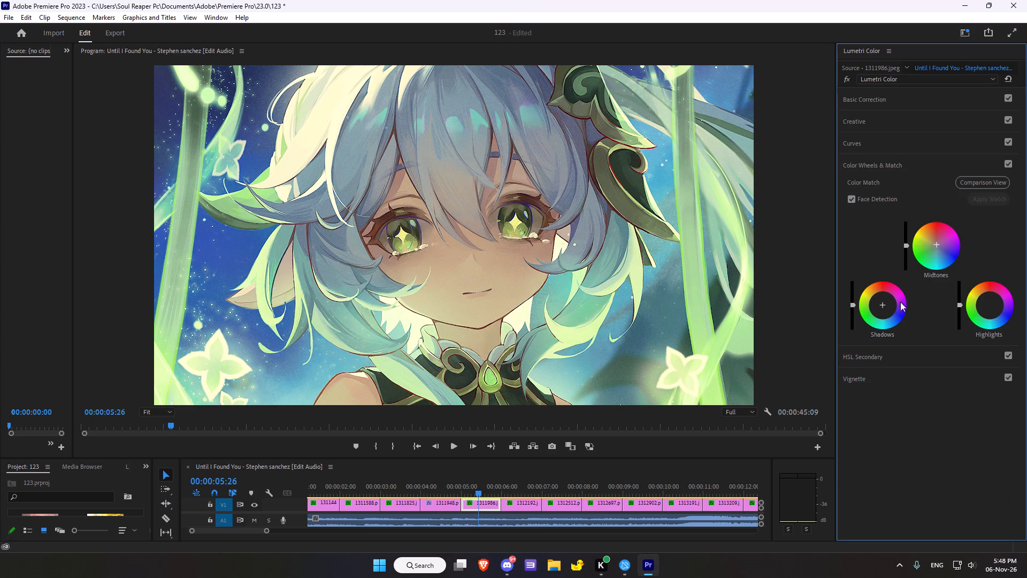
drag(883, 304, 859, 278)
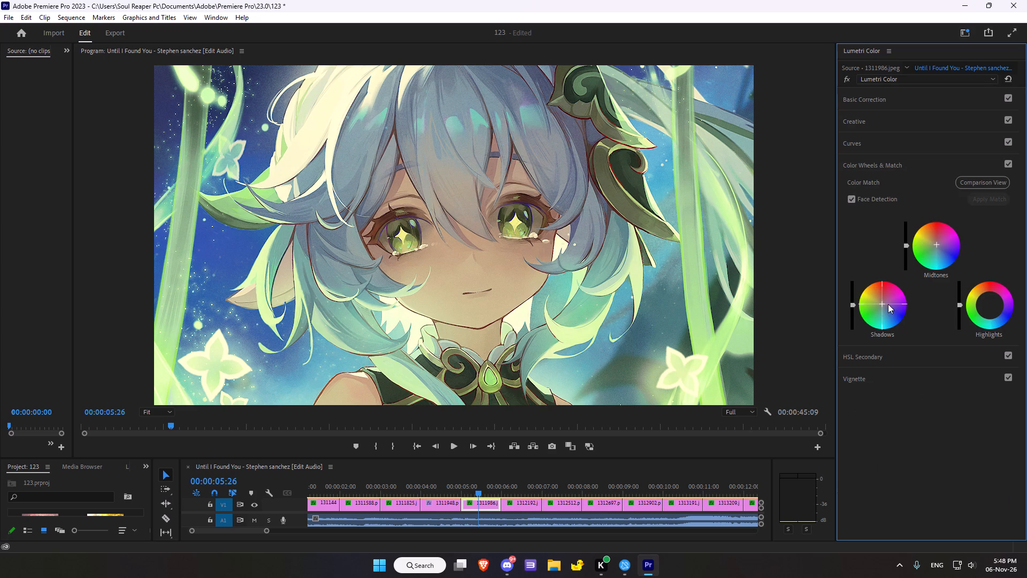
drag(992, 306, 1014, 291)
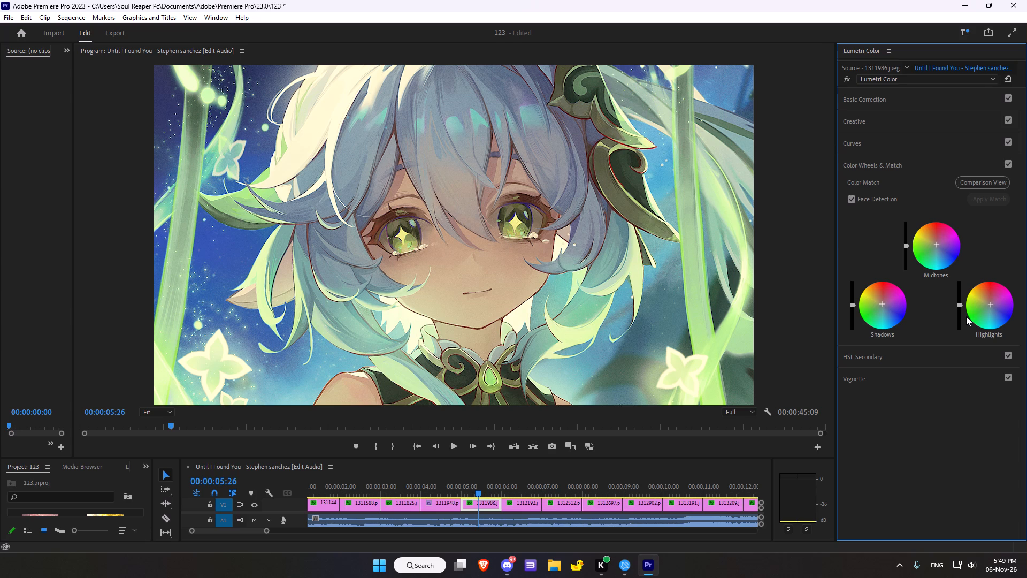
In HSL Secondary, shift the Correction colour wheel slightly toward red-magenta.
click(876, 362)
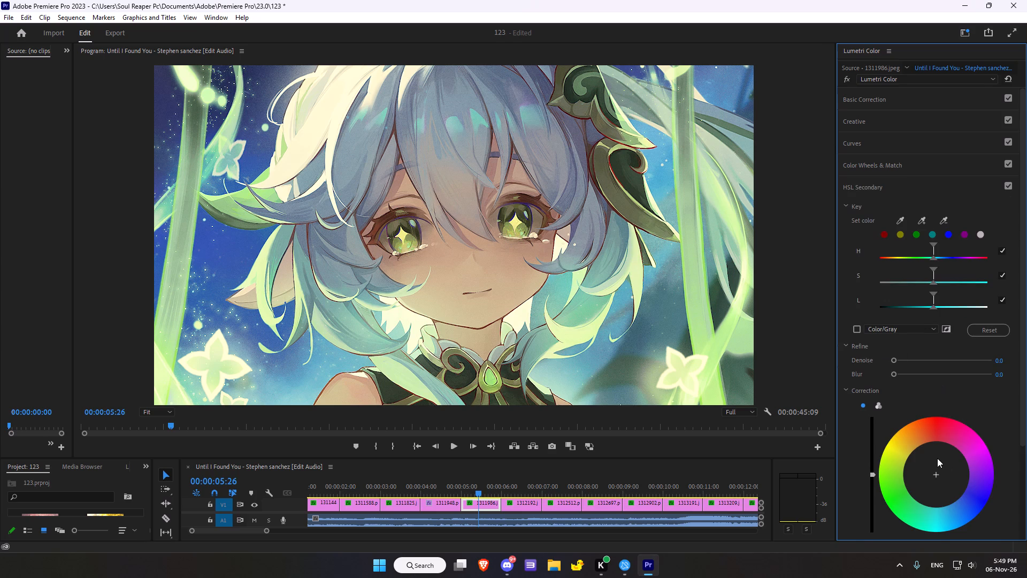
scroll(937, 458, down, 3)
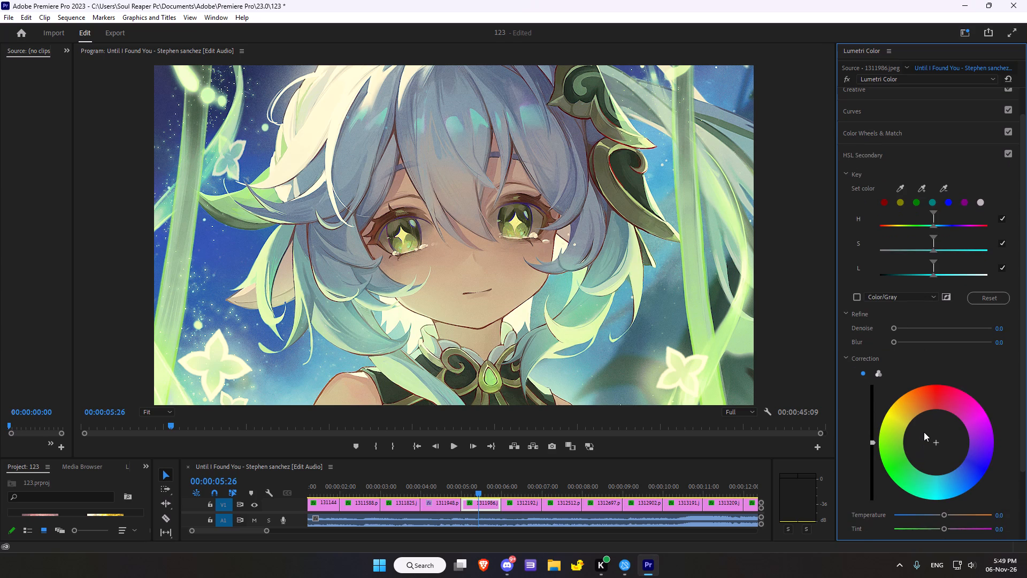
drag(936, 444, 918, 443)
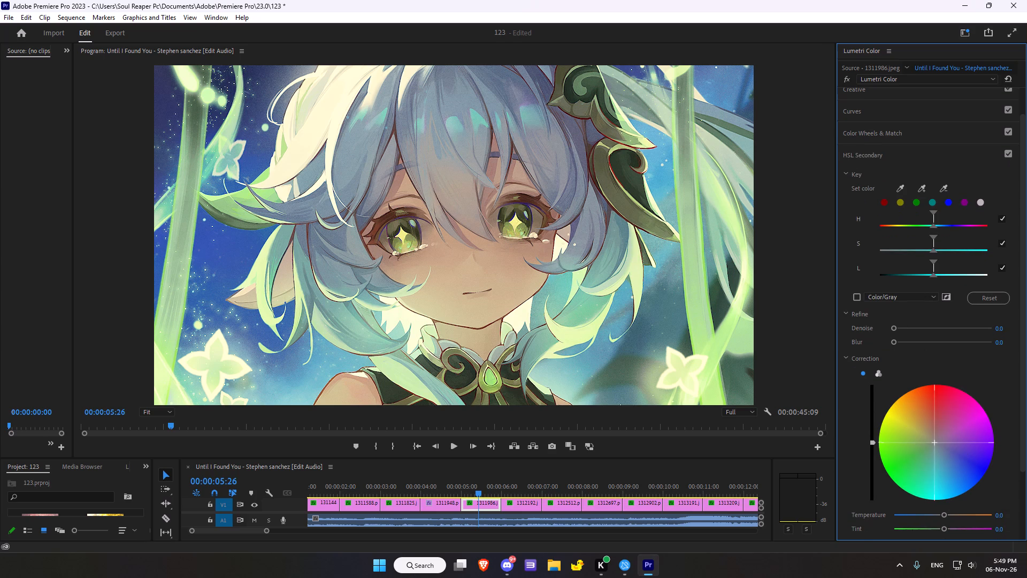
drag(918, 443, 957, 416)
scroll(936, 441, down, 6)
scroll(936, 441, up, 4)
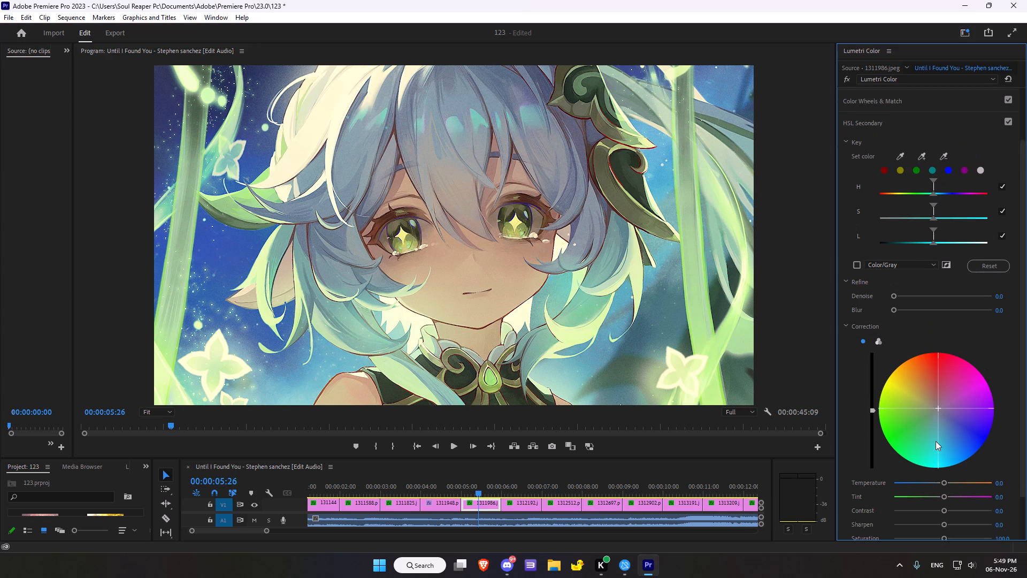
scroll(936, 441, up, 1)
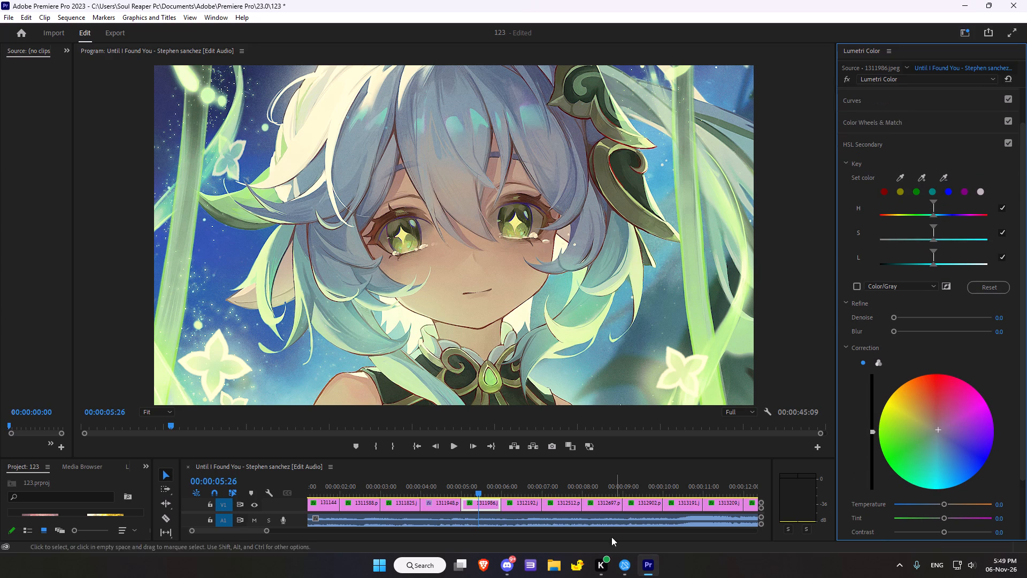